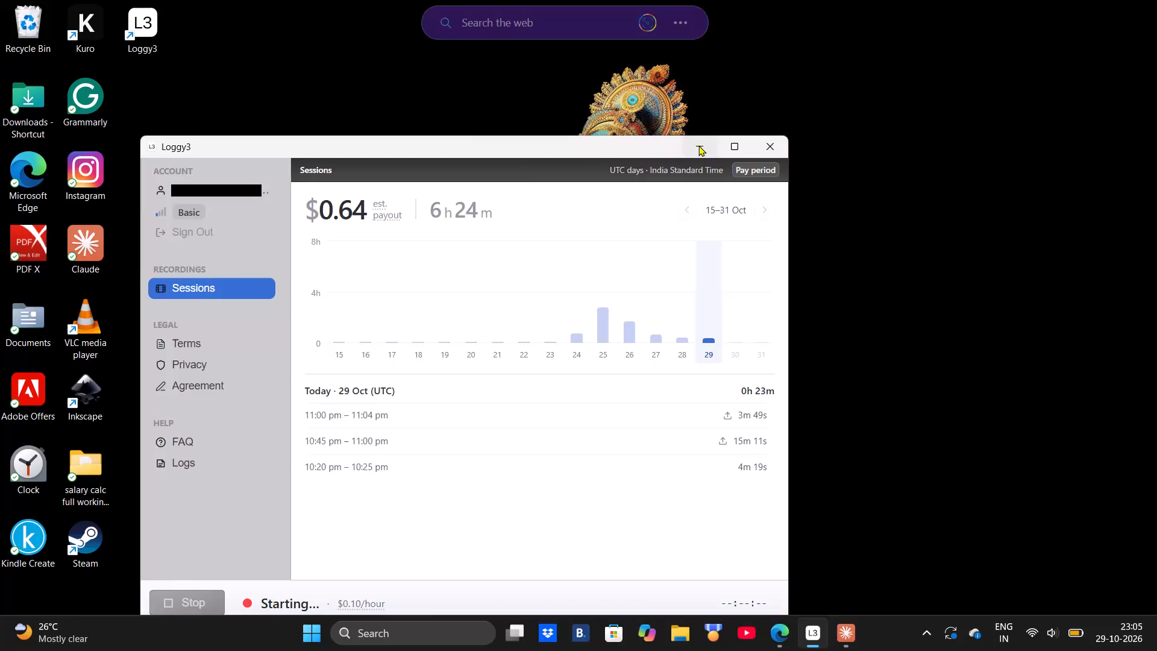
Switch to the blank Canva eBook design in Microsoft Edge.
left_click(698, 145)
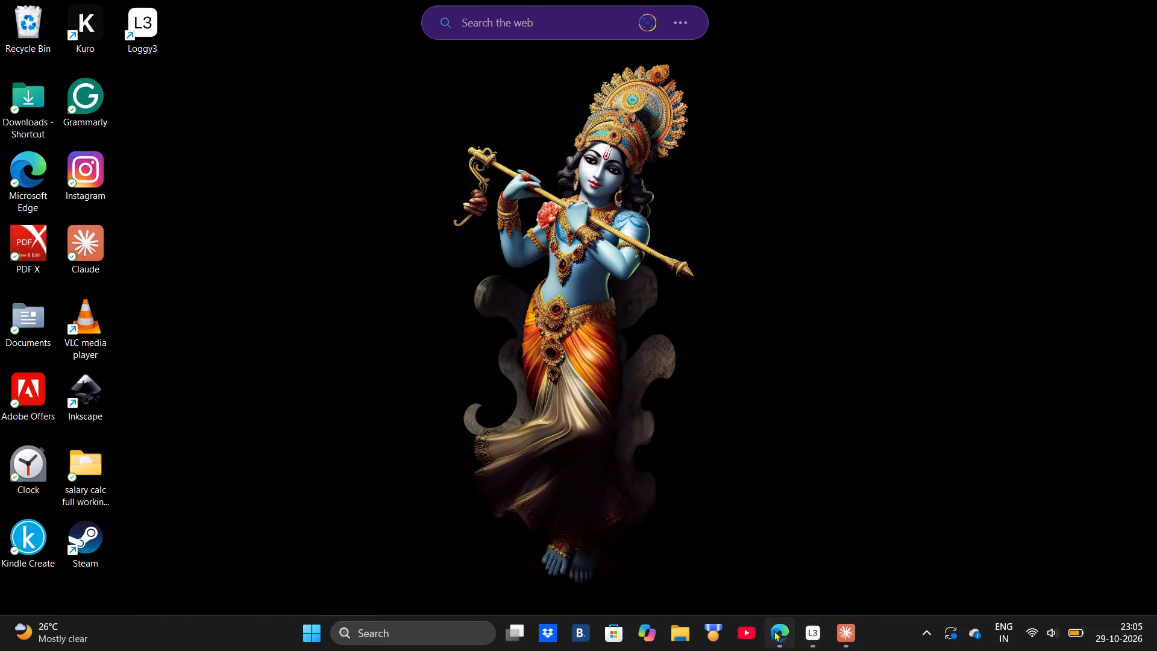
left_click(772, 631)
left_click(765, 250)
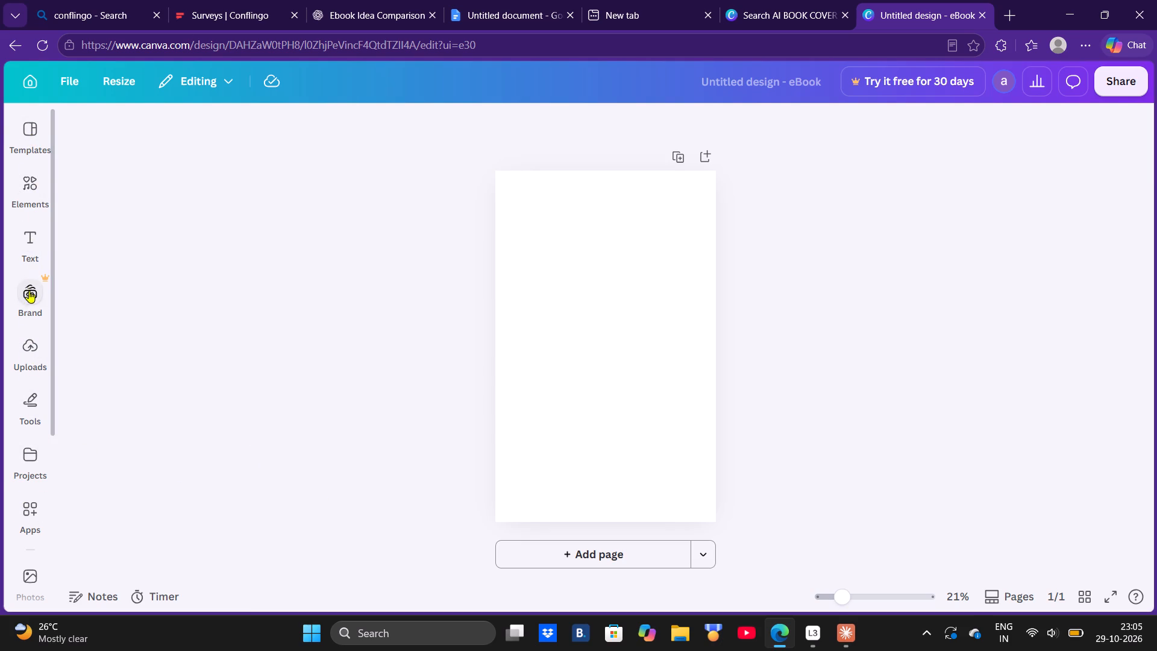
Add the recently used square shape to the blank page and colour it black.
left_click(36, 187)
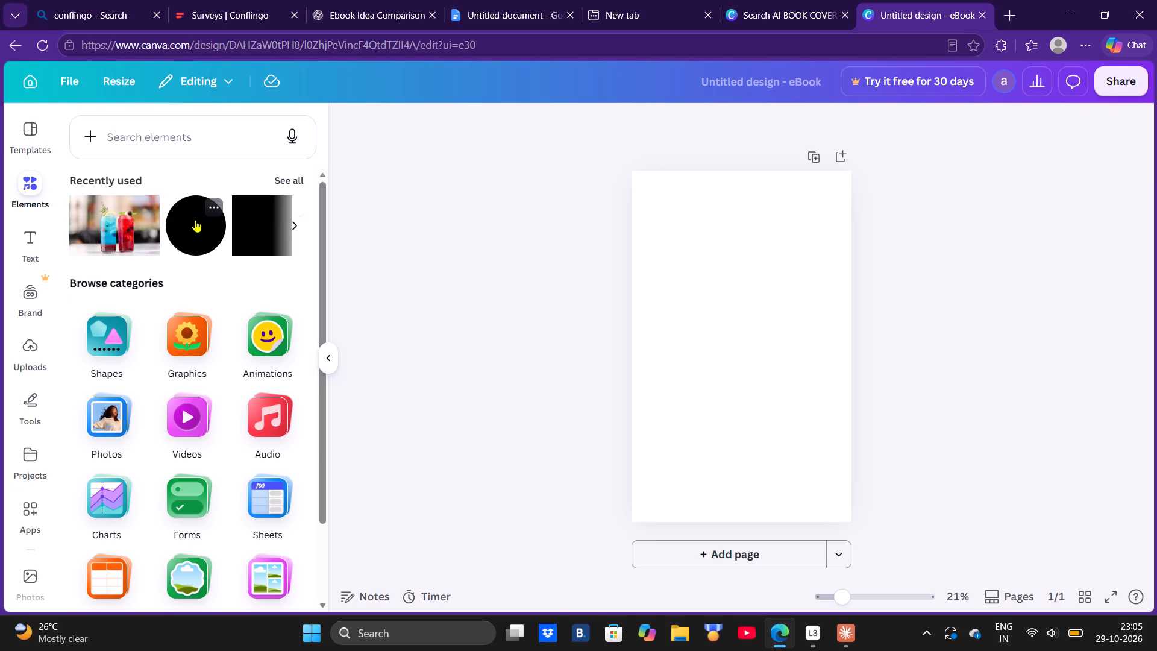
left_click(262, 225)
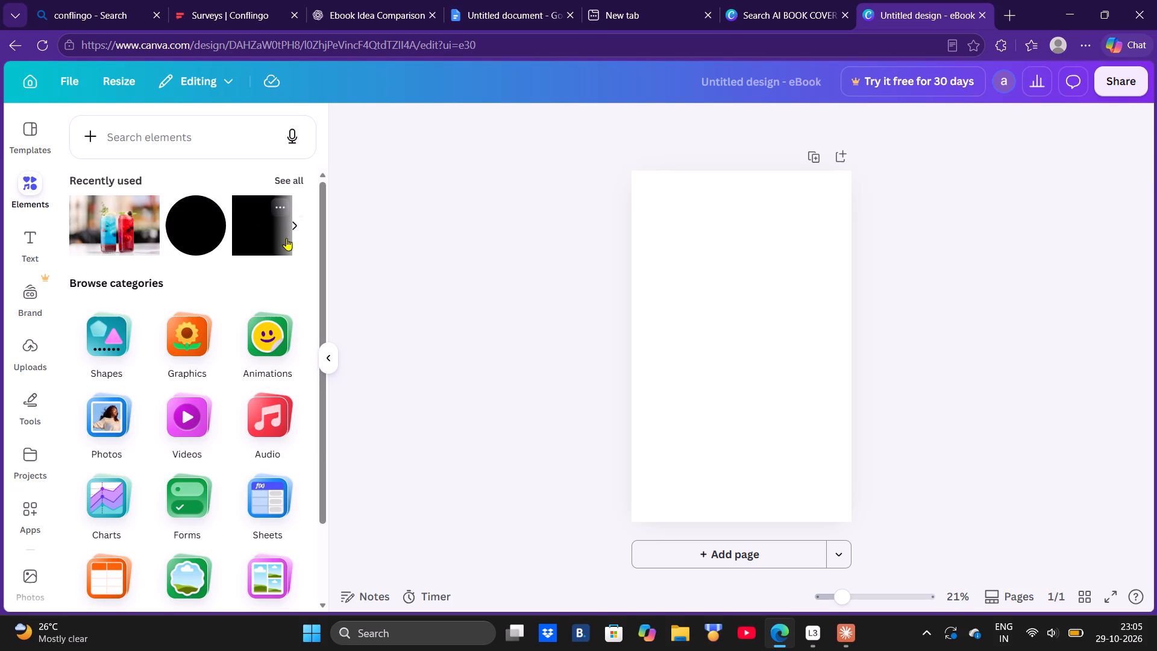
left_click(741, 348)
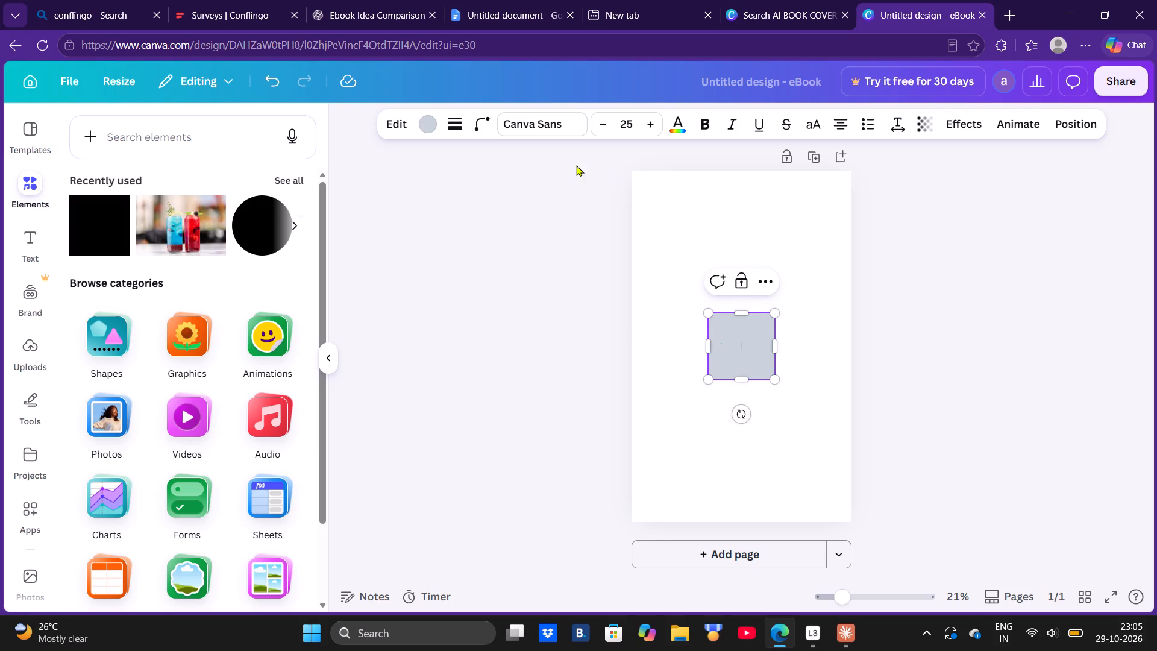
left_click(422, 125)
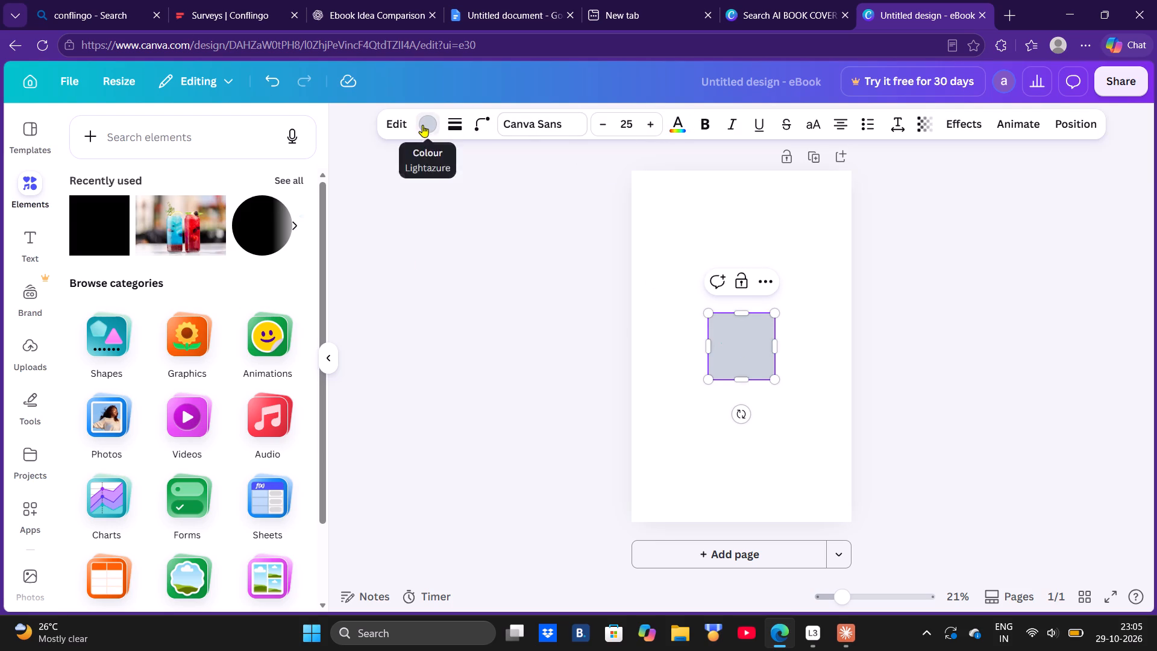
left_click(79, 450)
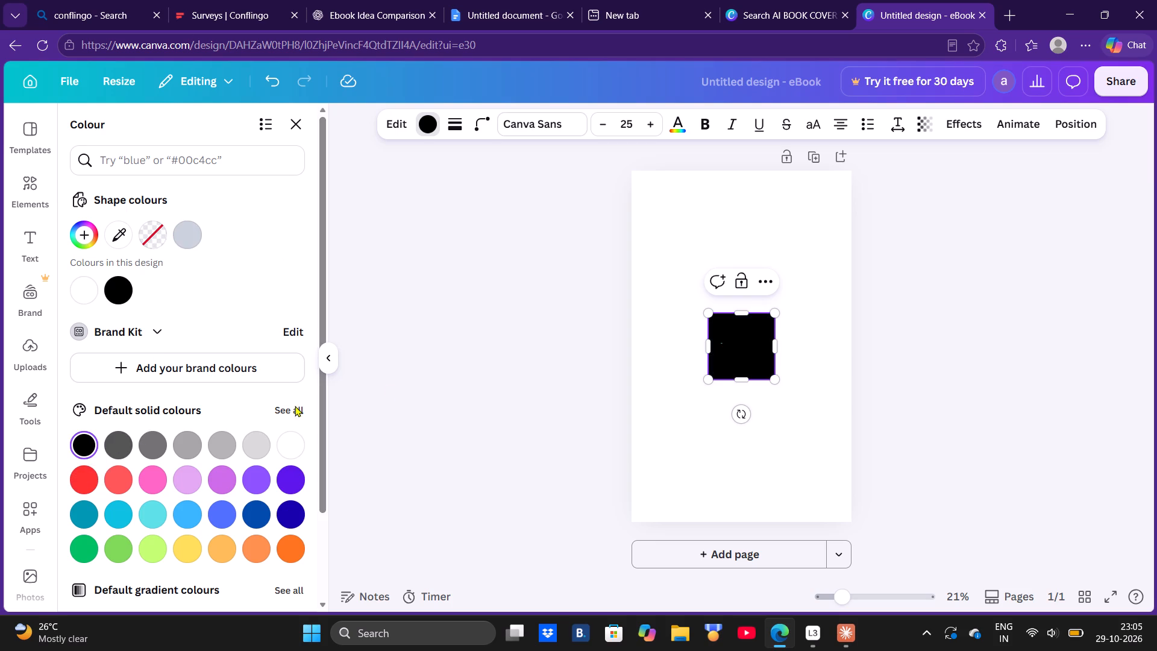
Enlarge the black square from two opposite corners until it covers the whole page.
left_click_drag(709, 312, 646, 179)
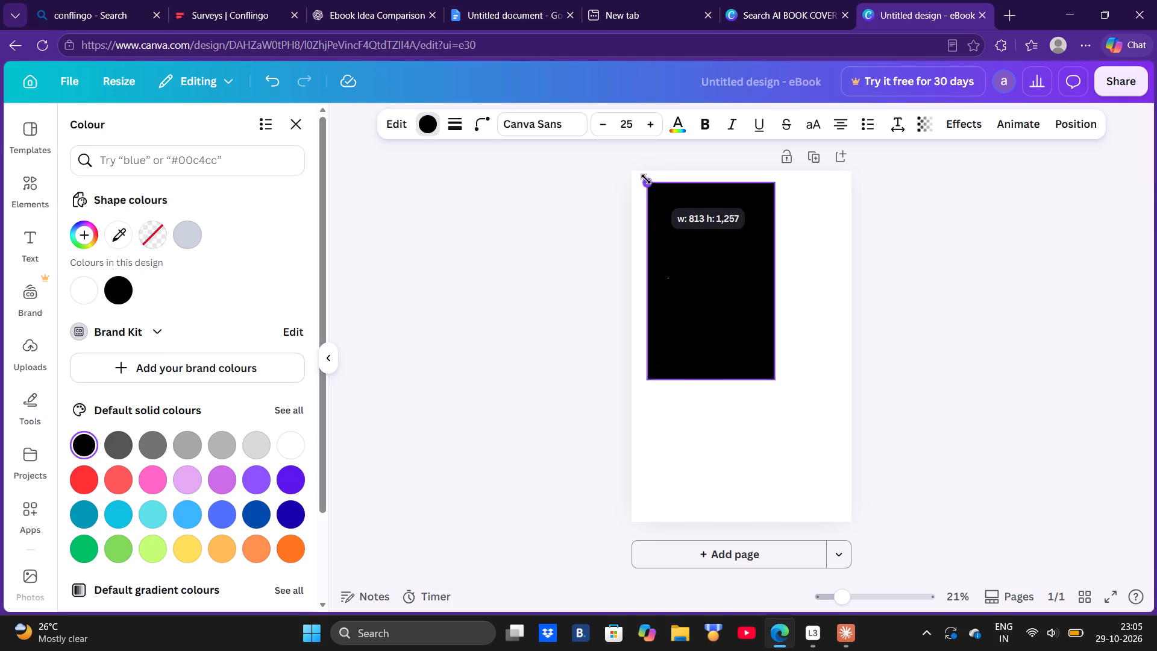
left_click_drag(646, 179, 632, 172)
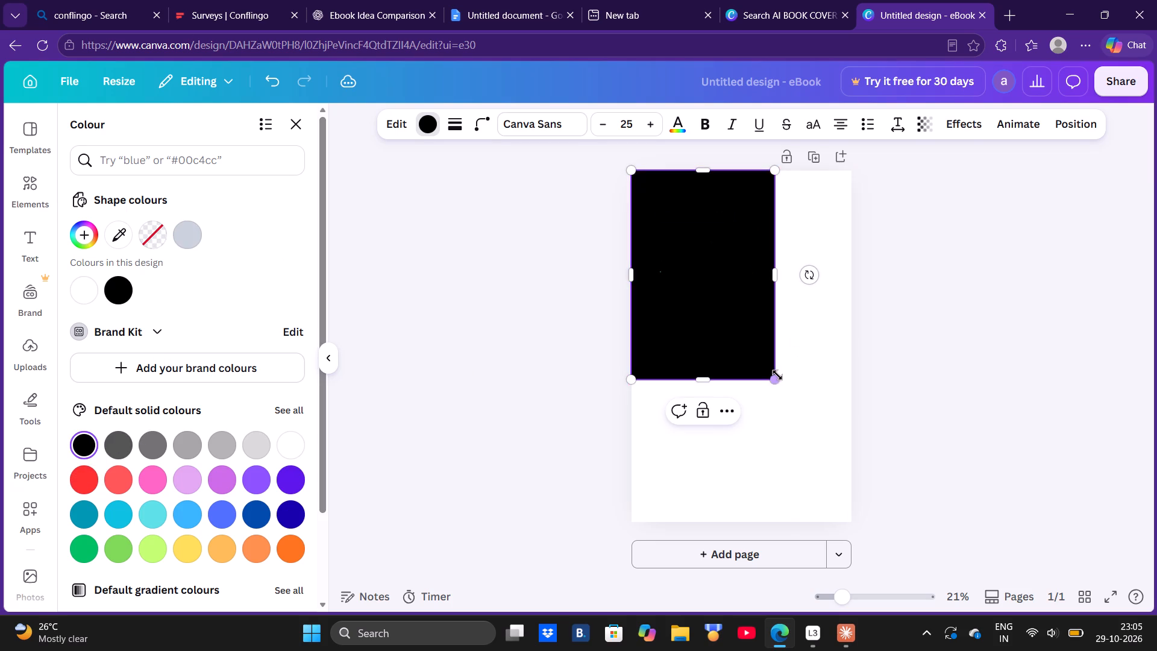
left_click_drag(776, 376, 865, 521)
left_click(1001, 379)
left_click(1002, 369)
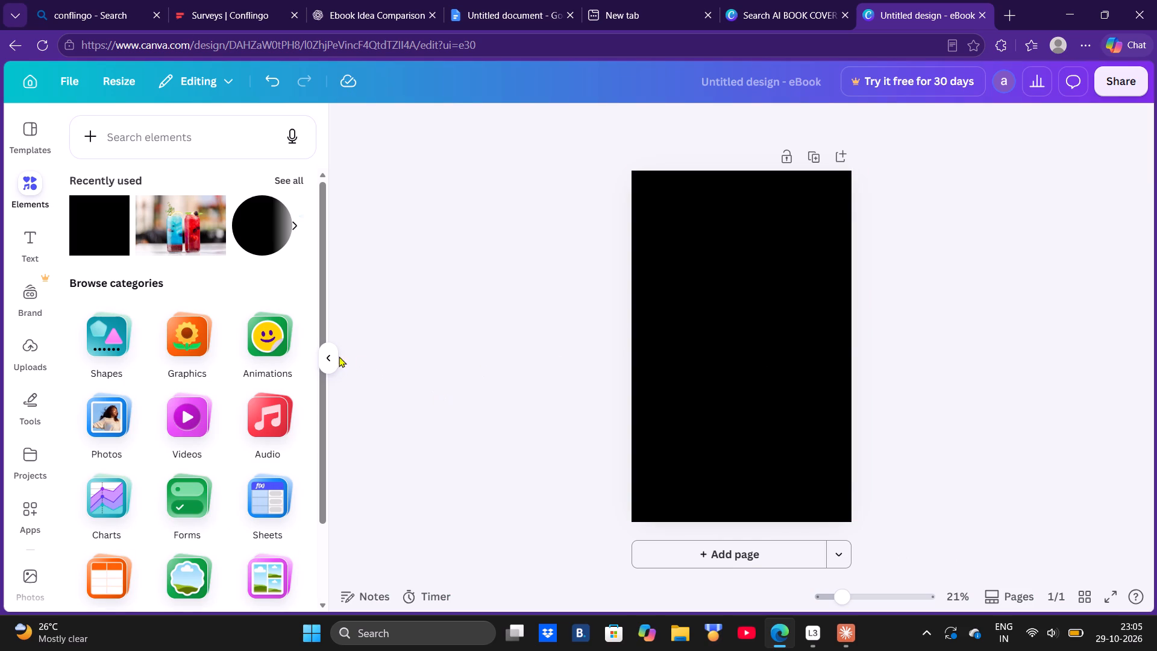
left_click(337, 356)
left_click(881, 301)
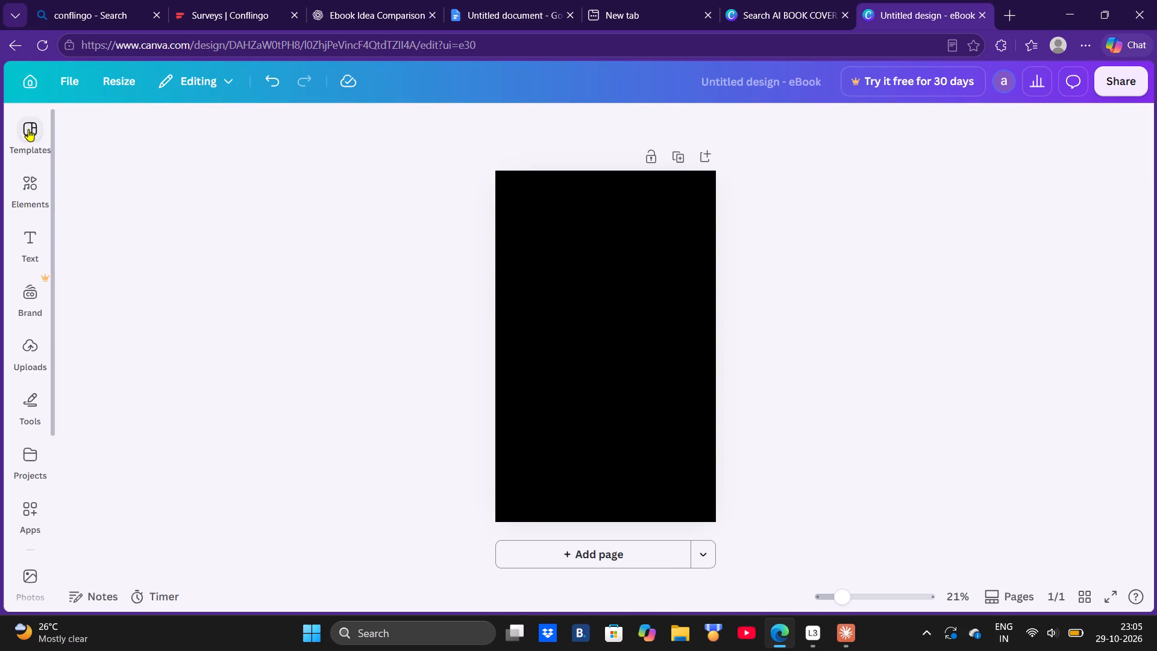
Search the elements for GRADIENT and browse all the graphics results.
left_click(30, 187)
left_click(149, 143)
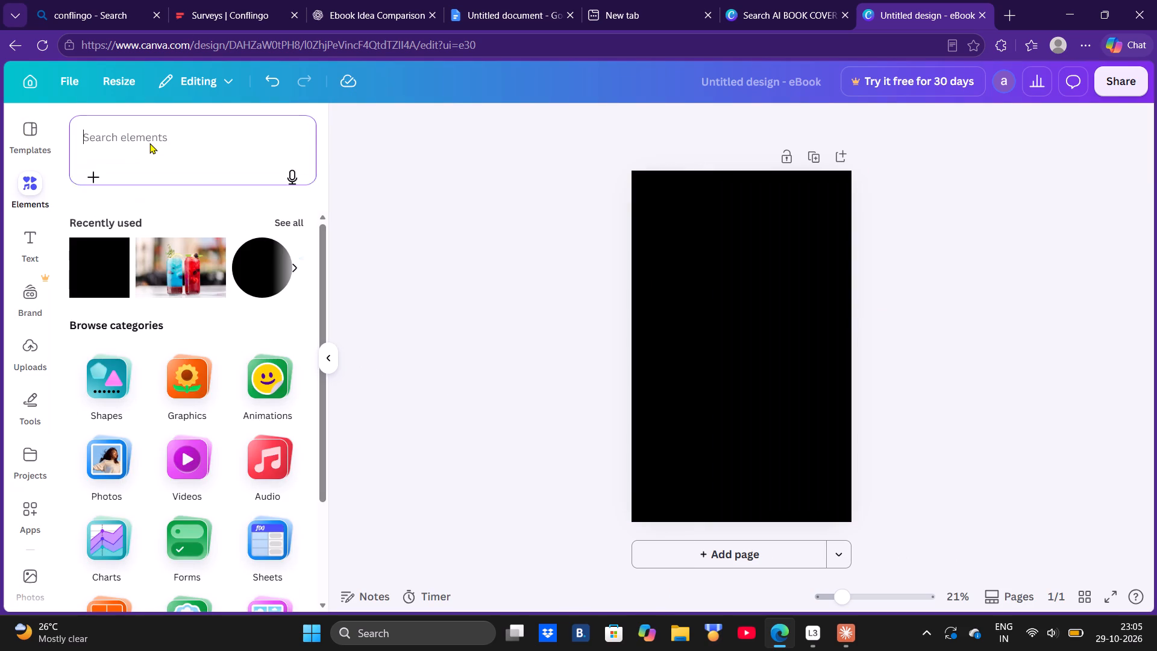
key("g")
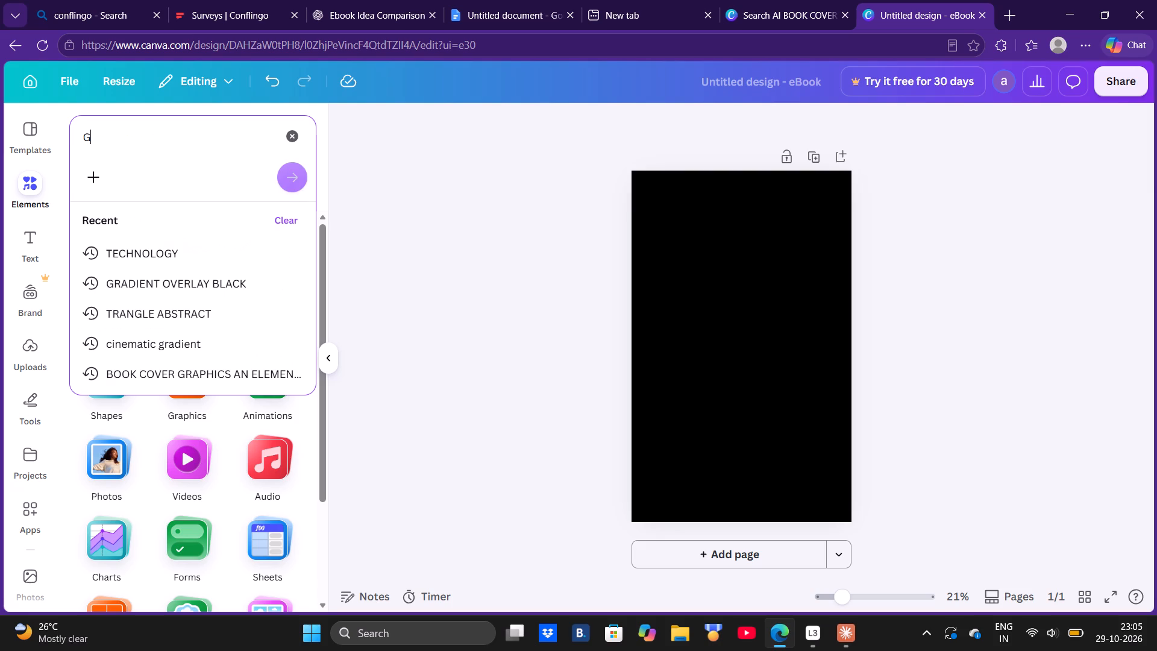
type("RADIENT")
key("Return")
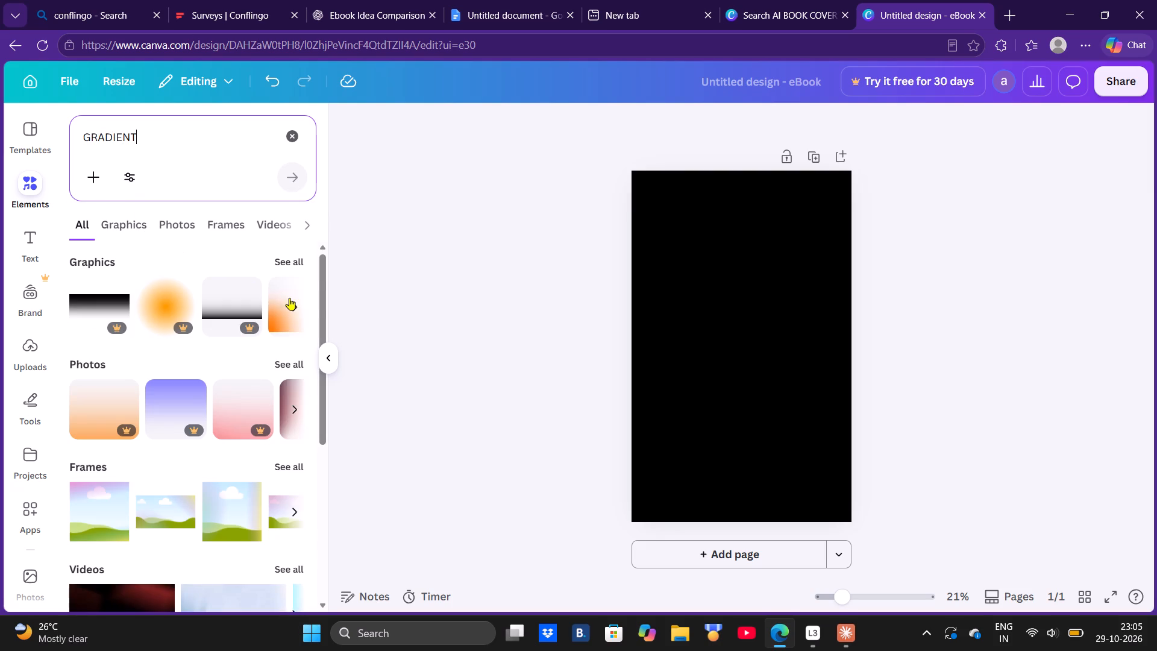
left_click(298, 258)
scroll(177, 345, "down", 2)
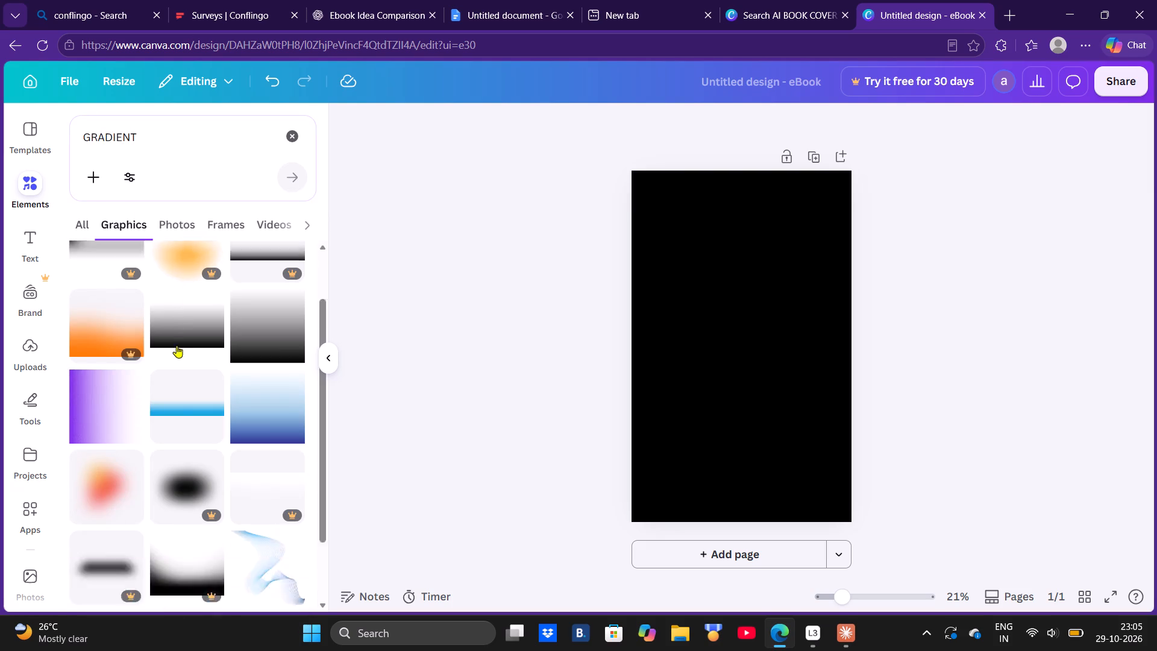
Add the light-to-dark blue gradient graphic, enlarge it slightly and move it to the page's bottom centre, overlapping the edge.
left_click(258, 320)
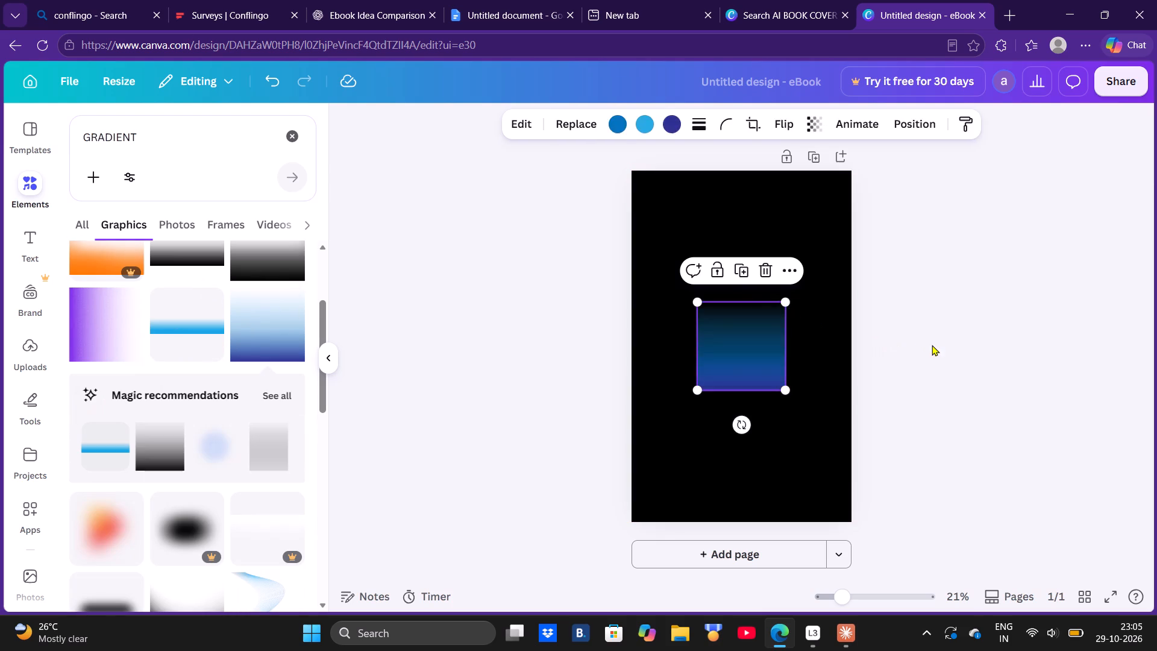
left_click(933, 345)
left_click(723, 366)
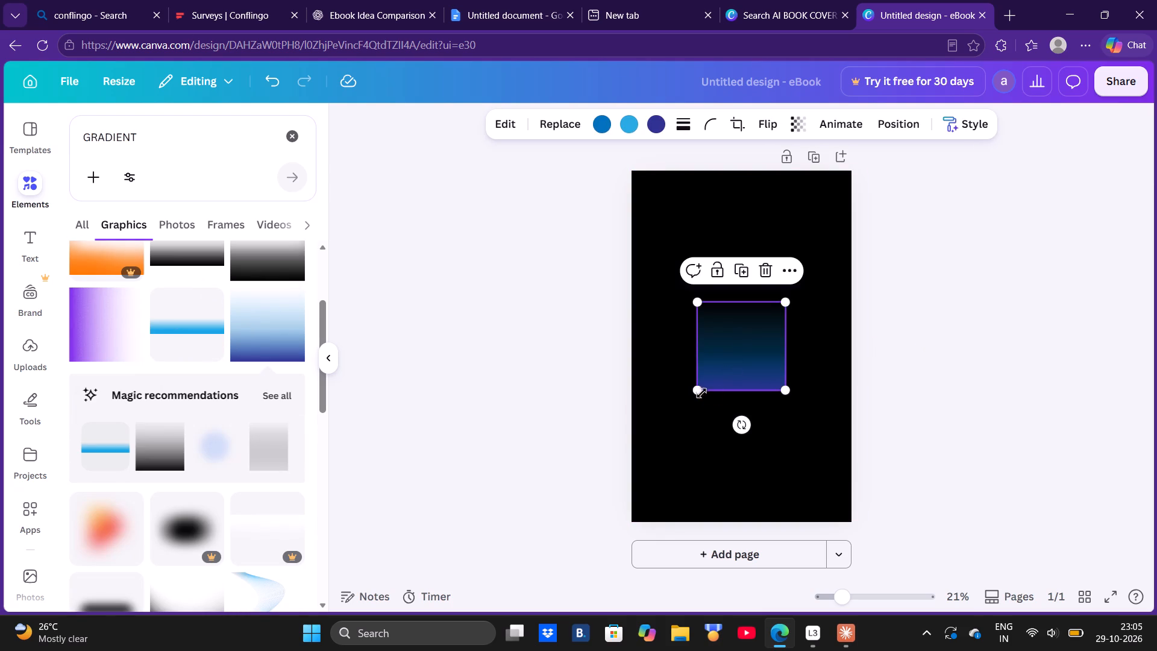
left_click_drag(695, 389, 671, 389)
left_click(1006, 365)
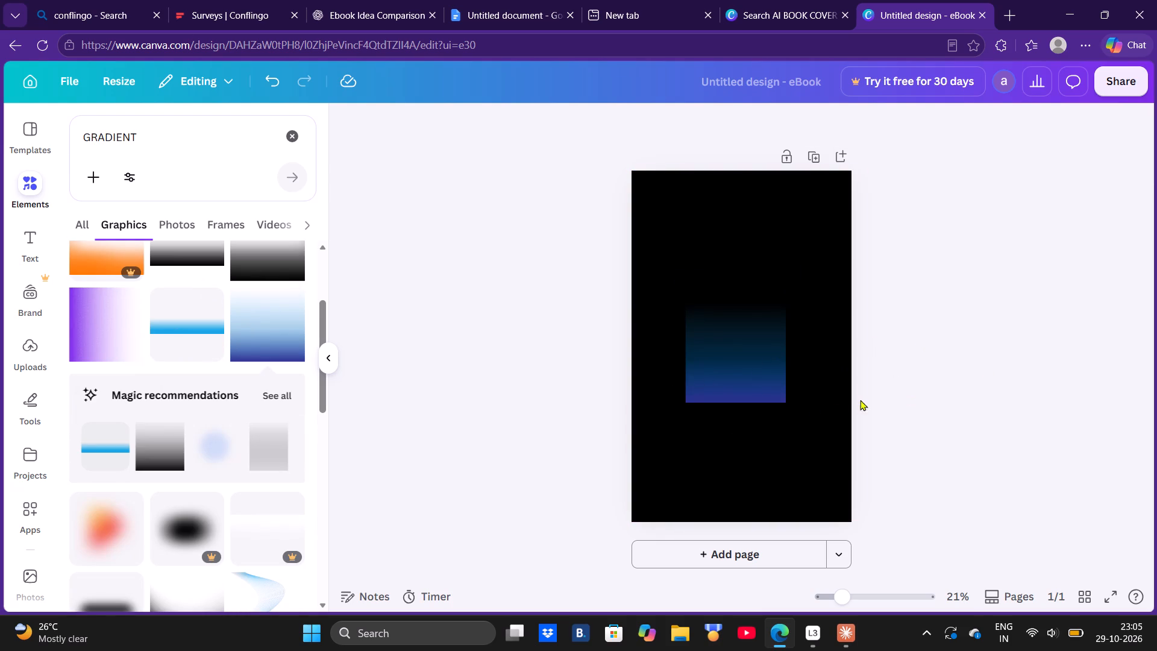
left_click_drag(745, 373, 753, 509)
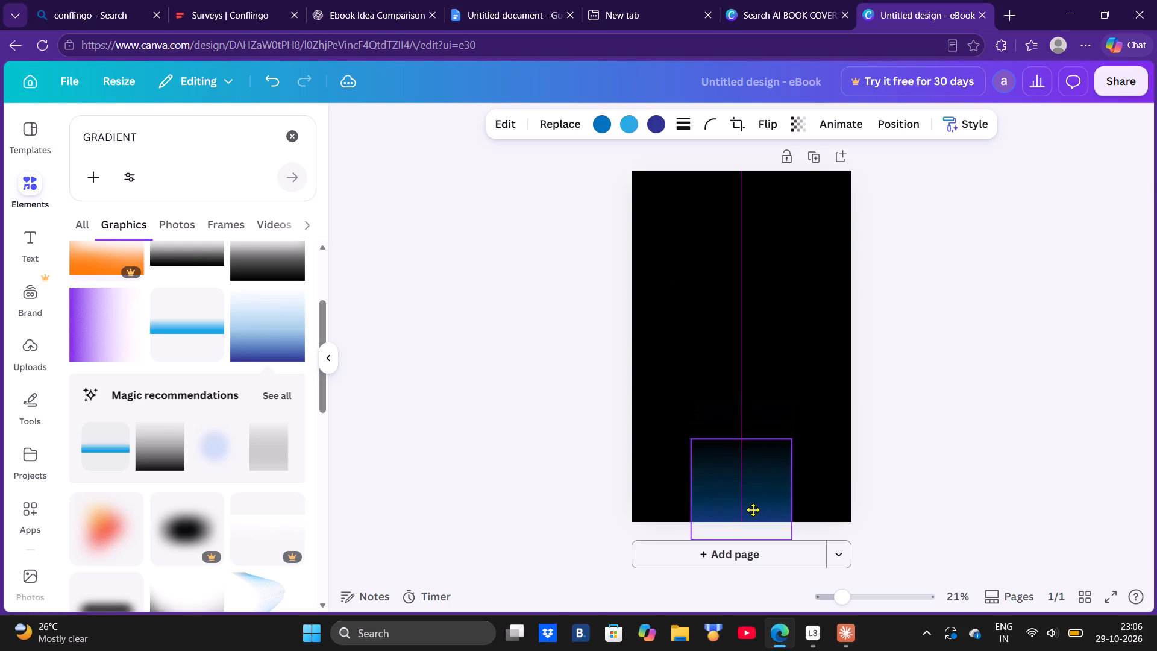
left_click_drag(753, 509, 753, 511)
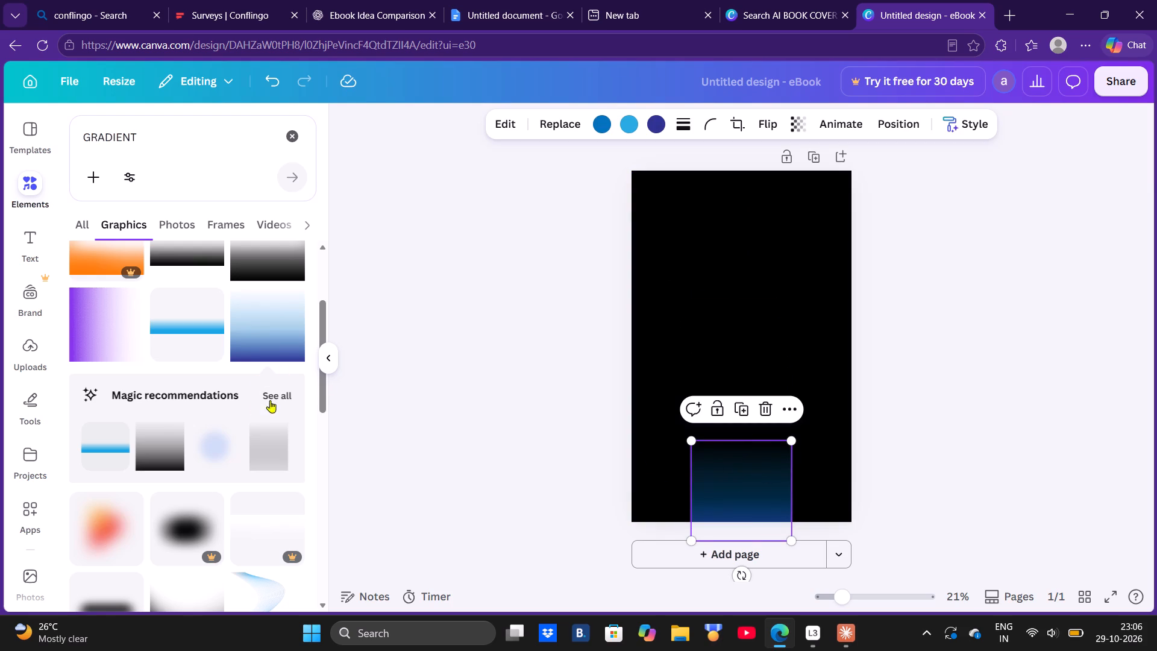
Replace the blue gradient with the black-and-grey gradient from the Magic recommendations.
left_click(161, 443)
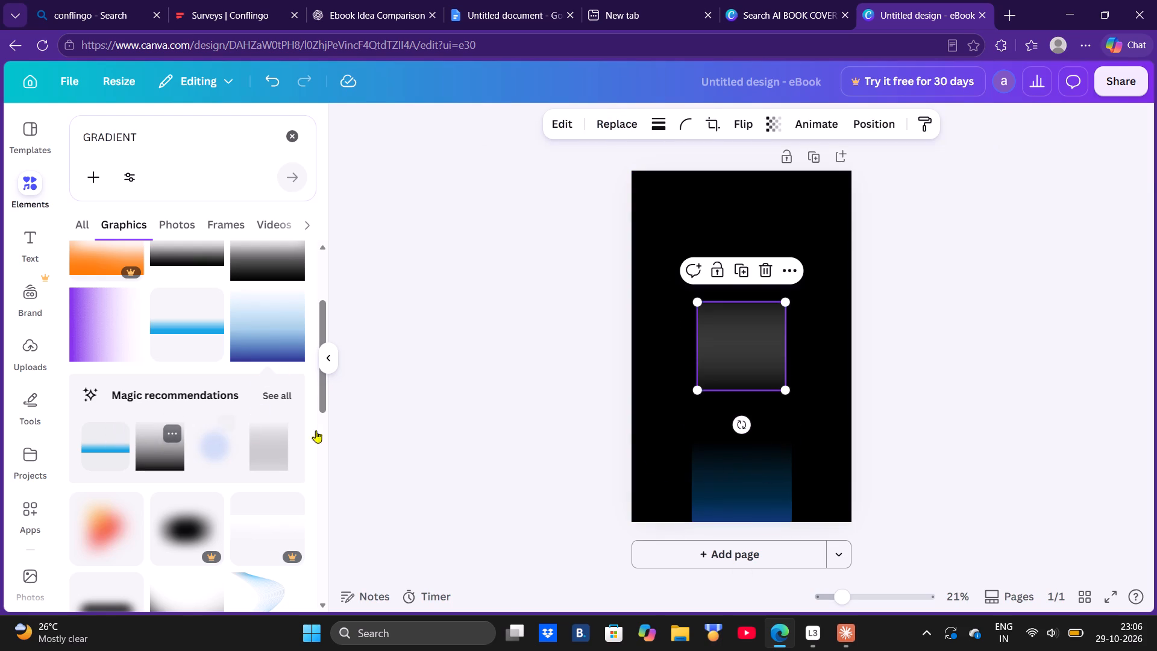
left_click(729, 478)
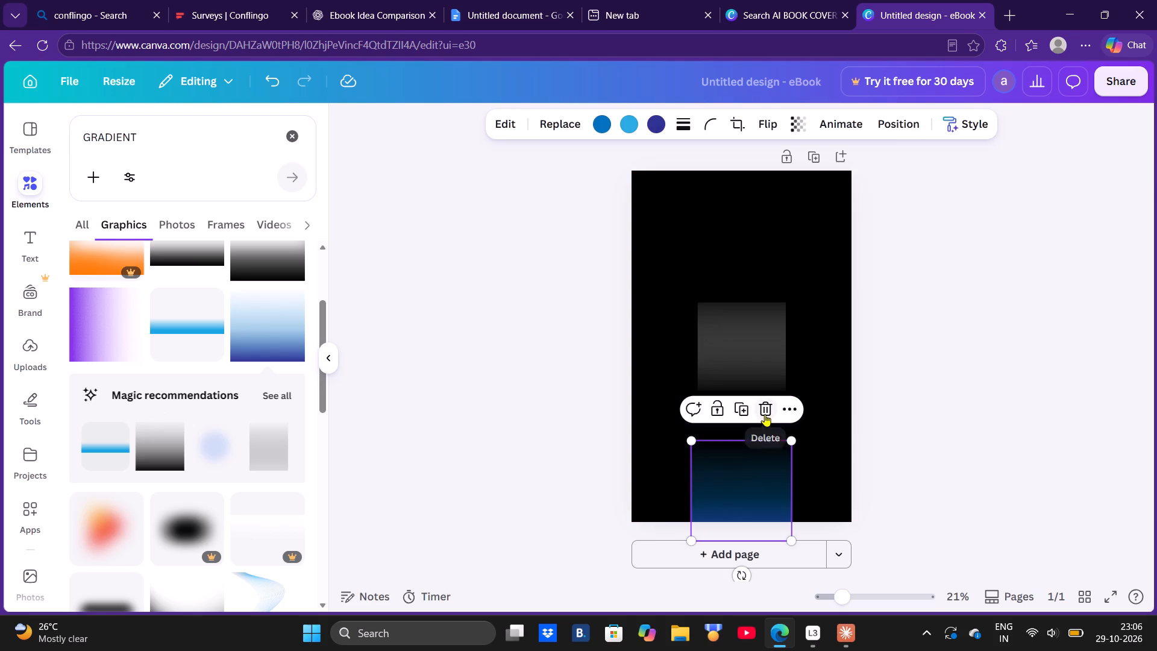
left_click(765, 414)
Enlarge the grey gradient from its two lower corners until it extends past both sides of the page.
left_click(734, 346)
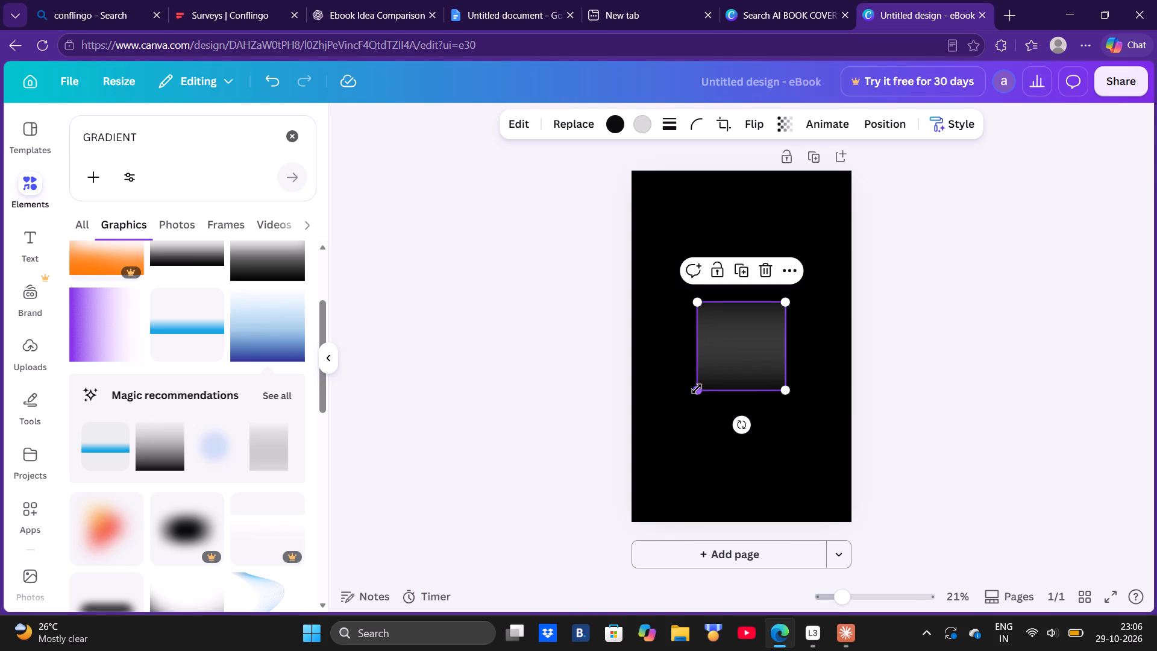
left_click_drag(697, 389, 597, 432)
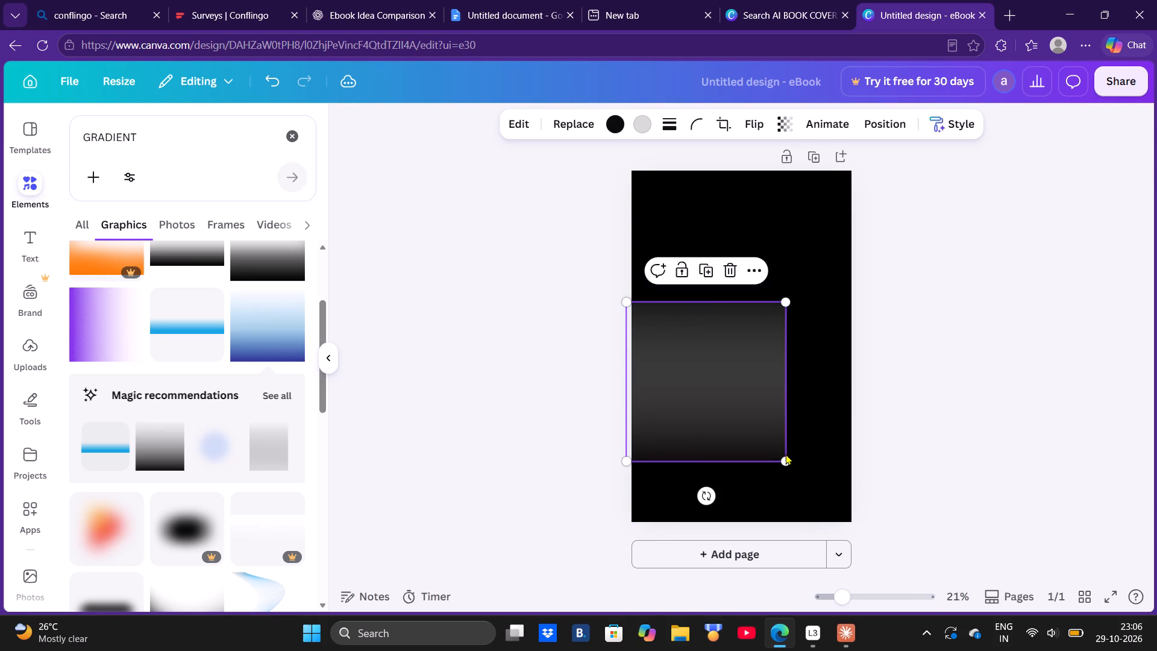
left_click_drag(786, 460, 885, 515)
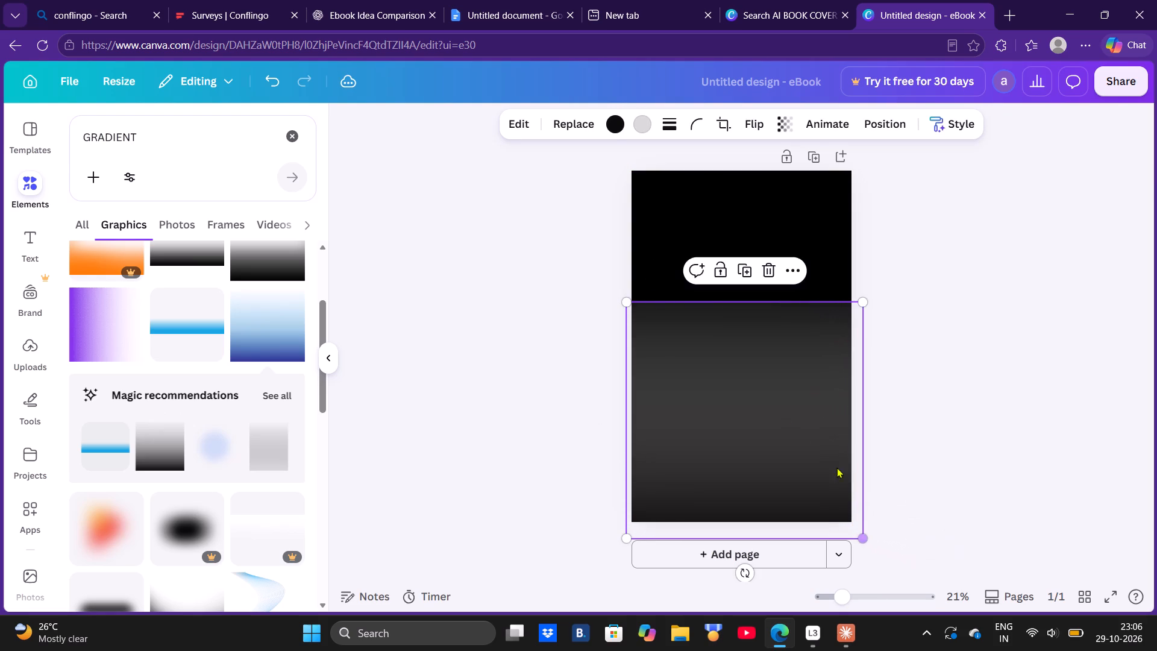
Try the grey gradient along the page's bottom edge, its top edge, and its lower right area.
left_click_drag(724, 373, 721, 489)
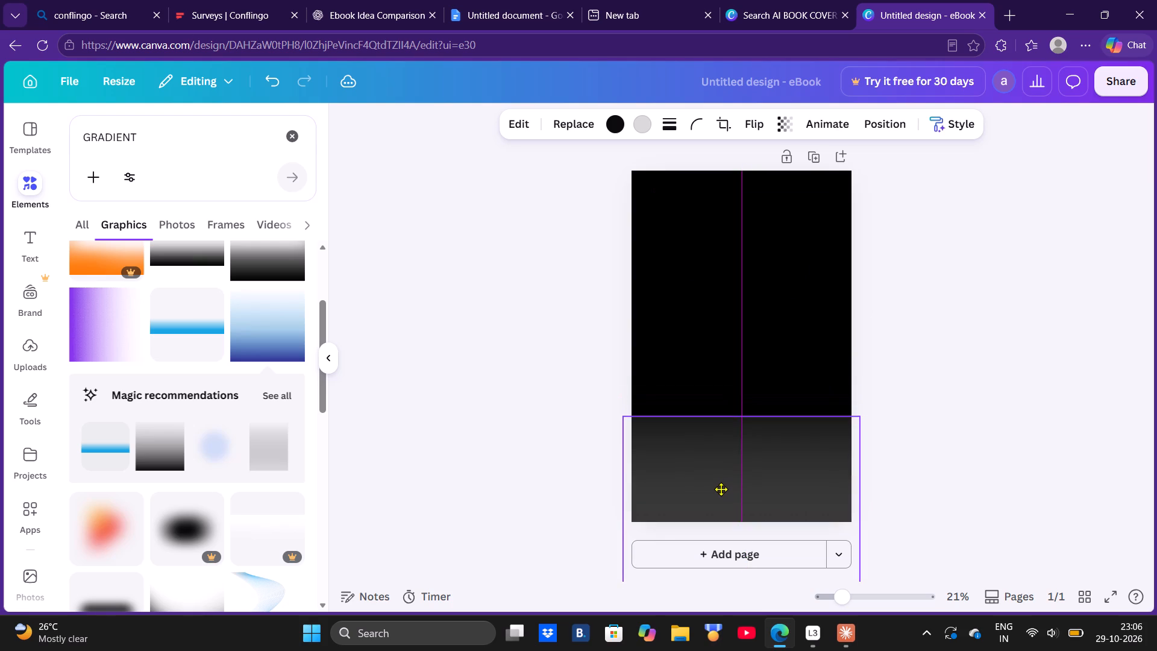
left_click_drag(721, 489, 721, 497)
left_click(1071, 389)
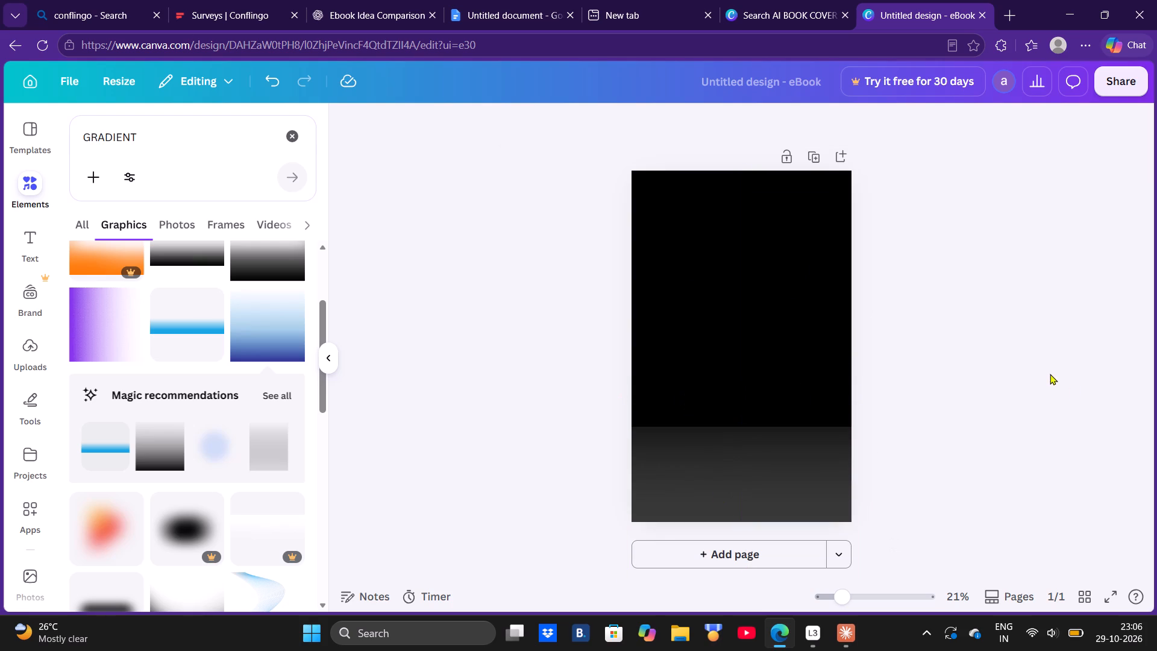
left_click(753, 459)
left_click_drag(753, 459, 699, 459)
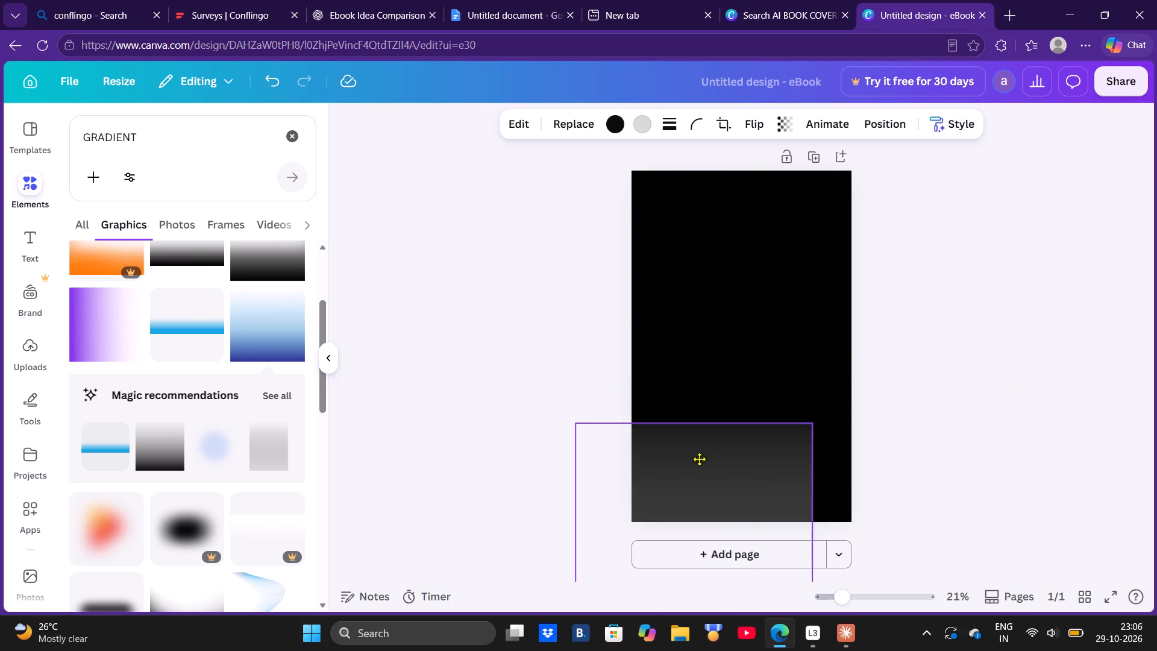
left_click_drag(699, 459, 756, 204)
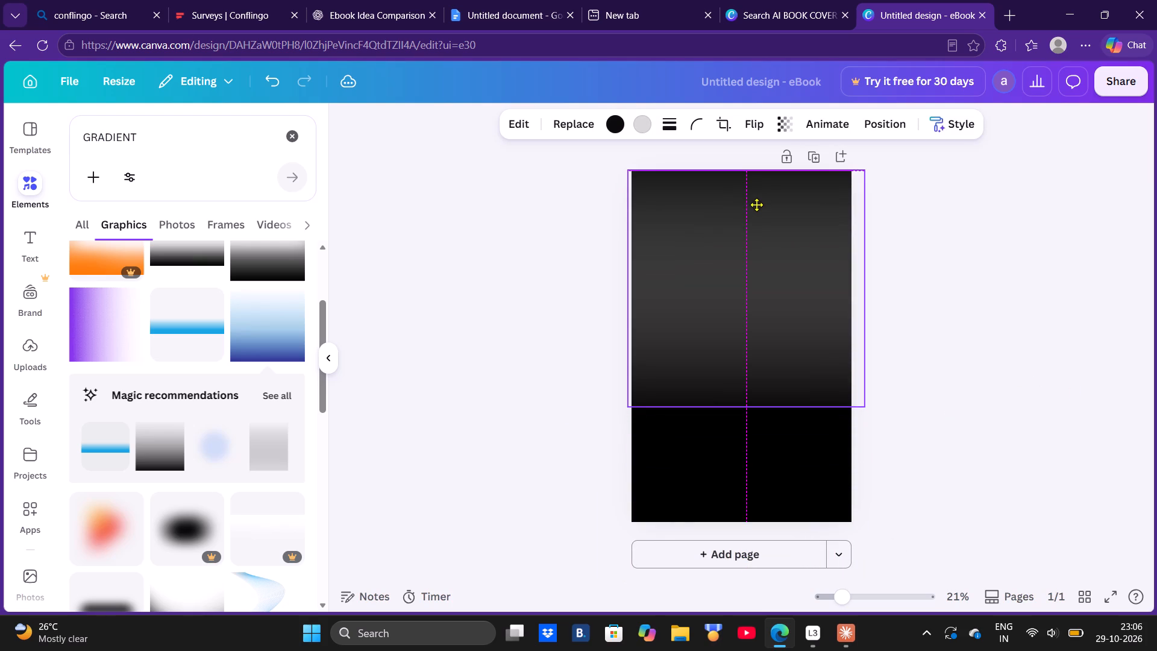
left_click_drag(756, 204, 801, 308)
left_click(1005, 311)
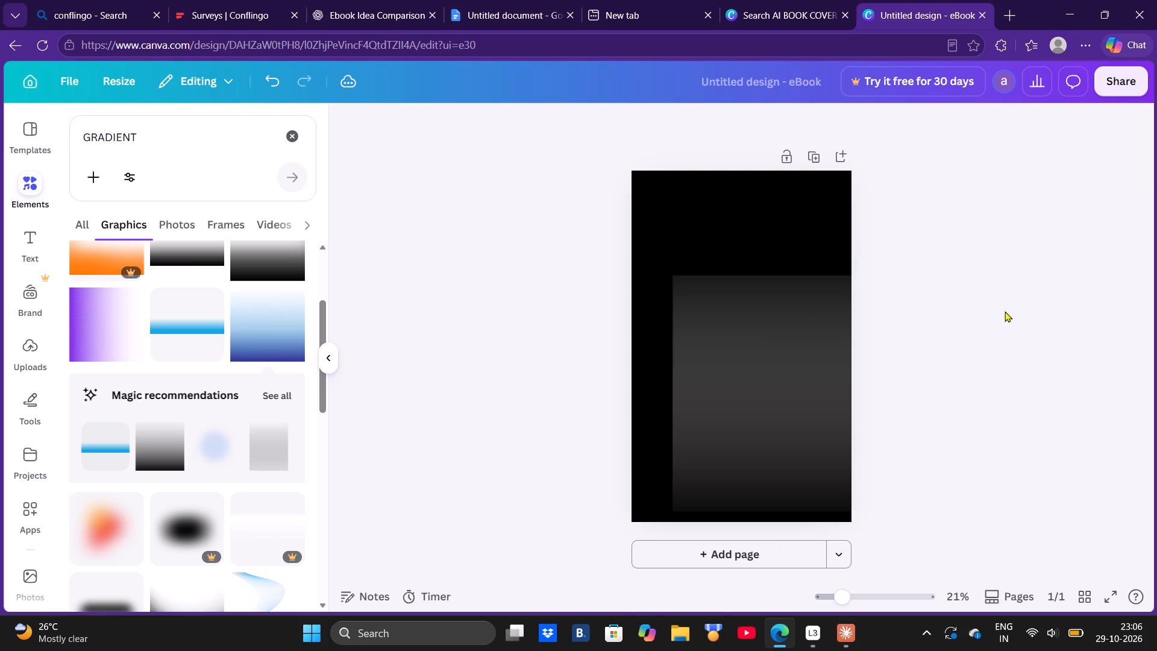
Move the grey gradient up so it runs off the page's right edge with black margins above, below and on the left.
left_click_drag(772, 354, 782, 288)
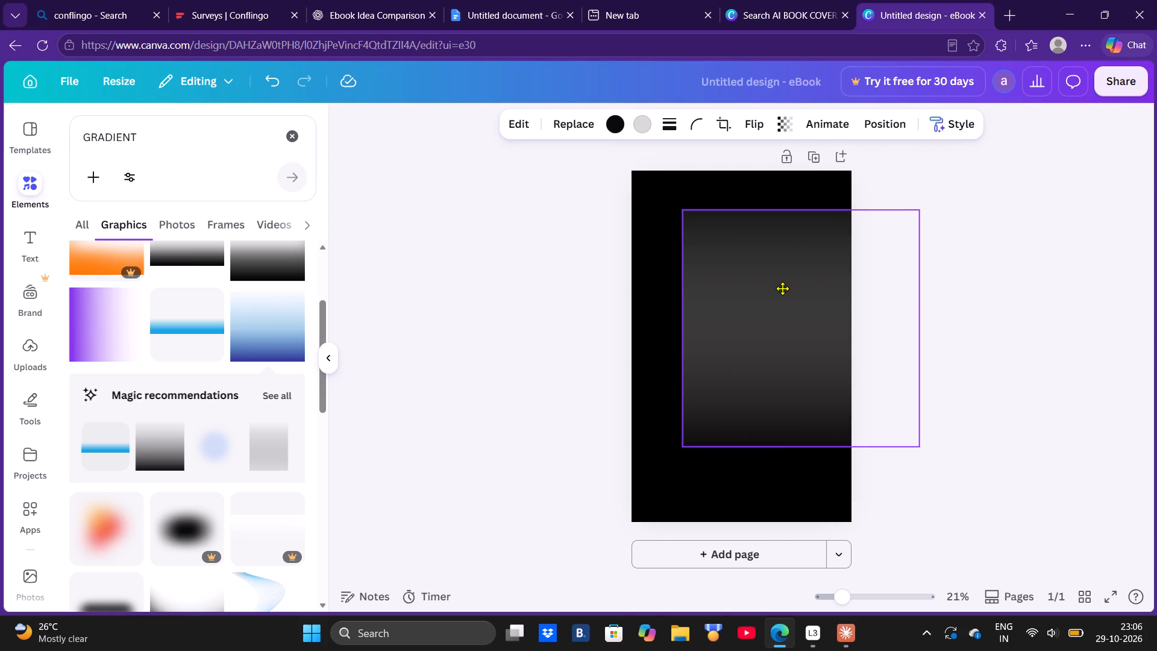
left_click_drag(782, 288, 782, 287)
left_click_drag(782, 287, 773, 283)
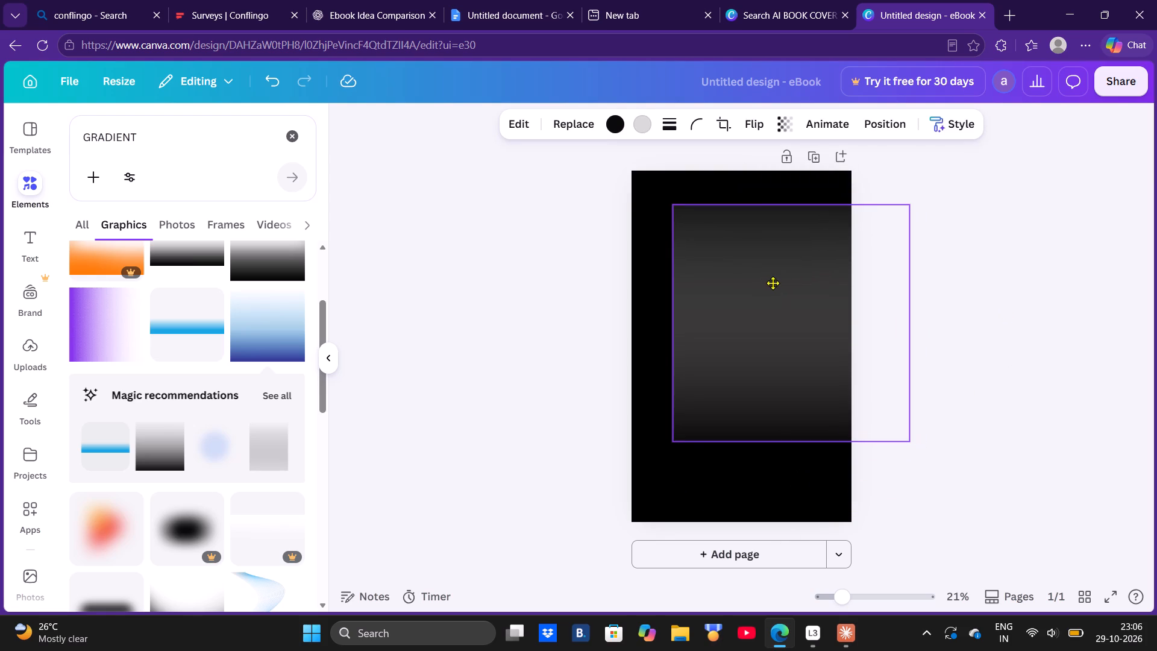
left_click_drag(773, 283, 775, 278)
left_click(996, 270)
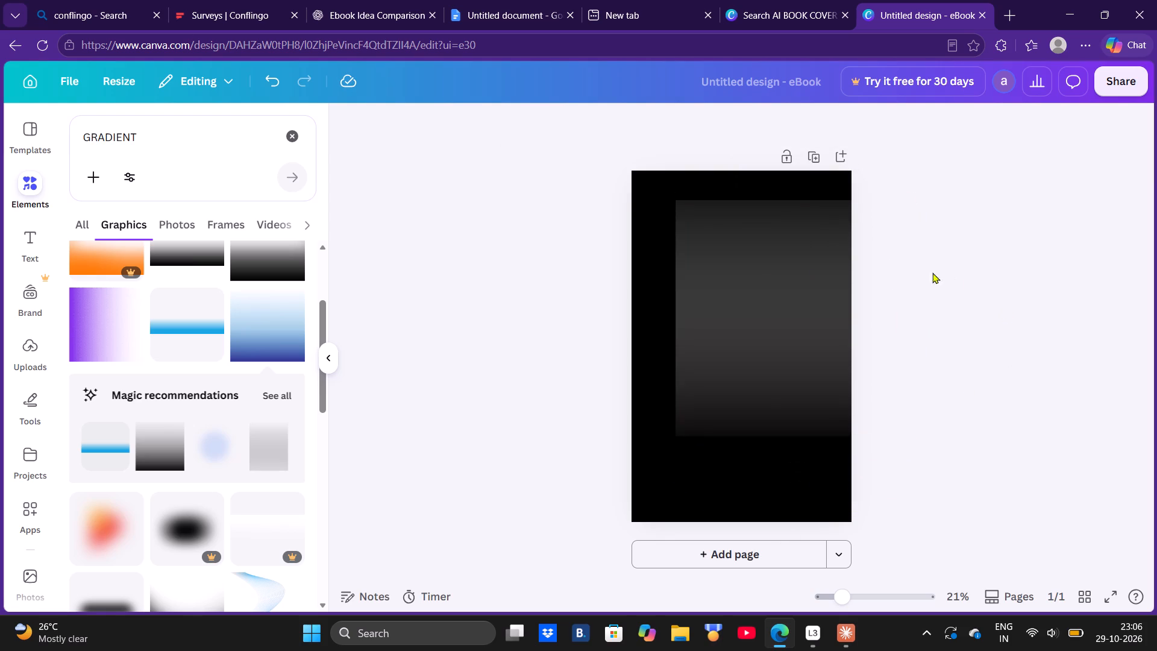
Duplicate the grey gradient and place the copy over the page's lower left area, running off its left and bottom edges.
left_click(786, 272)
left_click(840, 171)
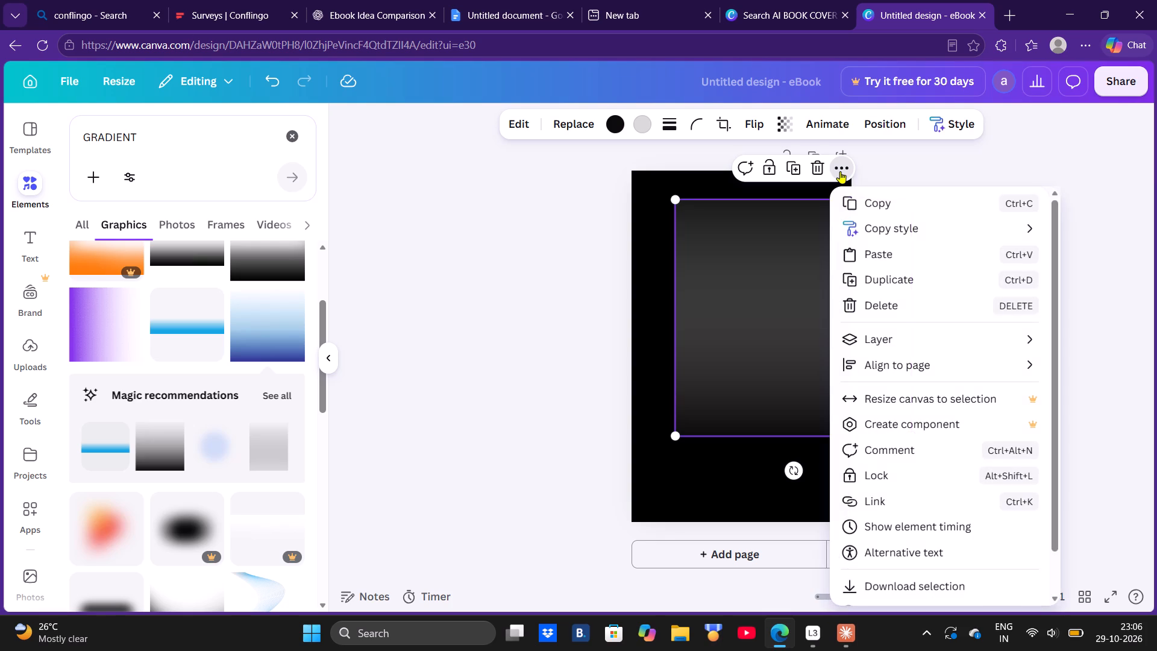
left_click(877, 286)
left_click_drag(722, 286, 680, 359)
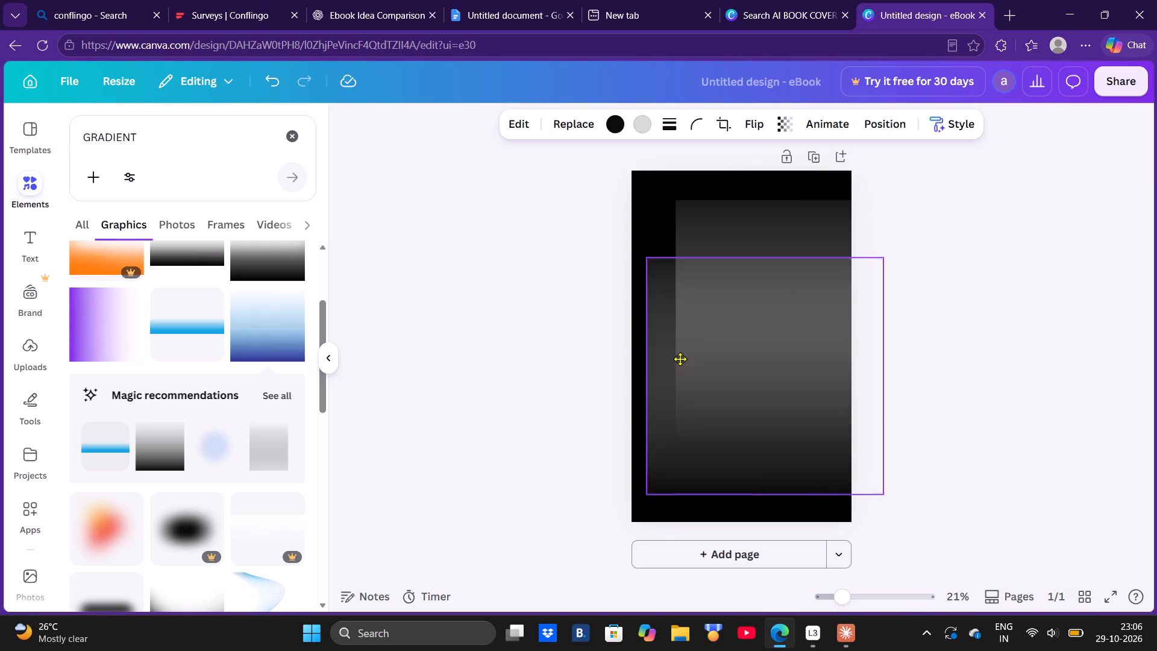
left_click_drag(680, 359, 606, 427)
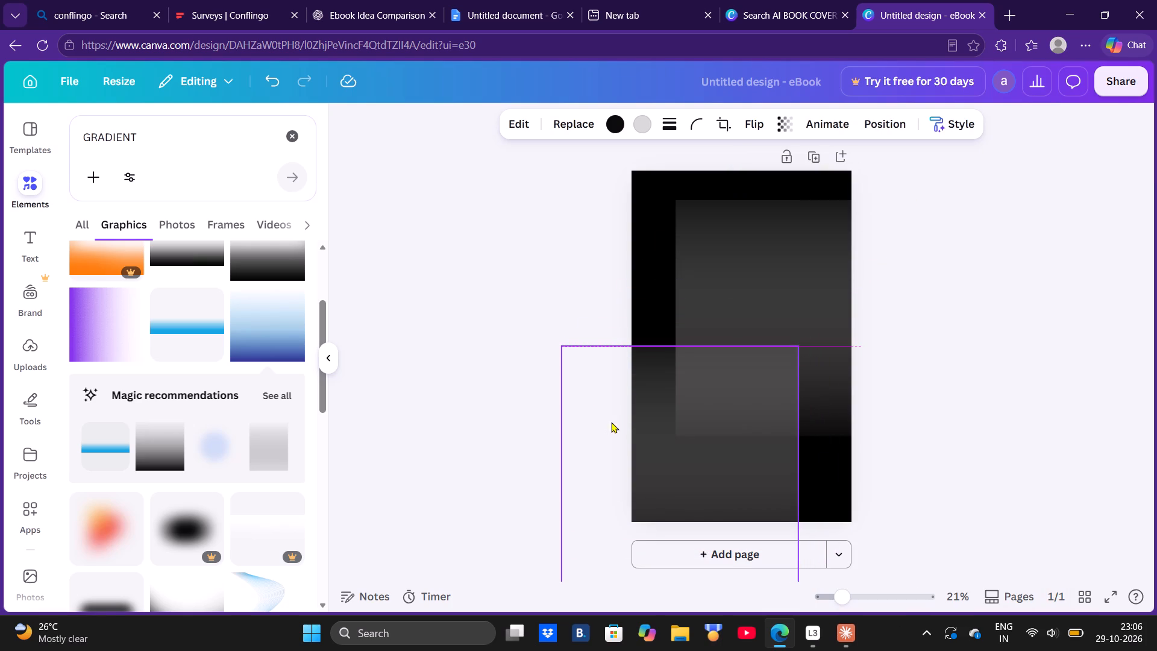
left_click(968, 280)
Move the upper grey gradient slightly higher, keeping it running off the page's right edge.
left_click_drag(803, 274, 807, 266)
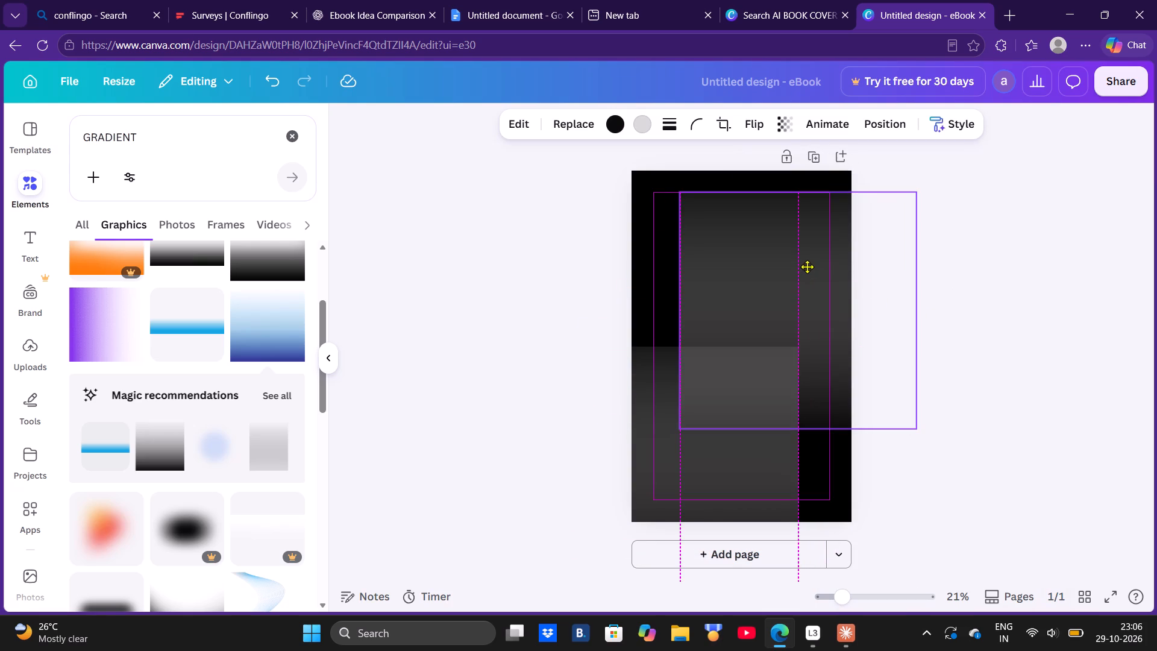
left_click_drag(807, 266, 807, 265)
double_click(1041, 254)
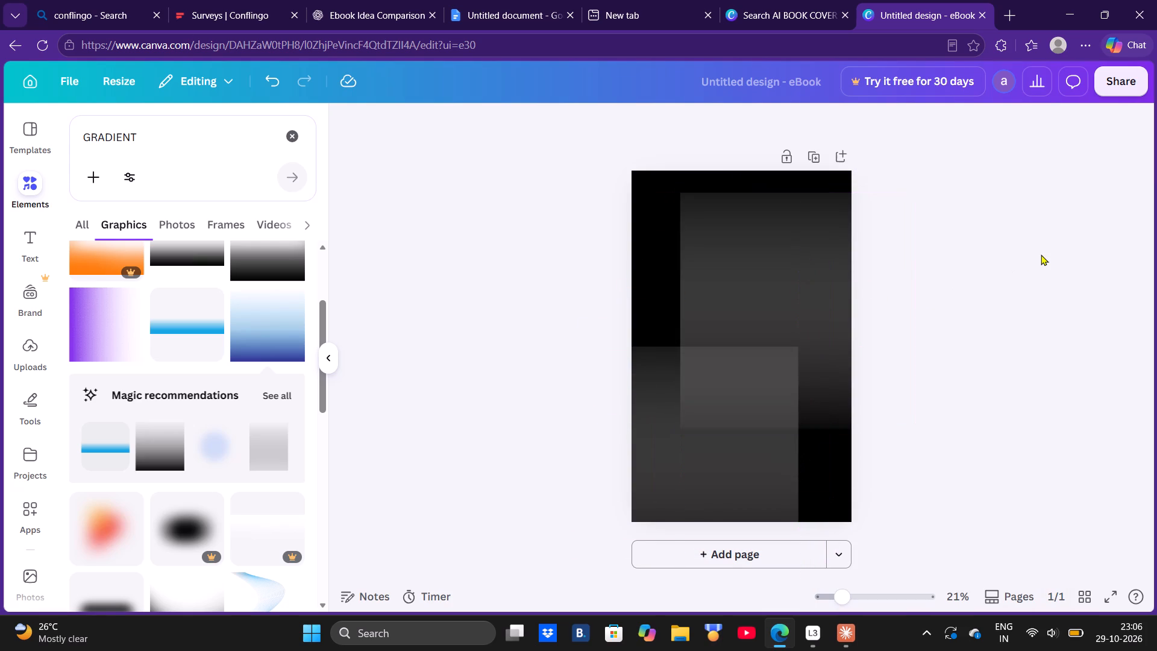
left_click(819, 291)
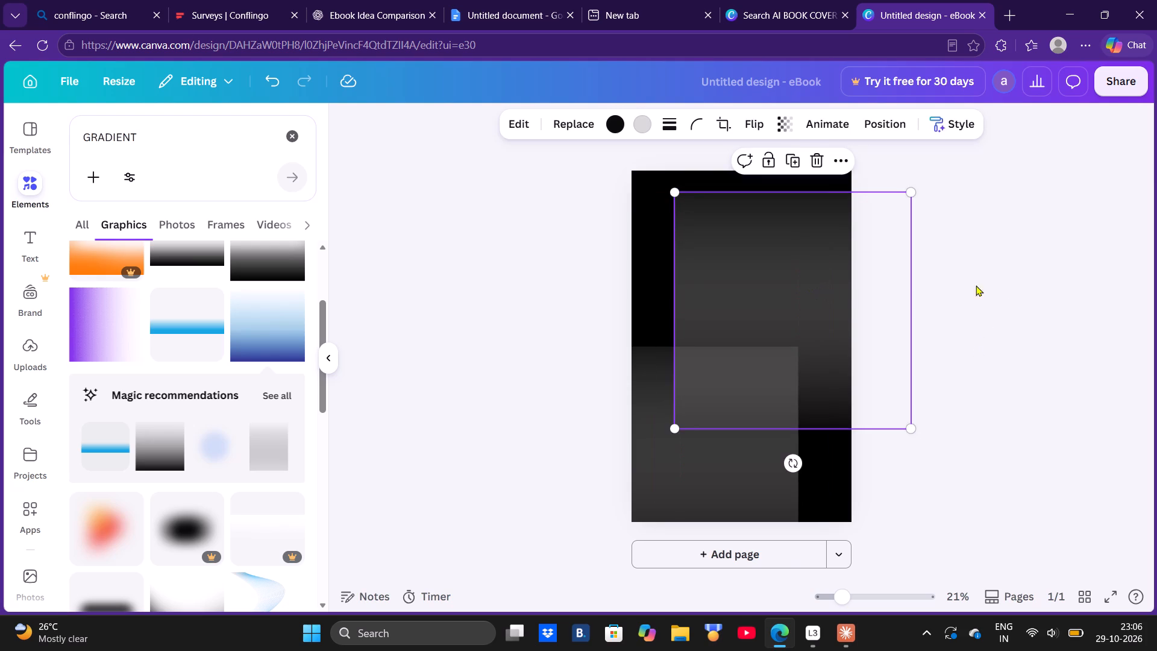
left_click(1077, 271)
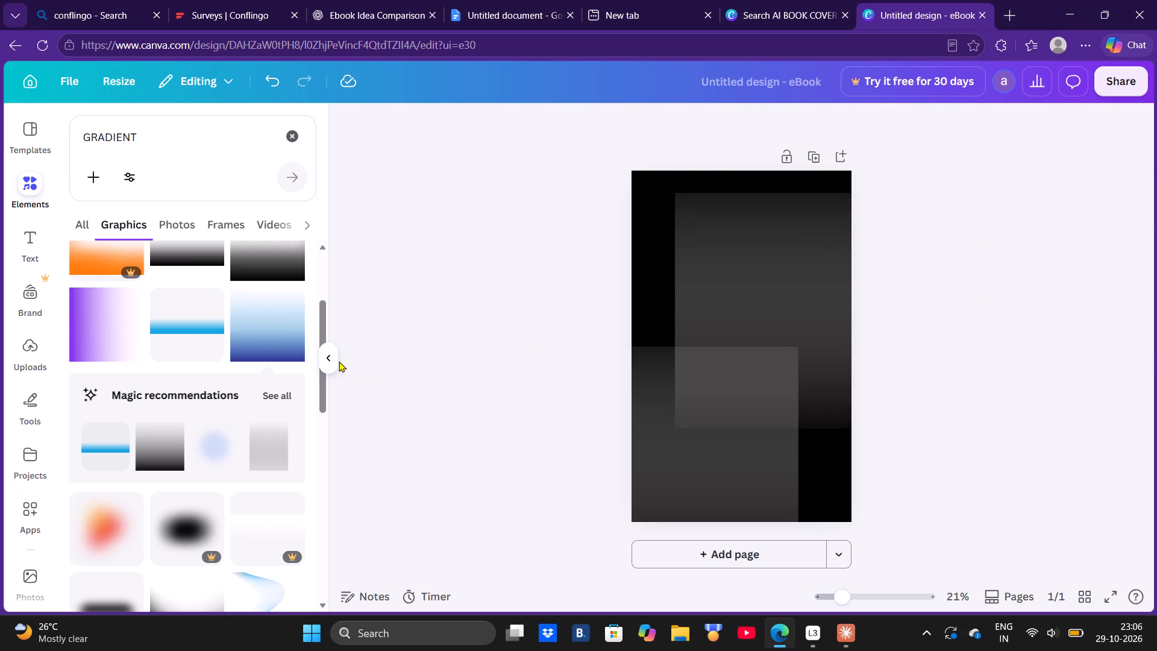
Browse the gradient search results across graphics, photos, frames, videos and 3D elements for more cover artwork.
scroll(278, 357, "down", 7)
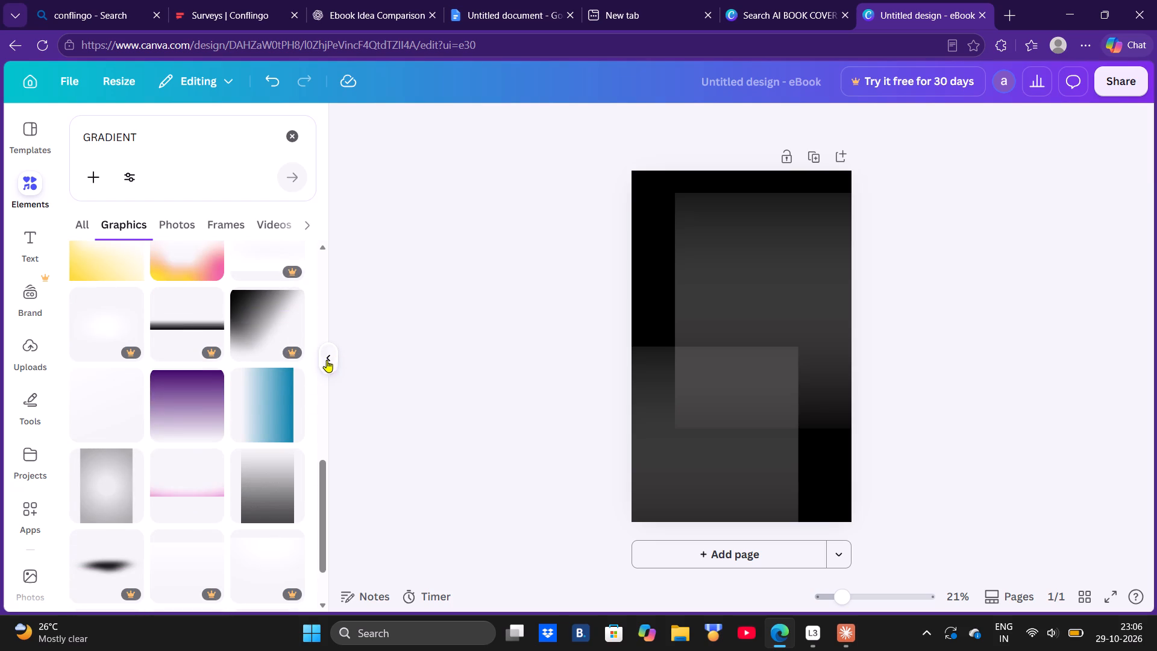
scroll(207, 275, "up", 9)
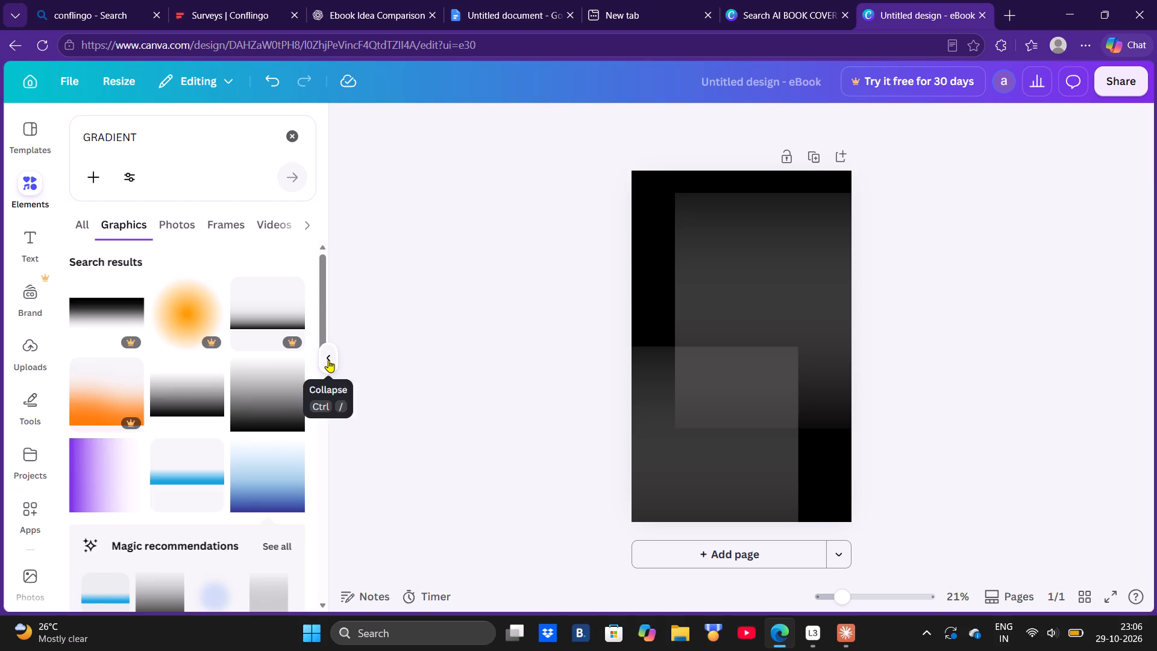
left_click(328, 360)
left_click(34, 192)
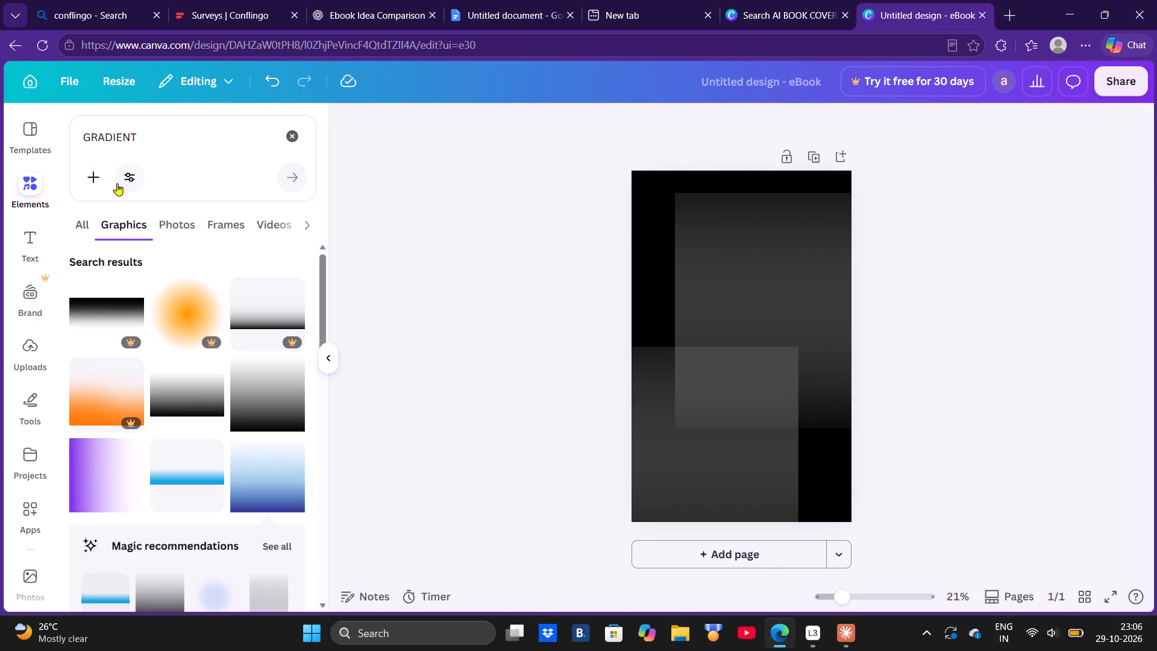
left_click(88, 227)
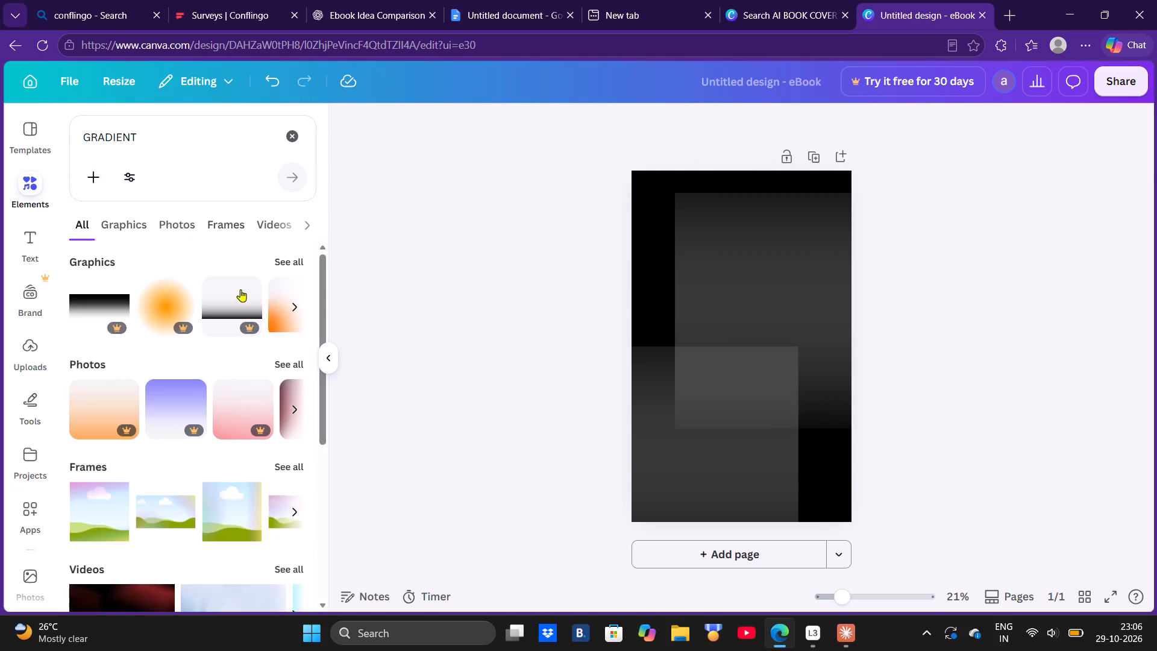
scroll(231, 322, "down", 3)
scroll(158, 317, "down", 2)
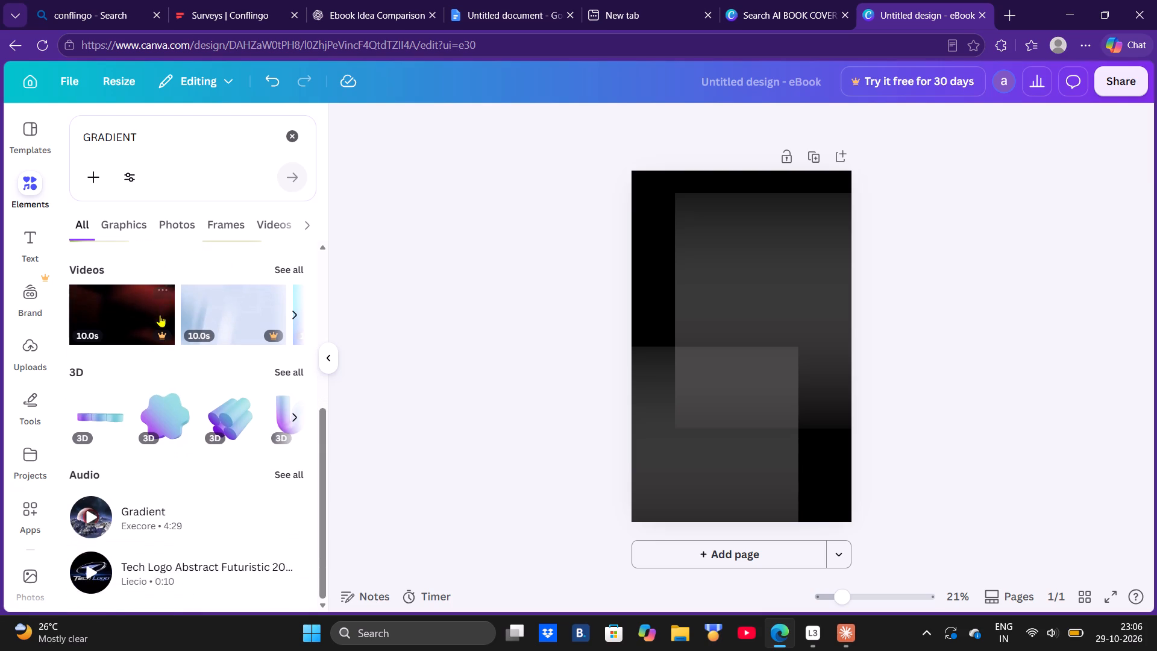
scroll(171, 312, "down", 2)
left_click(300, 416)
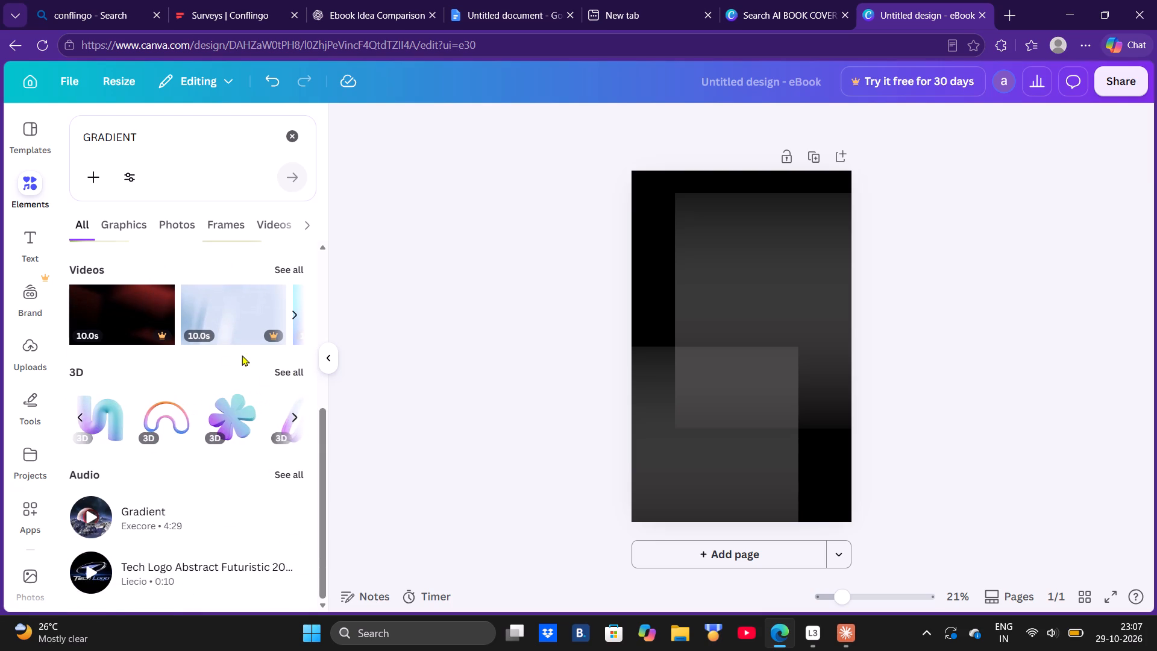
scroll(240, 354, "up", 3)
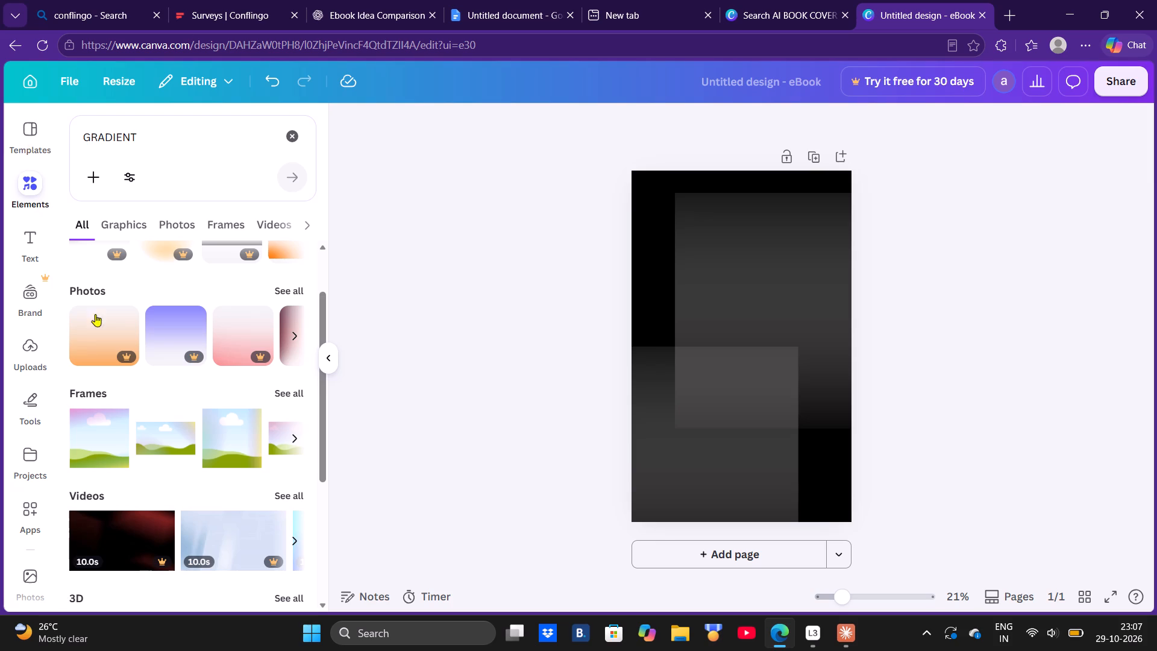
Search the photo library for AI BOT.
scroll(45, 479, "down", 1)
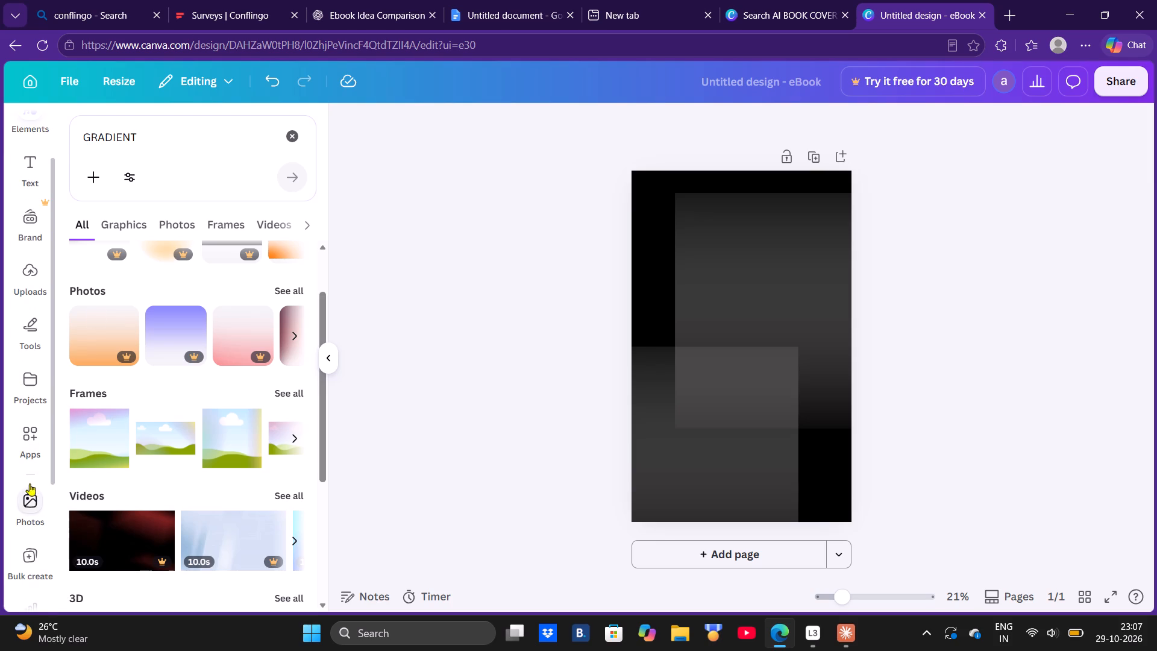
left_click(28, 502)
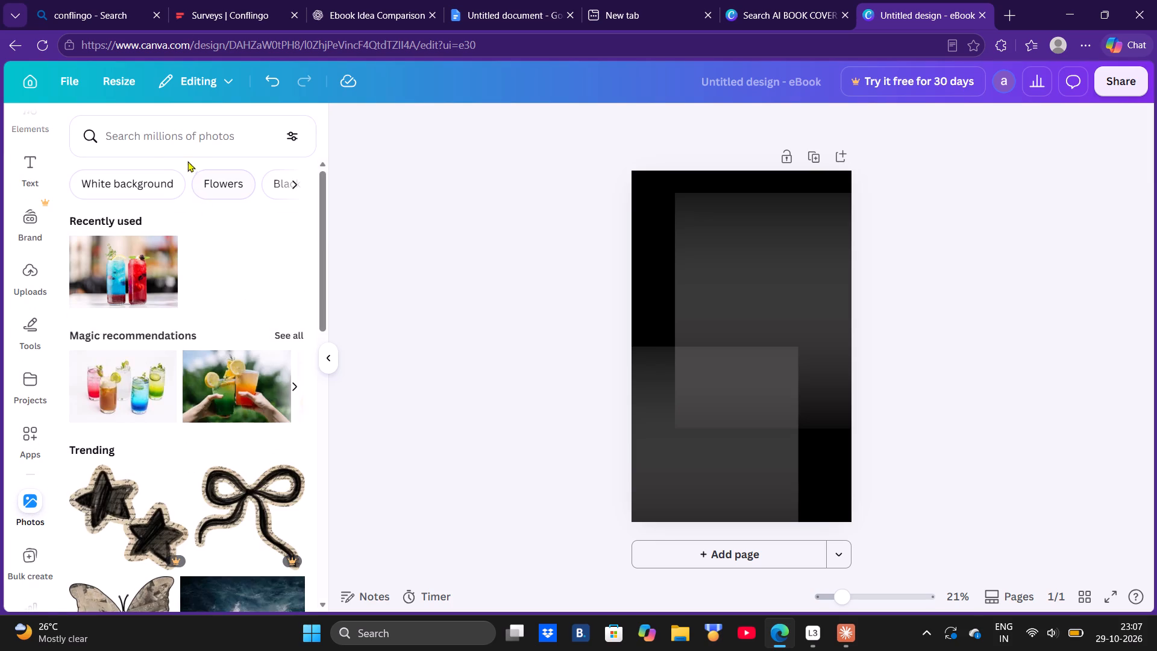
left_click(155, 136)
key("w")
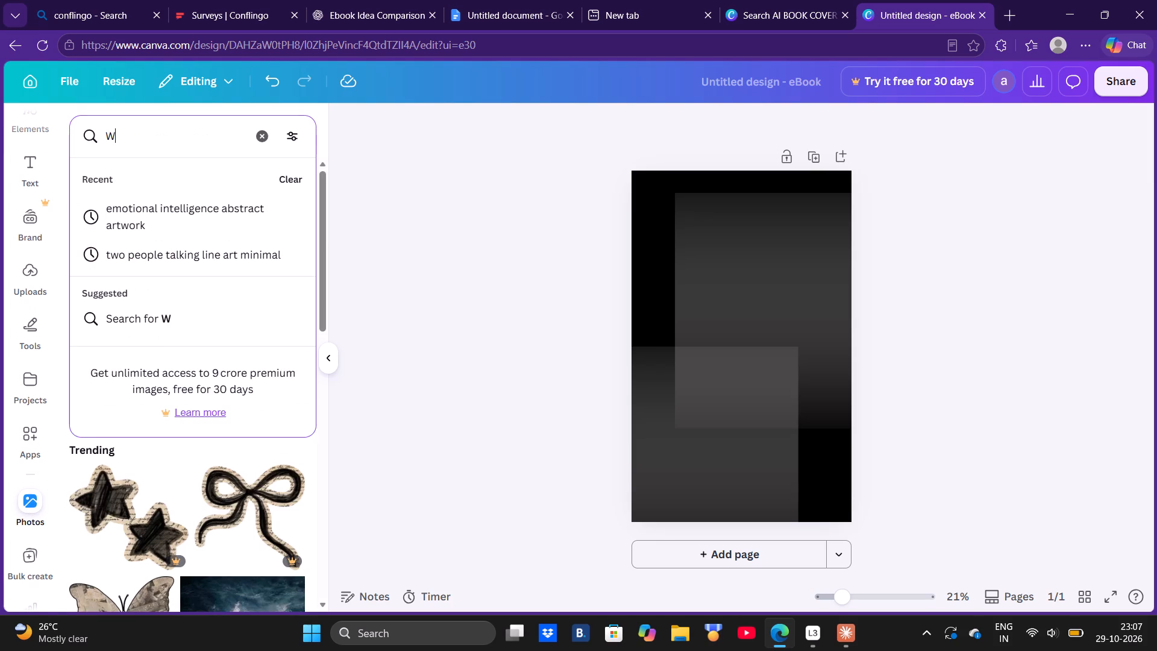
key("BackSpace")
type("SI BI")
key("BackSpace")
type("OT")
key("Return")
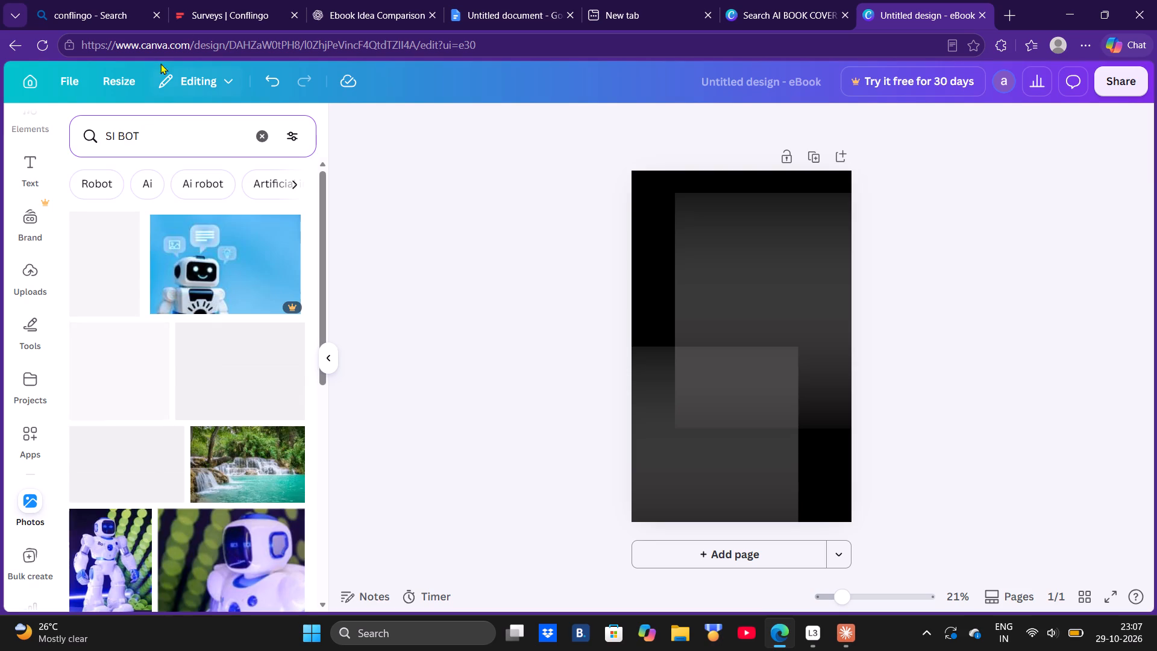
left_click(111, 134)
key("BackSpace")
key("a")
key("Return")
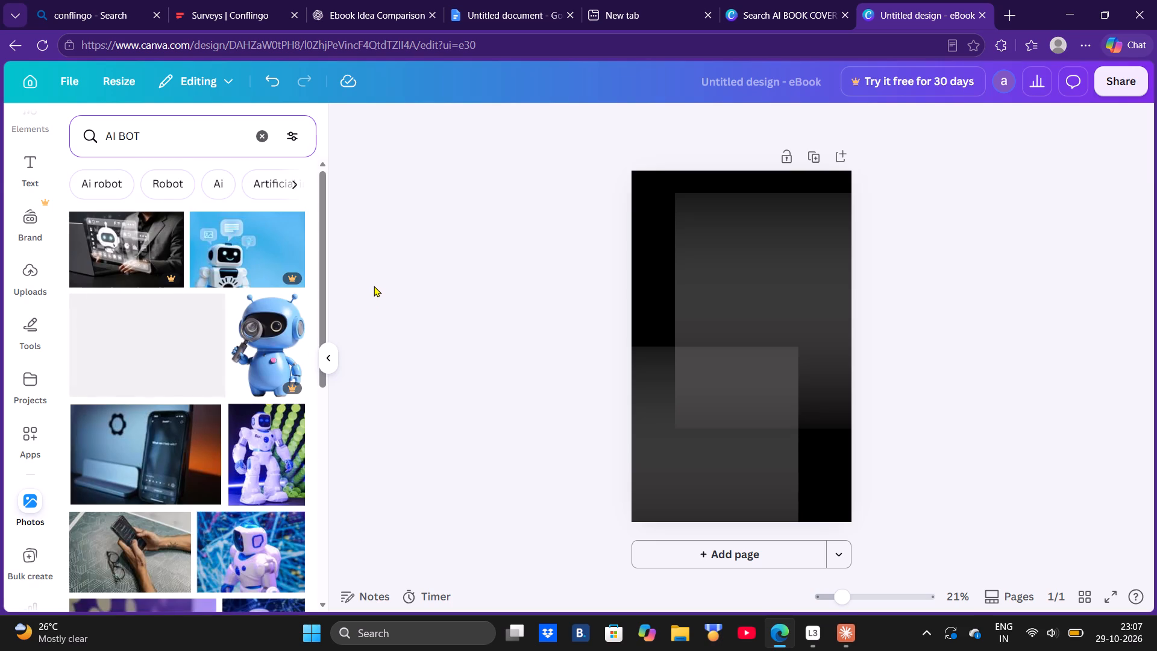
Look through the AI BOT photo results for an image that suits the dark cover.
scroll(226, 317, "down", 5)
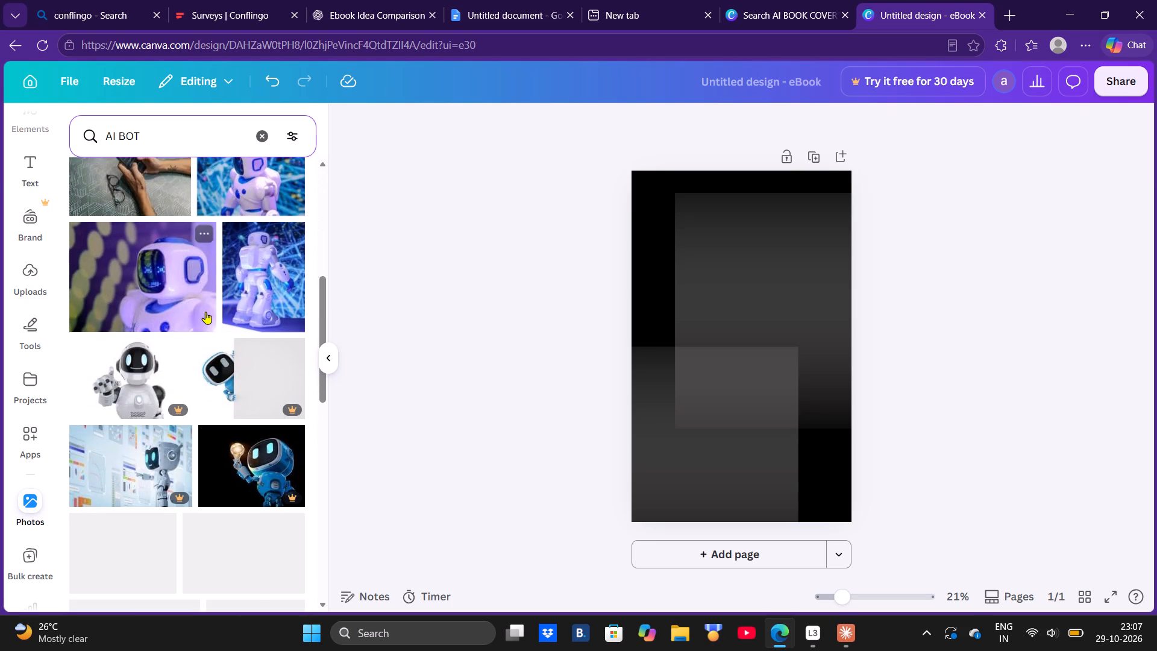
scroll(205, 312, "down", 7)
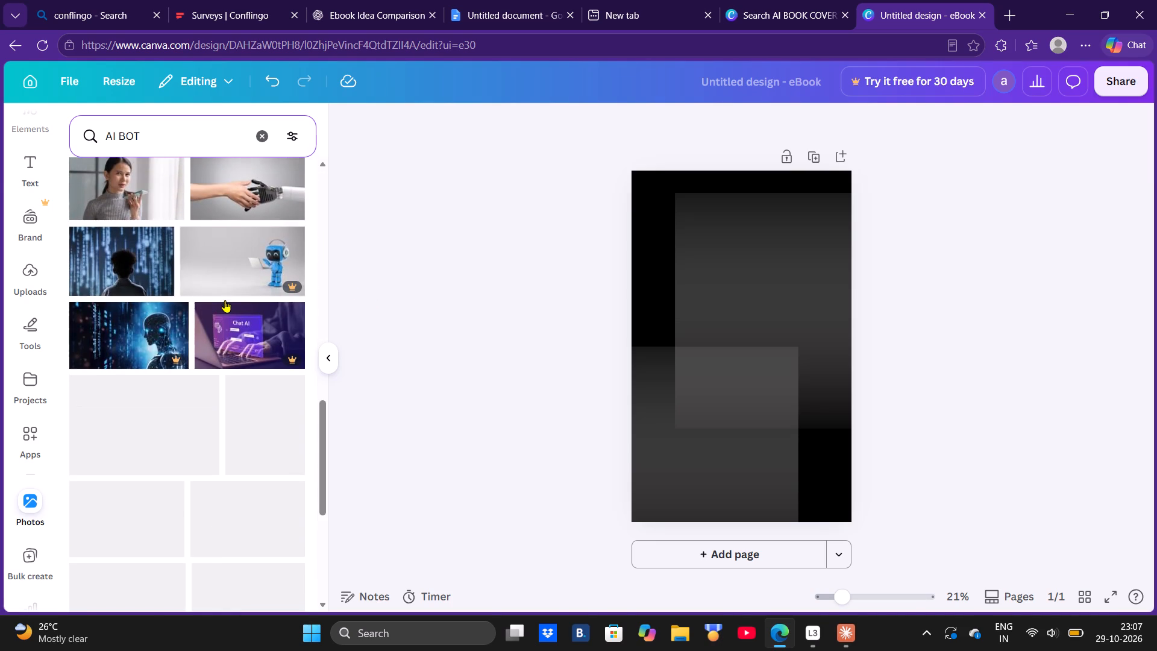
scroll(225, 300, "down", 3)
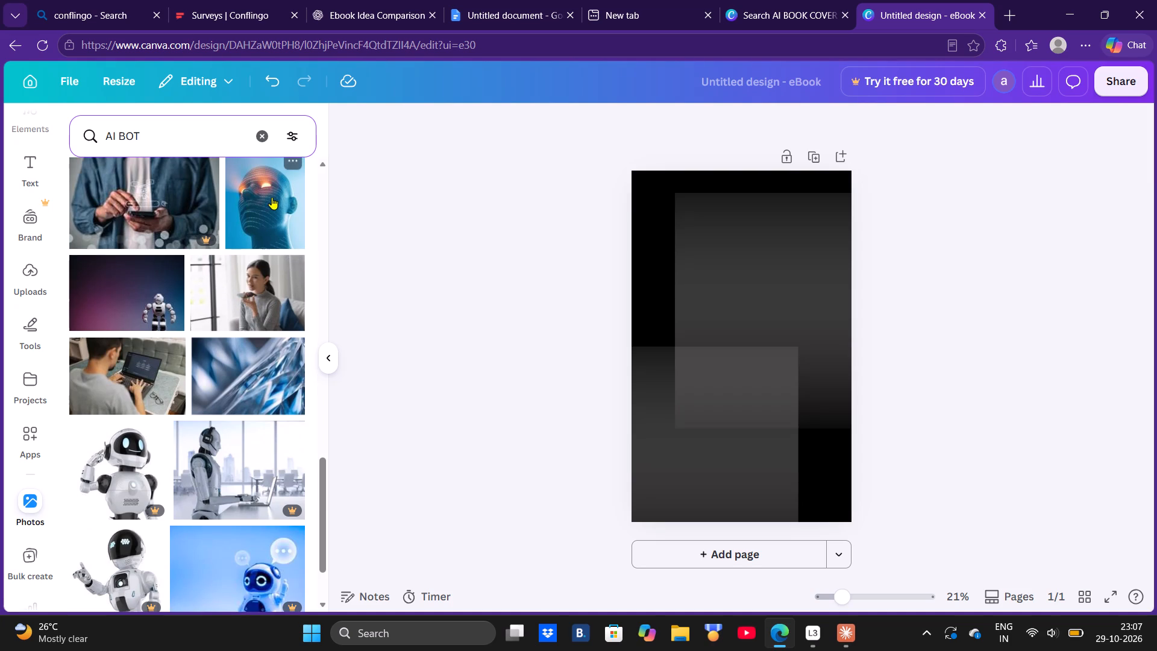
scroll(258, 284, "down", 5)
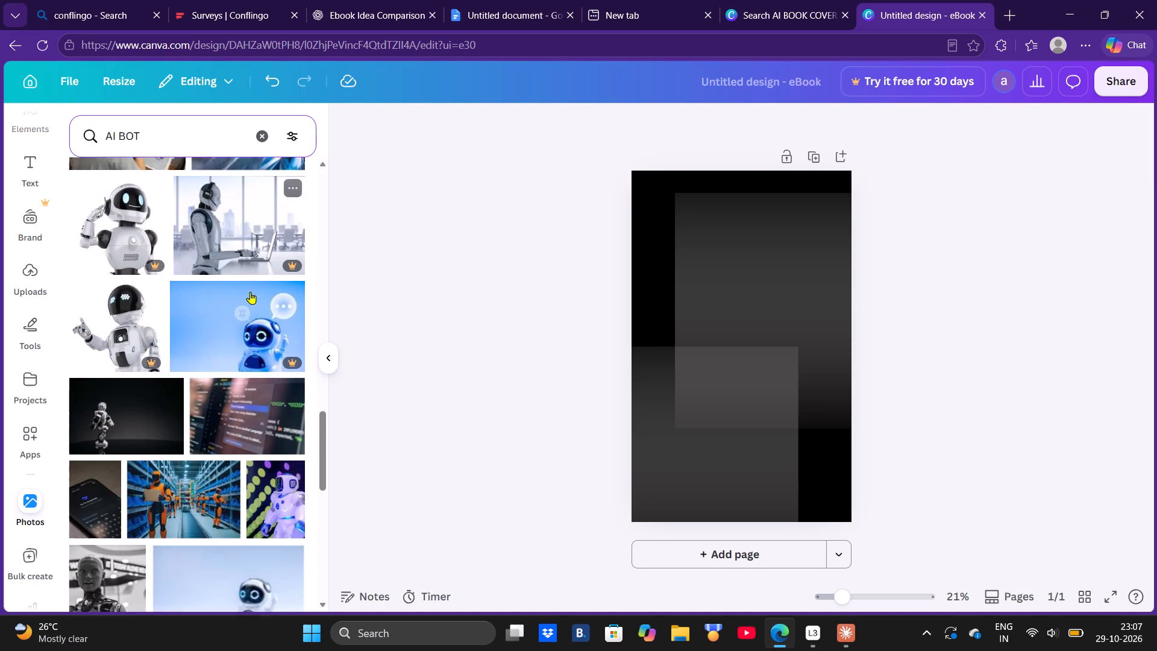
scroll(250, 292, "down", 5)
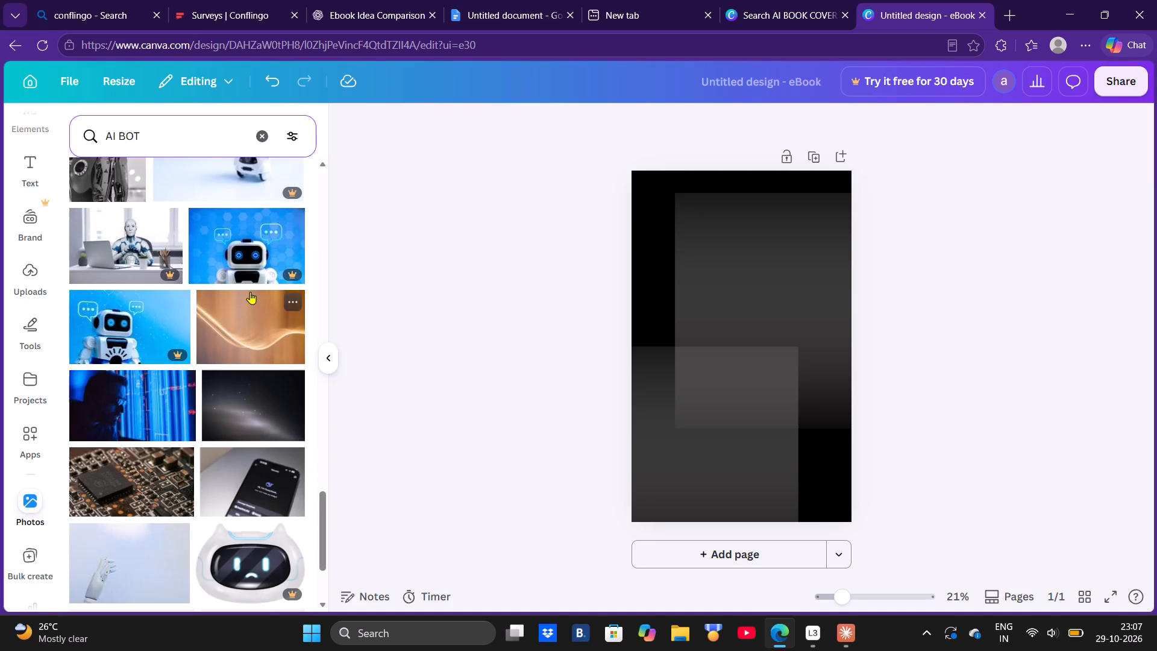
scroll(250, 292, "down", 5)
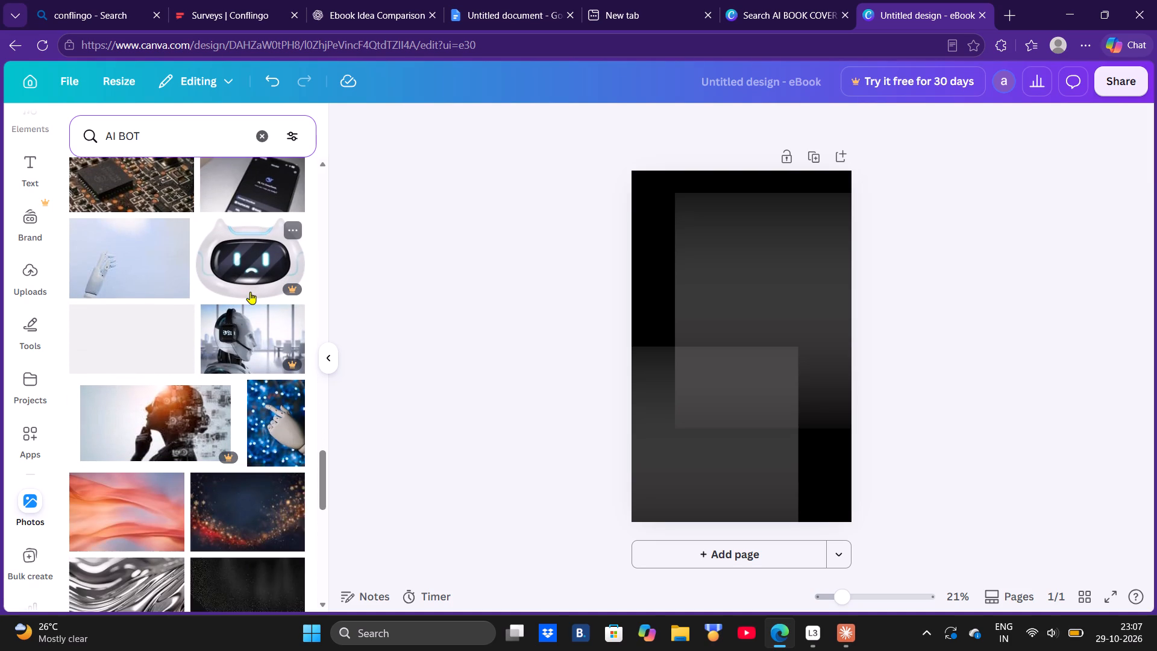
scroll(250, 292, "down", 6)
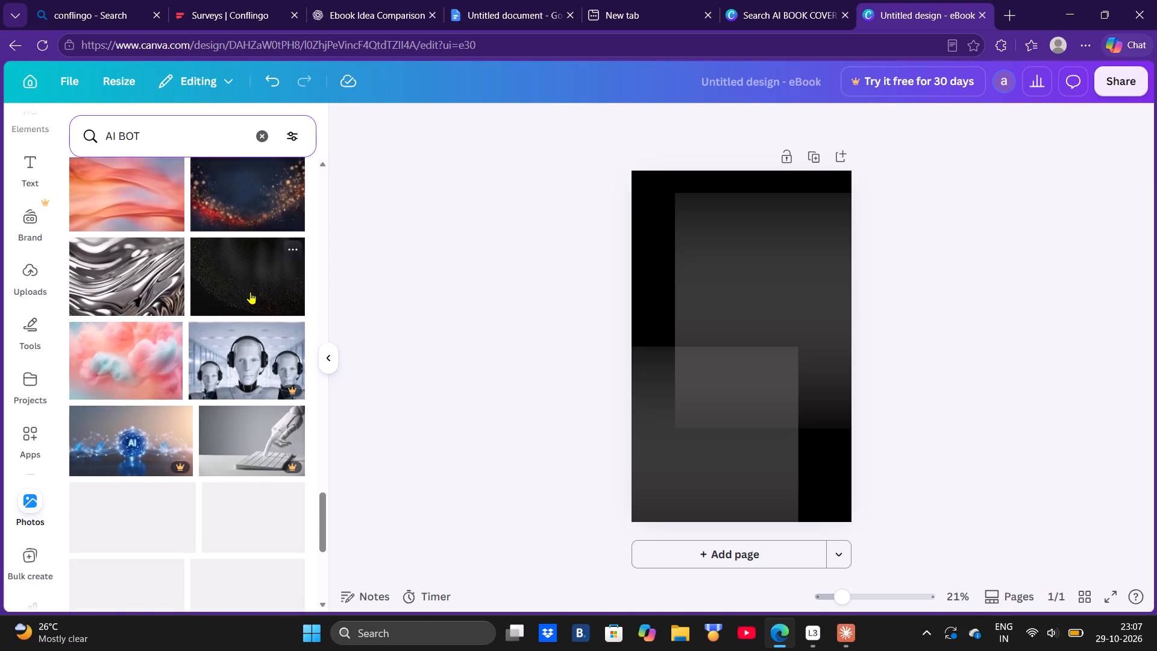
scroll(250, 292, "down", 1)
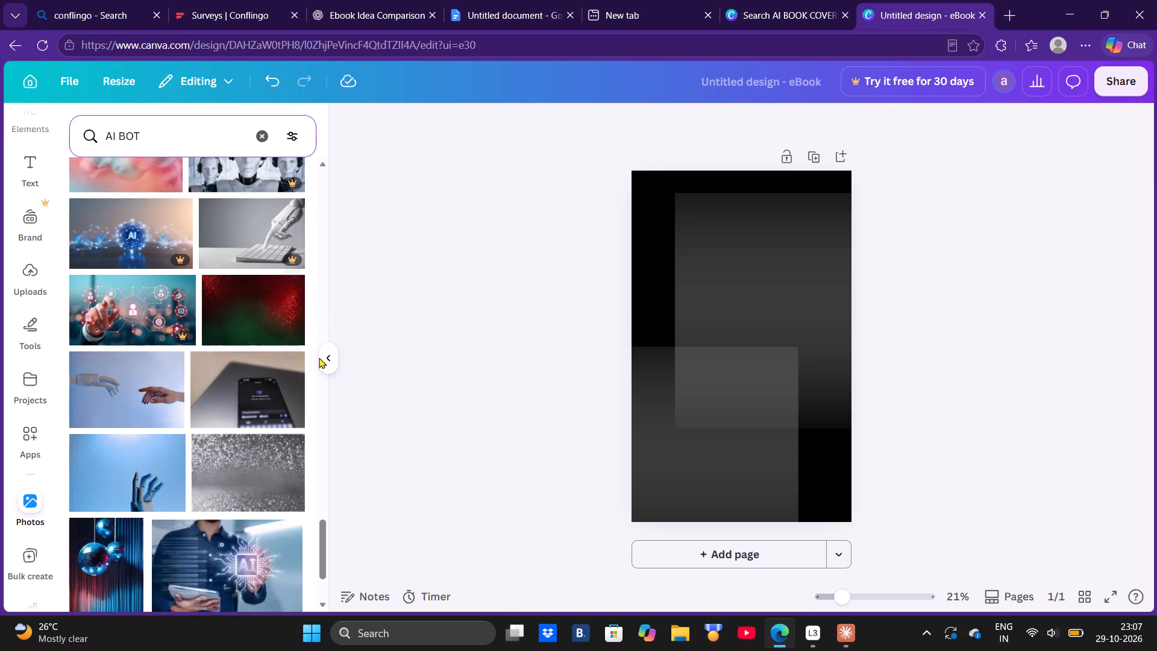
left_click(333, 357)
Add a default heading text box to the middle of the cover and select it.
left_click(37, 165)
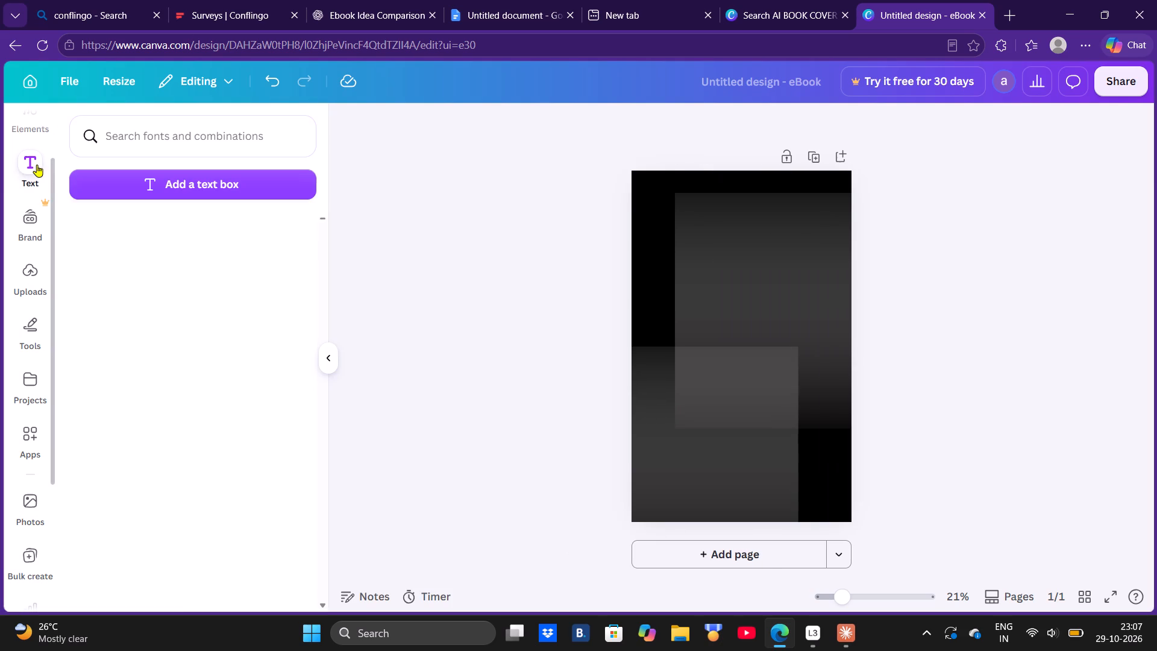
left_click(189, 373)
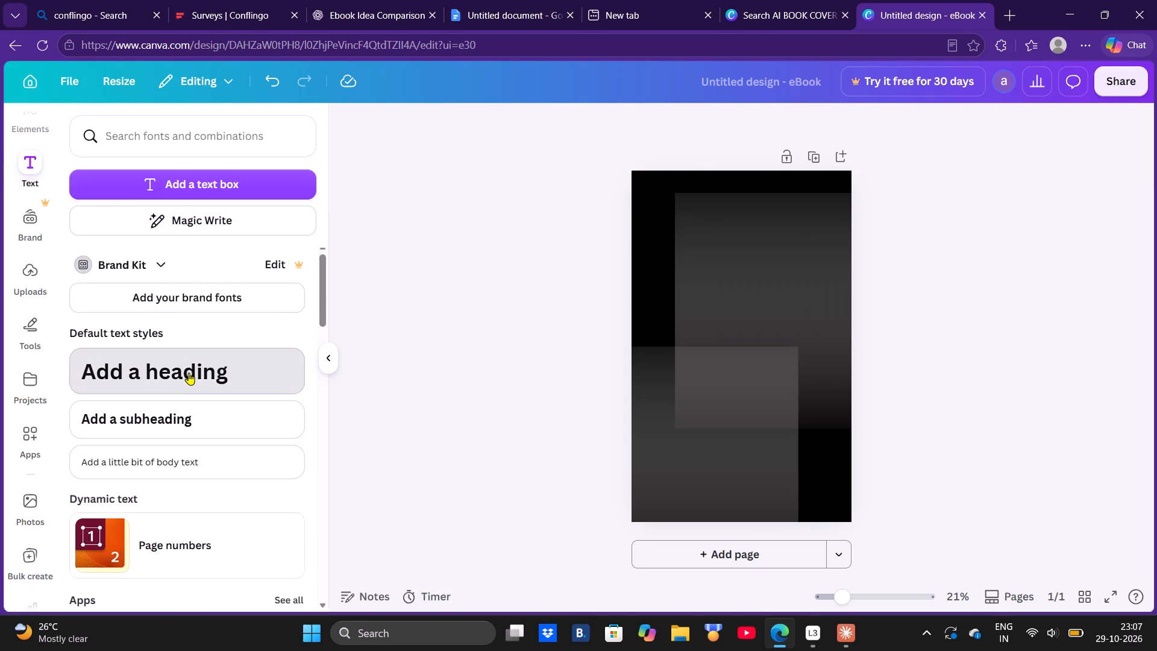
left_click(948, 344)
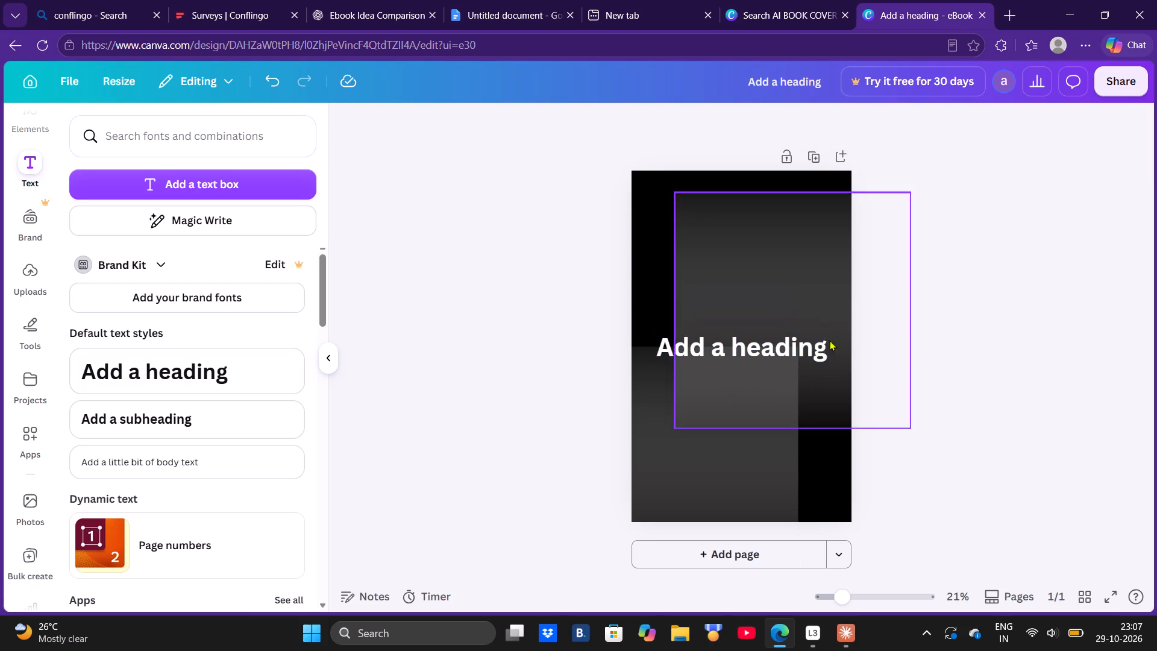
left_click(814, 338)
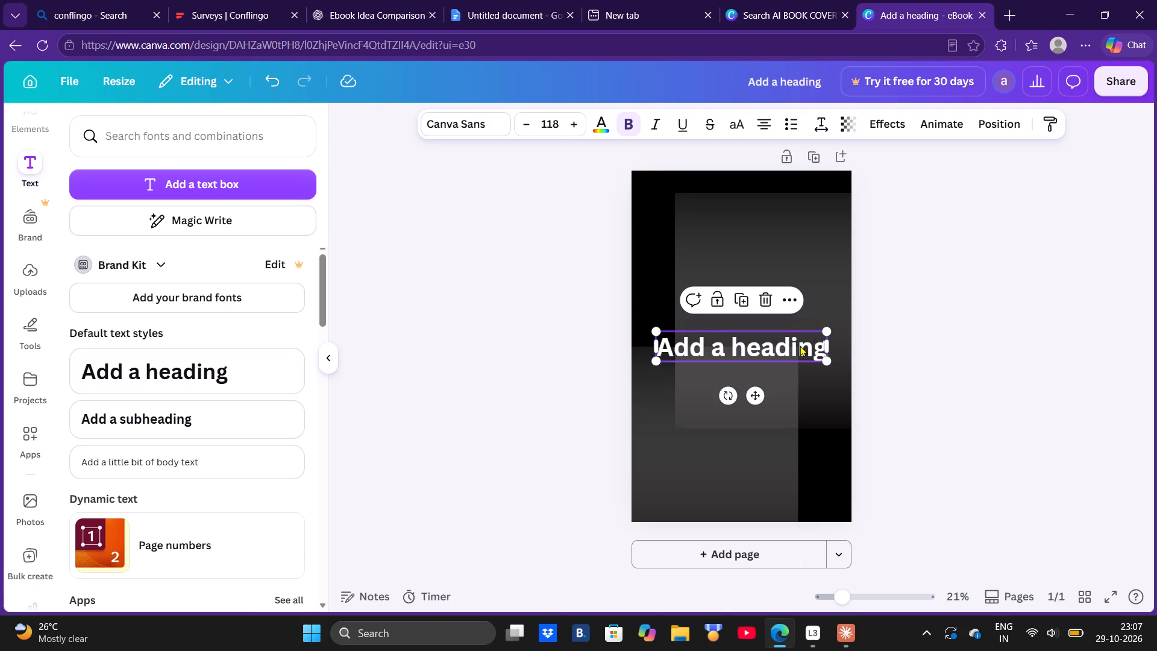
left_click(342, 0)
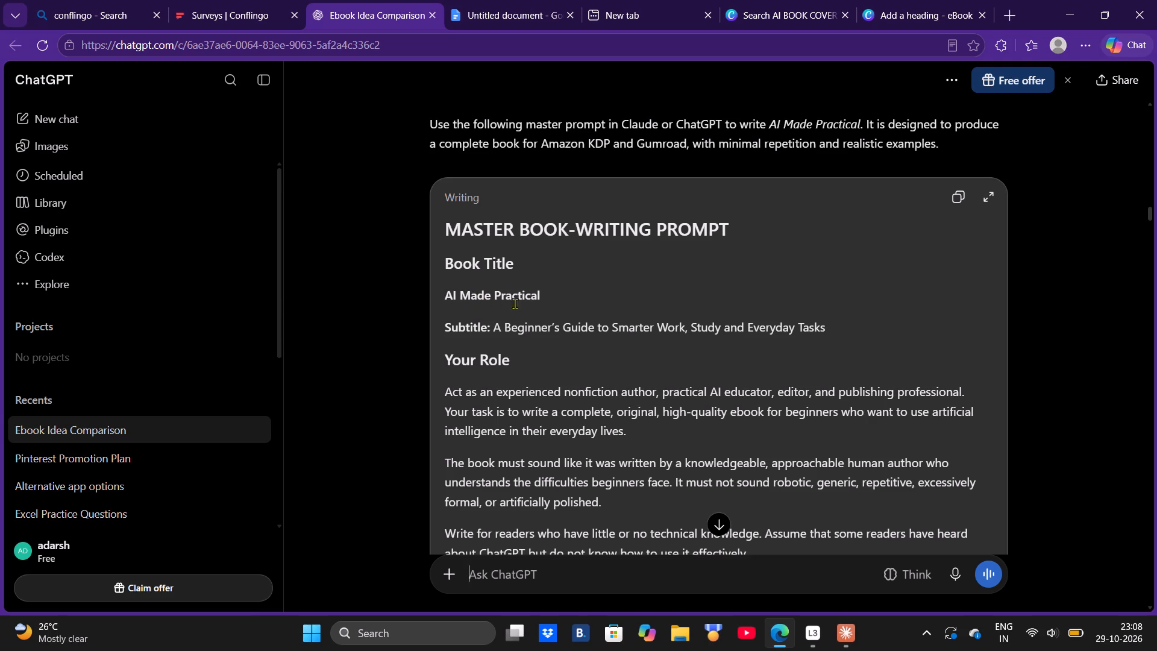
Return to the Canva cover and replace the placeholder heading text with AI MADE PRACTICAL in capitals.
left_click(898, 1)
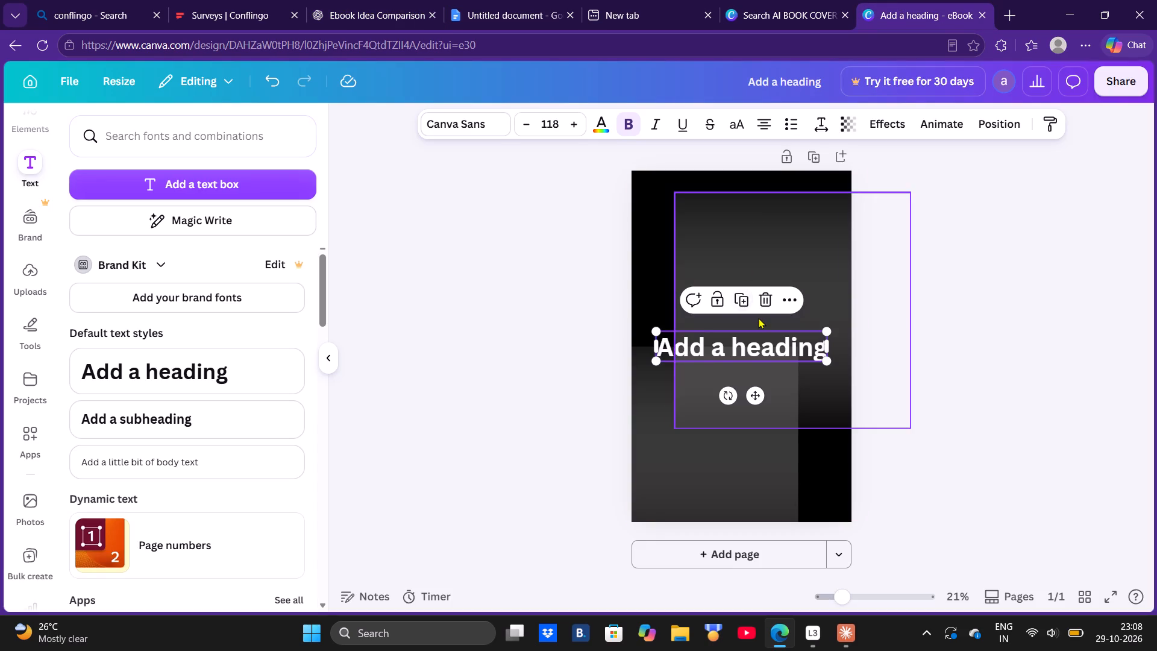
left_click(818, 339)
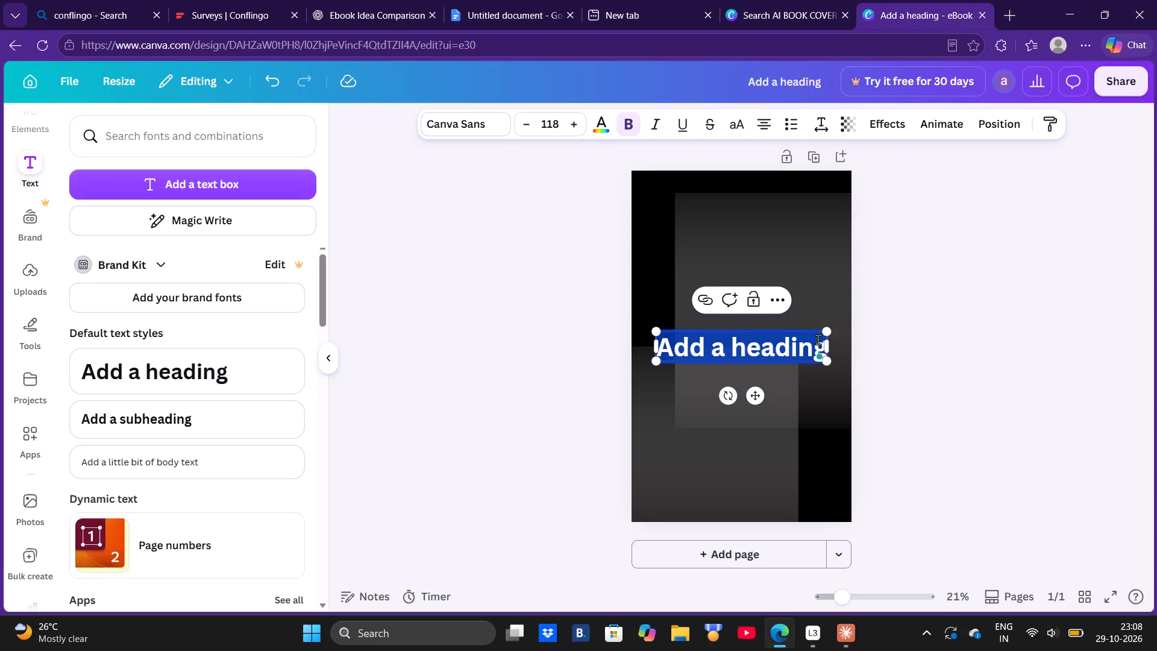
key("BackSpace")
type("ai")
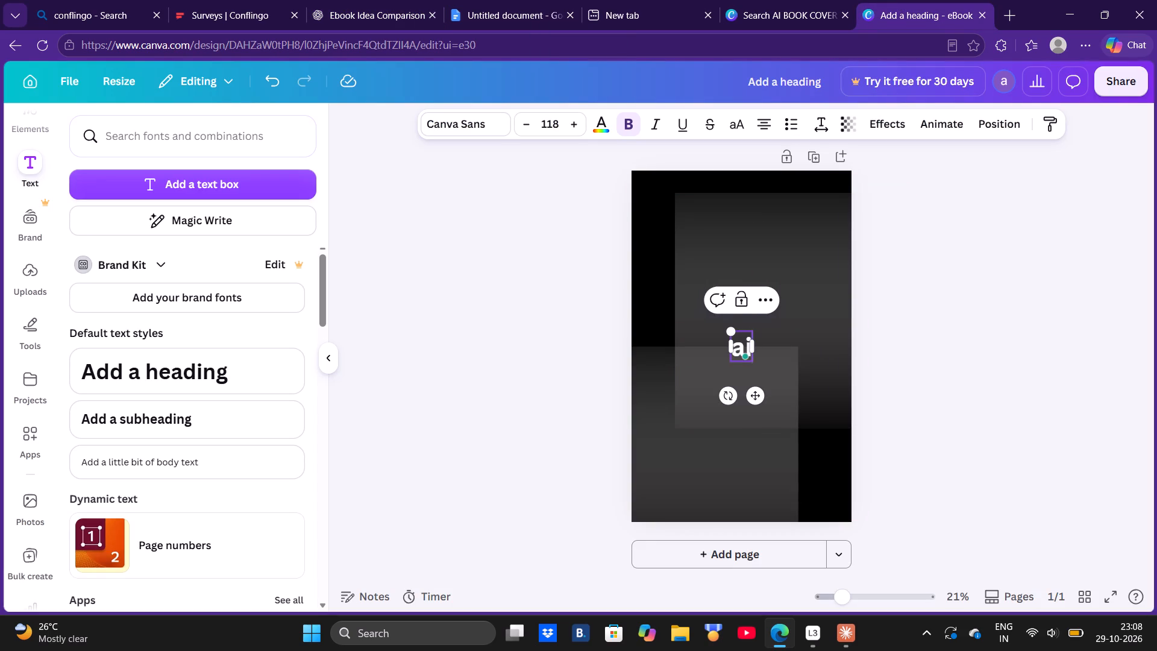
key("space")
key("BackSpace")
key("BackSpace")
key("BackSpace")
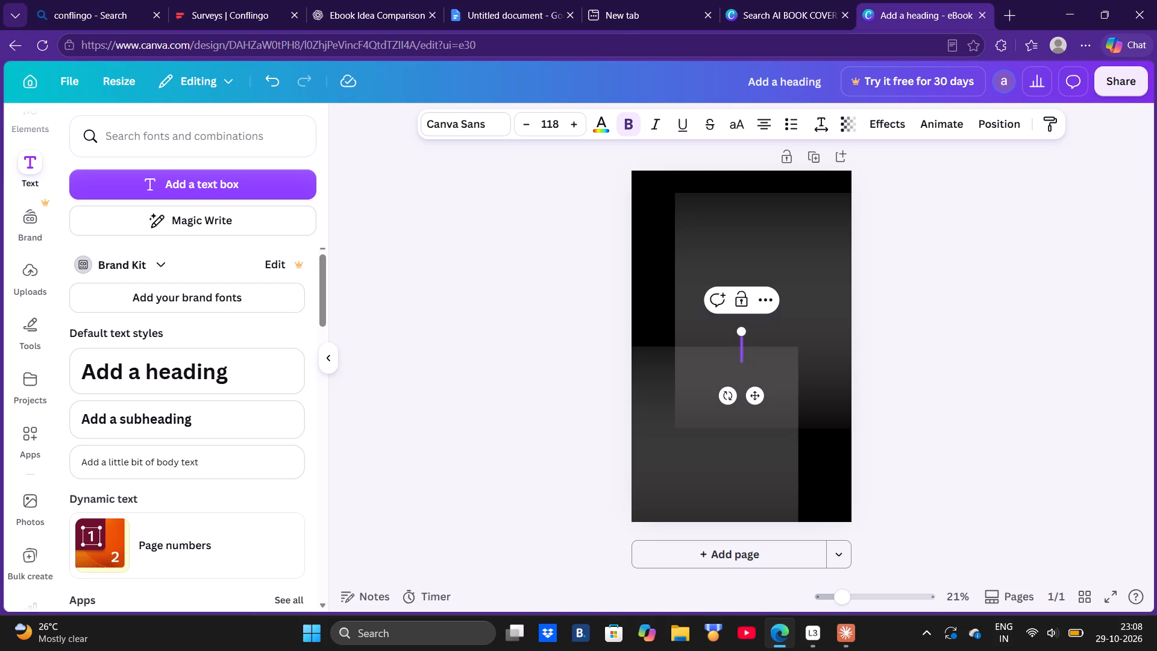
type("AI")
key("space")
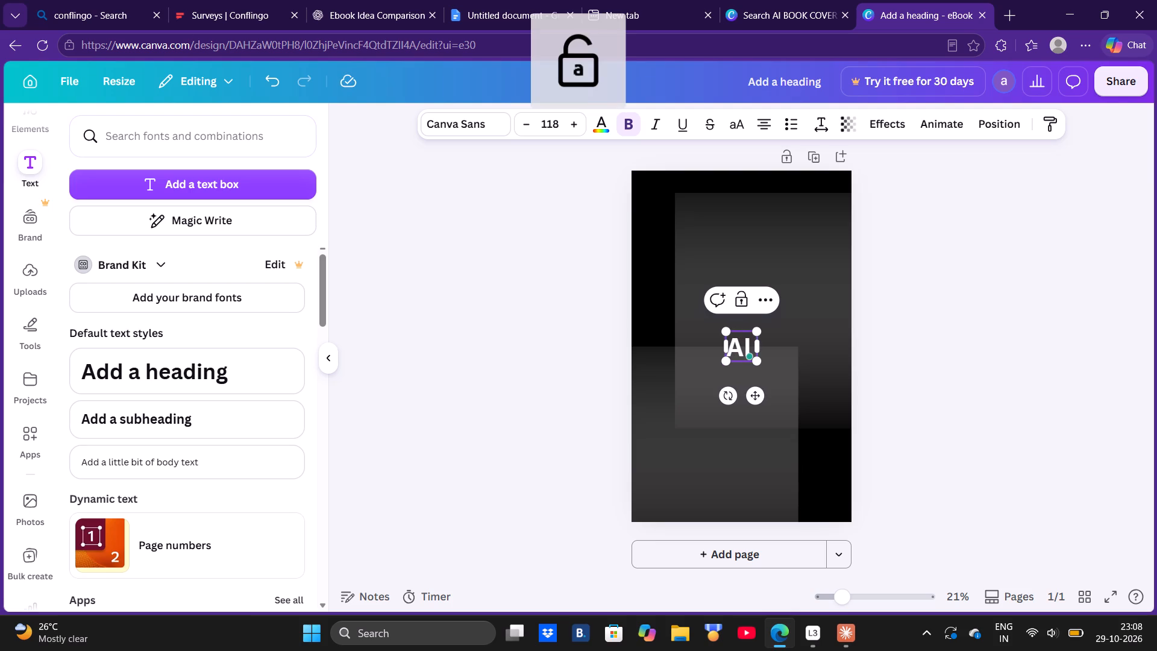
key("a")
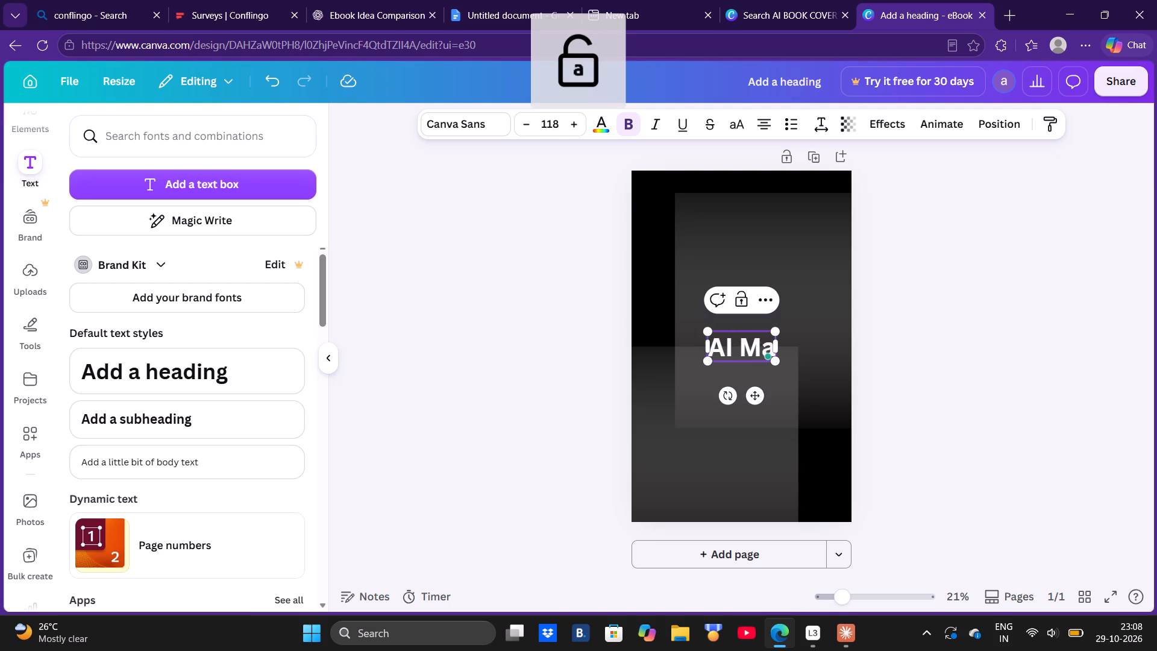
type("de")
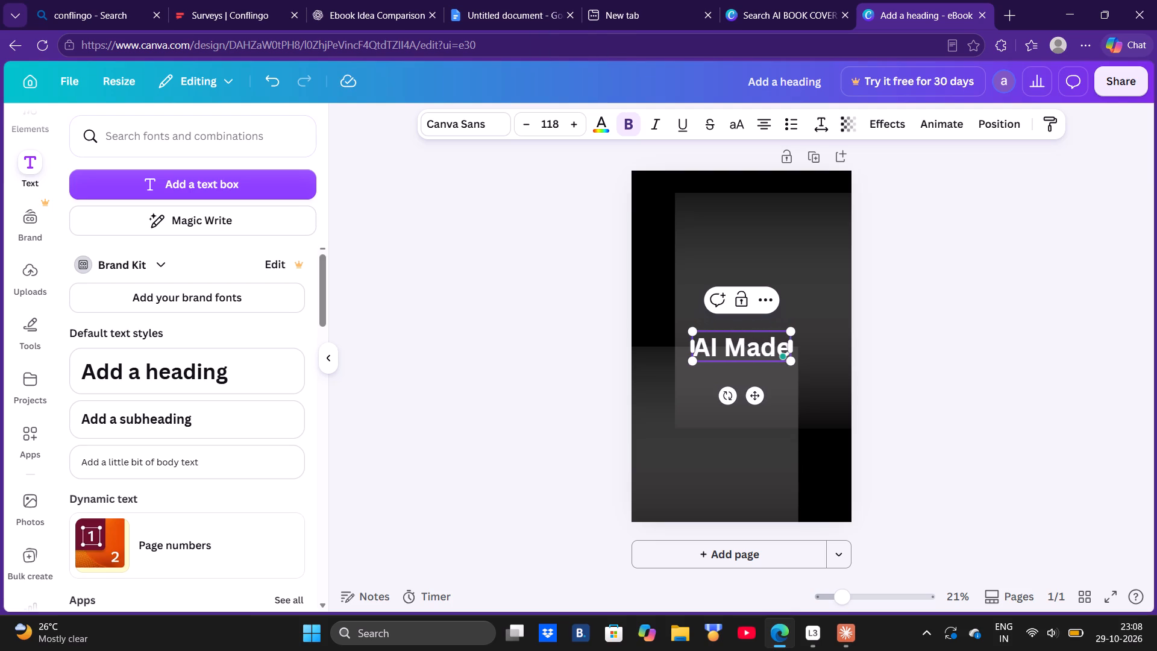
key("BackSpace")
key("BackSpace")
key("BackSpace")
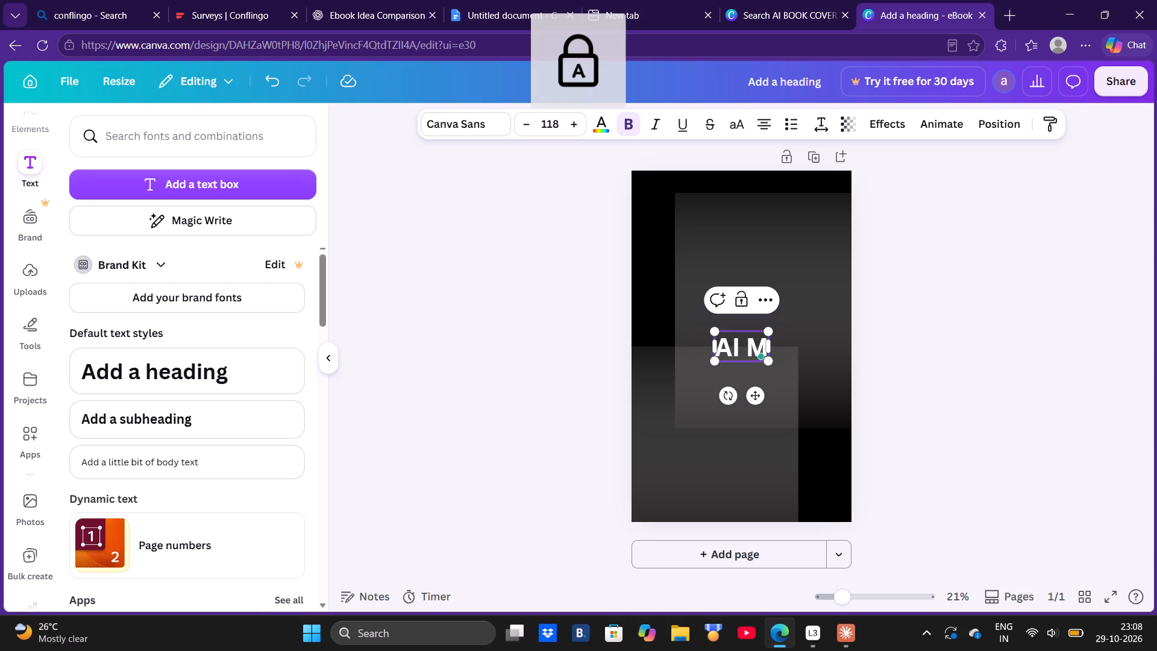
key("a")
type("DE")
key("space")
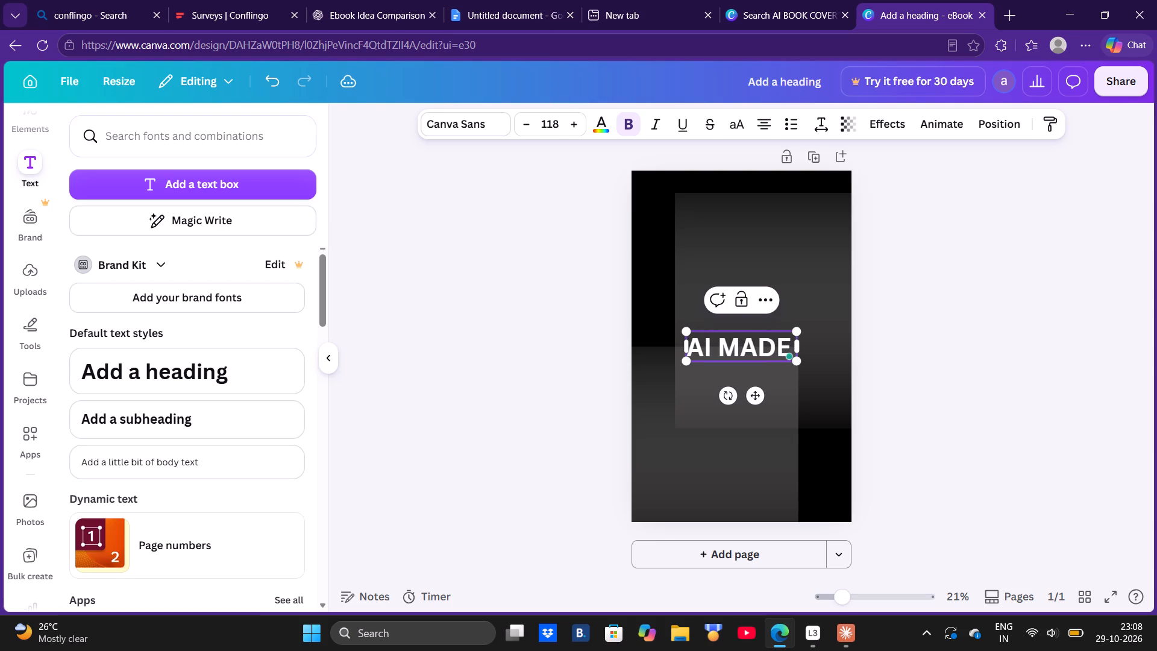
type("PRACTICAL")
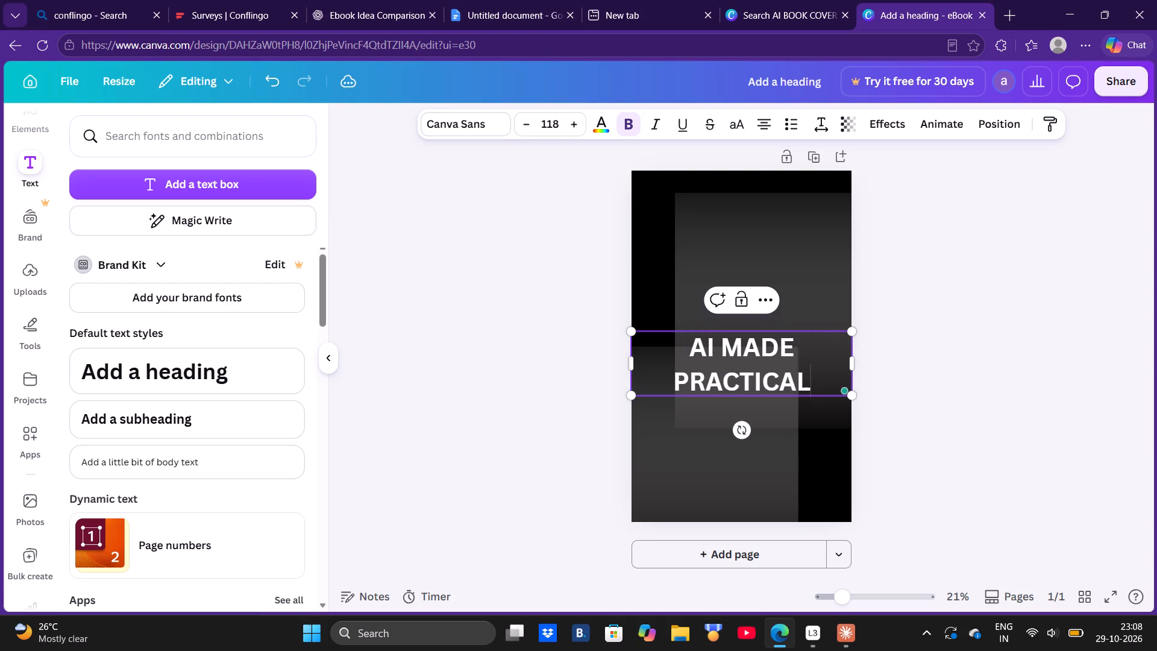
left_click(1049, 272)
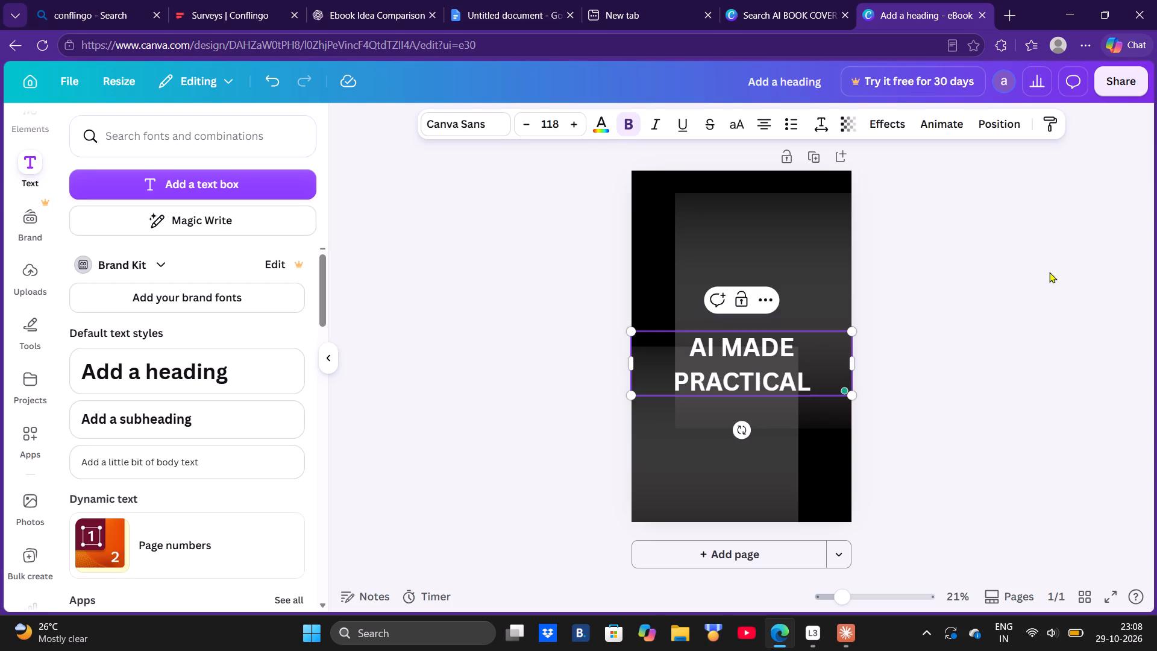
Move the AI MADE PRACTICAL heading to the upper part of the cover, centred horizontally on the page.
left_click_drag(752, 368, 754, 241)
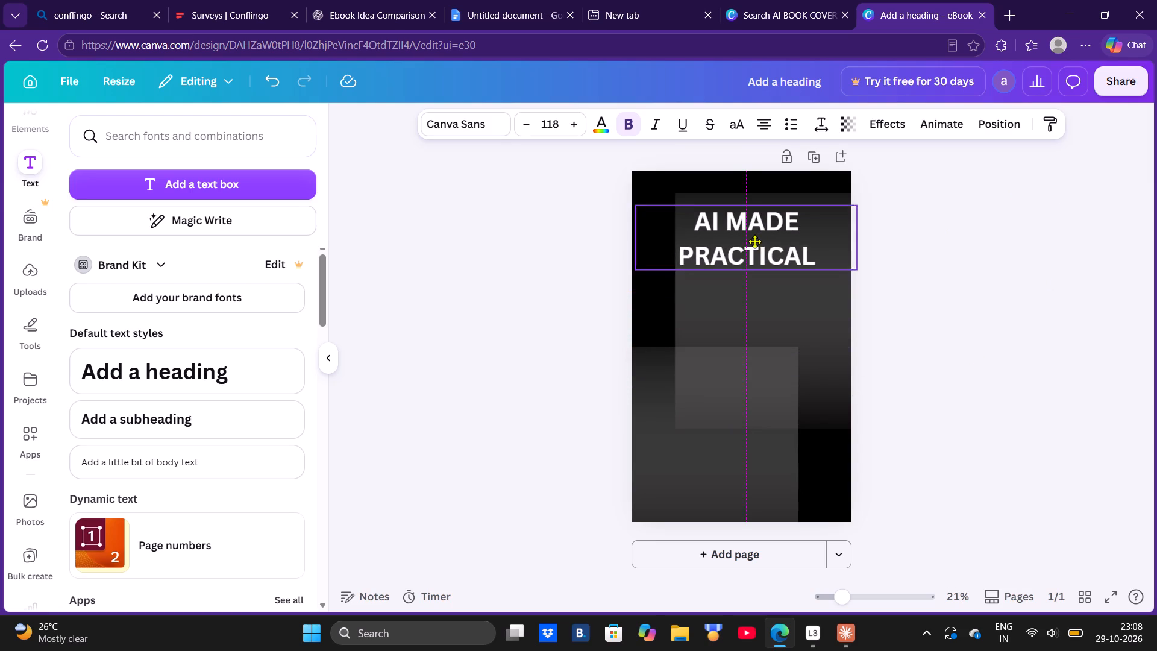
left_click_drag(754, 241, 750, 234)
left_click(929, 237)
left_click_drag(767, 225, 766, 230)
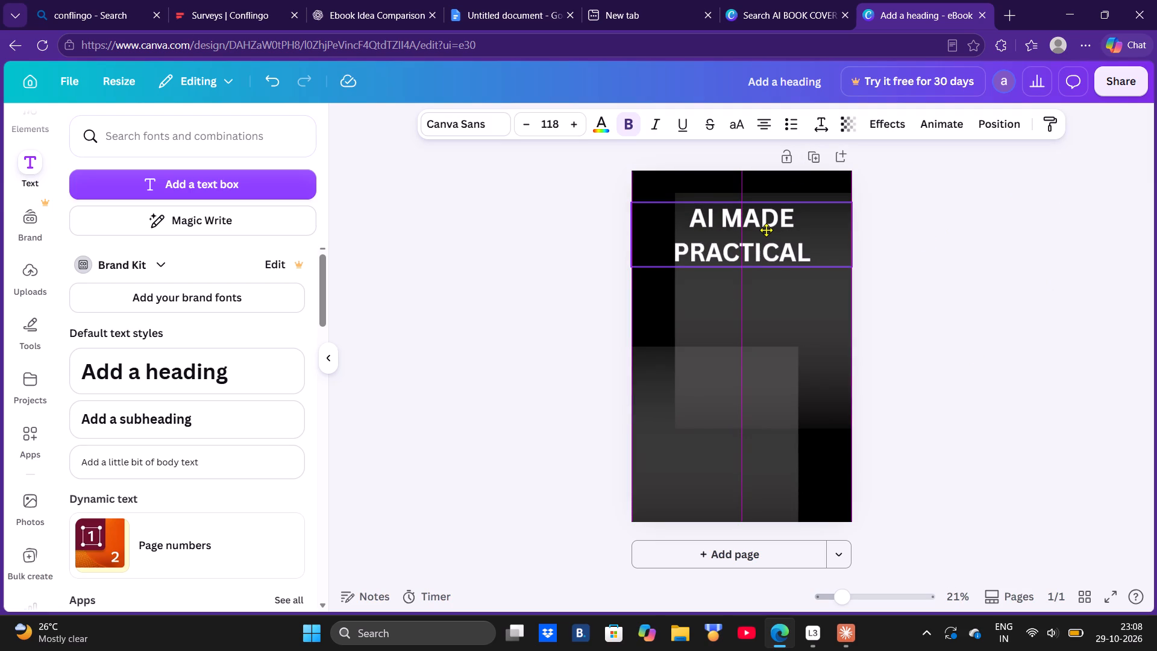
left_click_drag(766, 230, 766, 231)
left_click(895, 237)
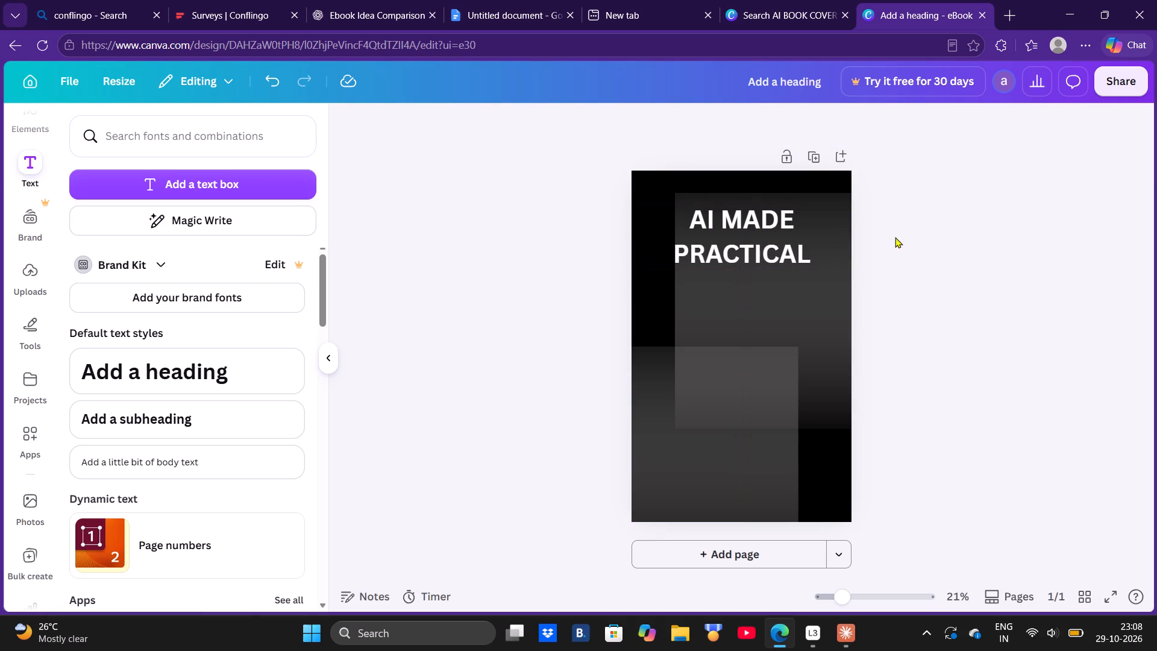
Add a default body text box to the cover and replace its text with a "by" line naming the author.
left_click(330, 354)
left_click(27, 164)
left_click(180, 456)
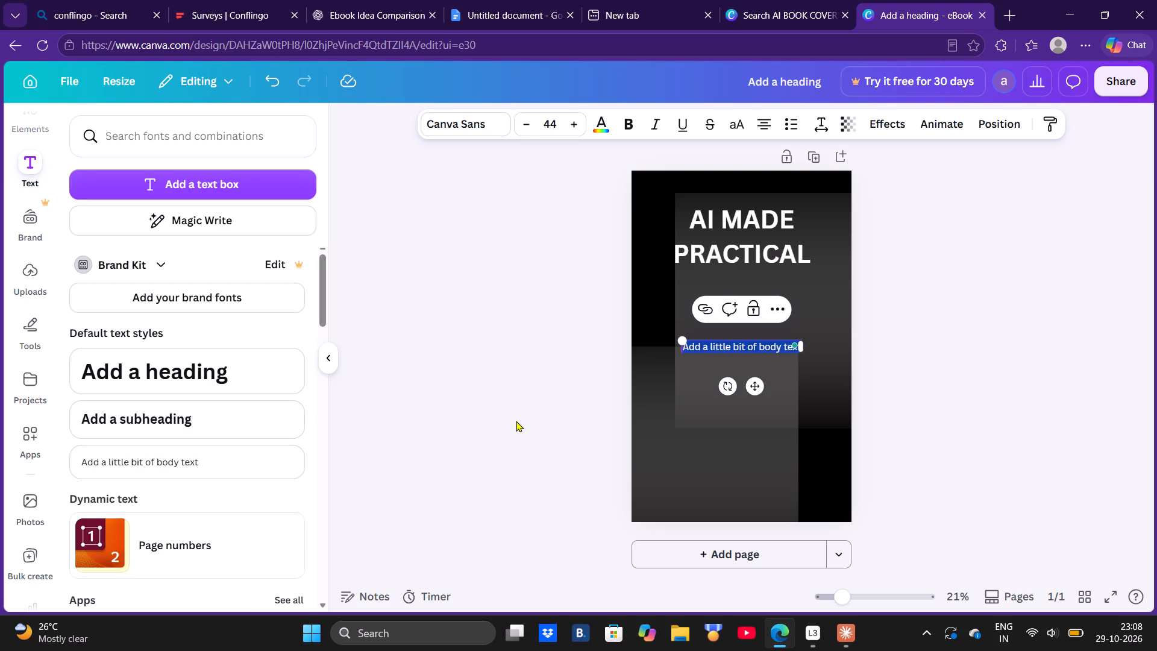
key("BackSpace")
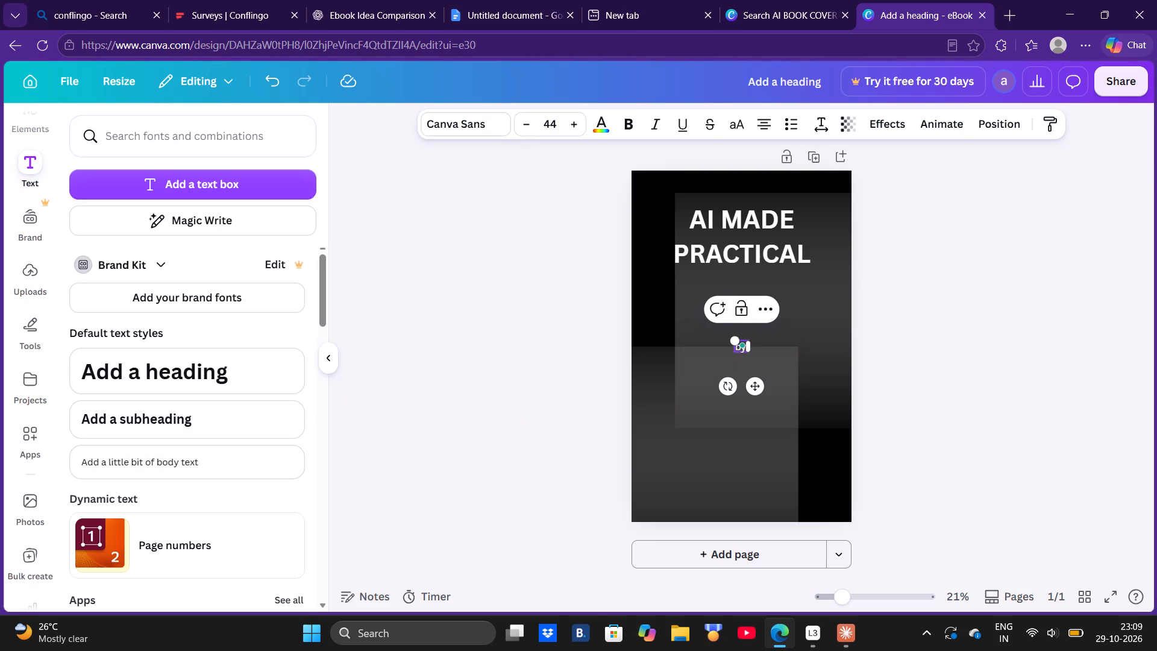
key("BackSpace")
key("BackSpace")
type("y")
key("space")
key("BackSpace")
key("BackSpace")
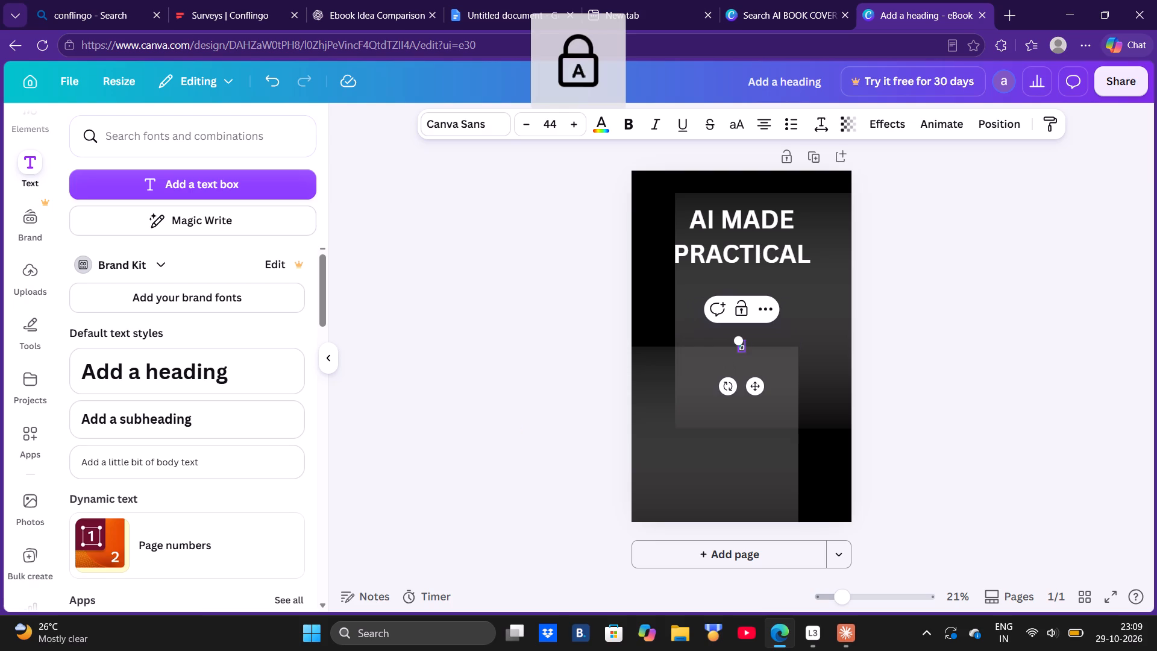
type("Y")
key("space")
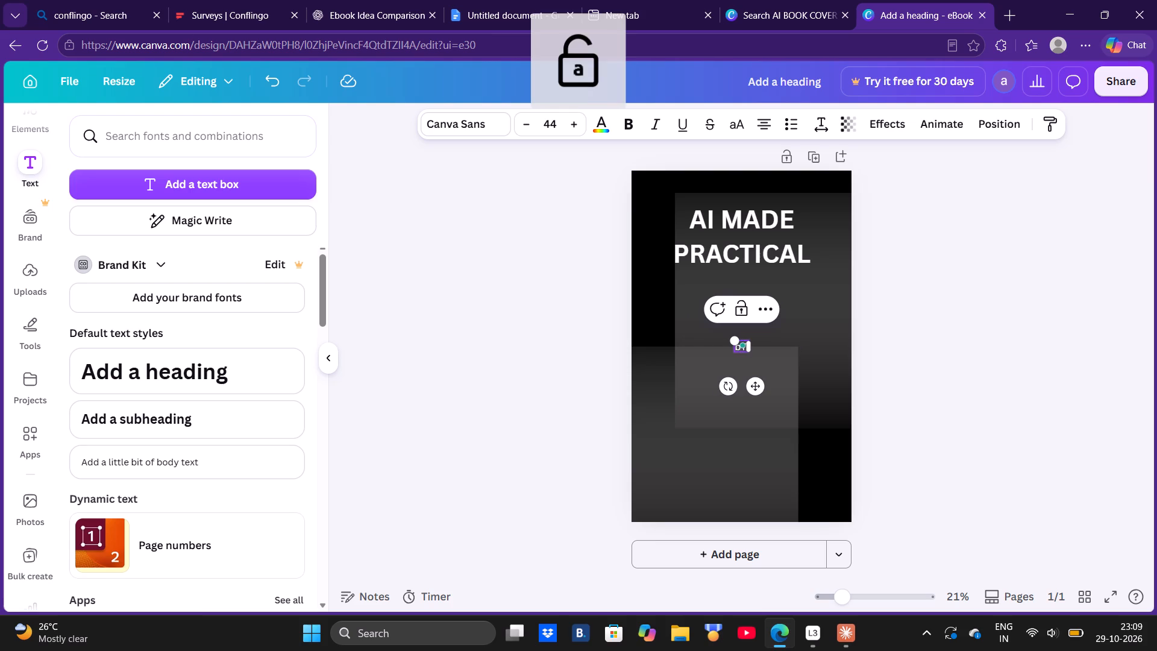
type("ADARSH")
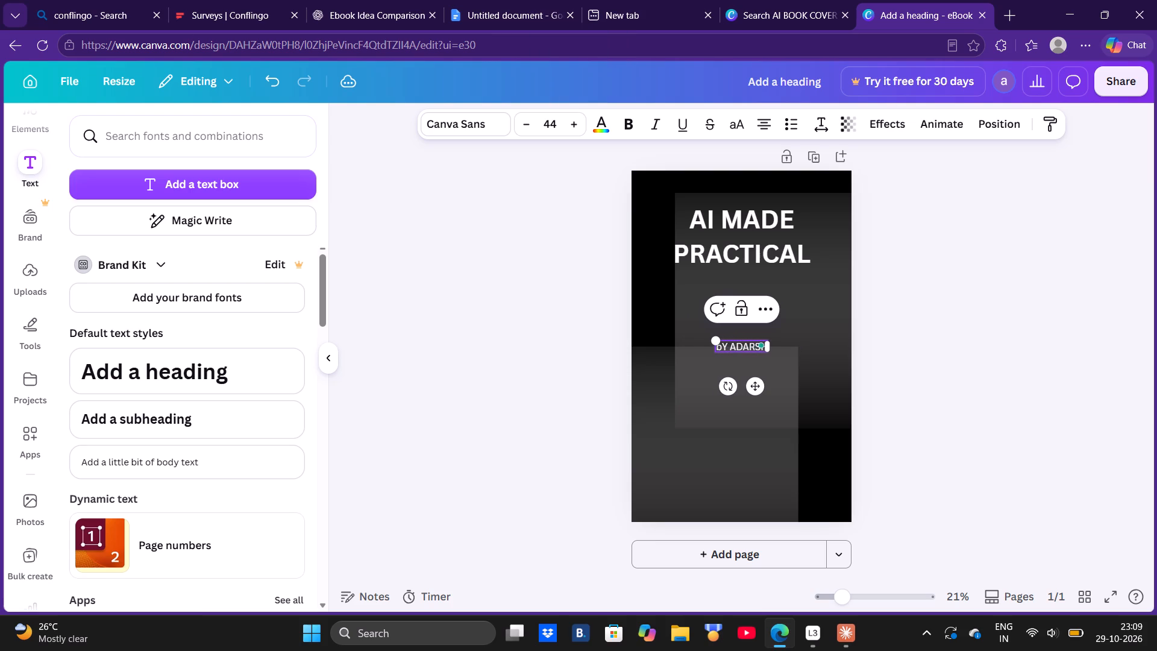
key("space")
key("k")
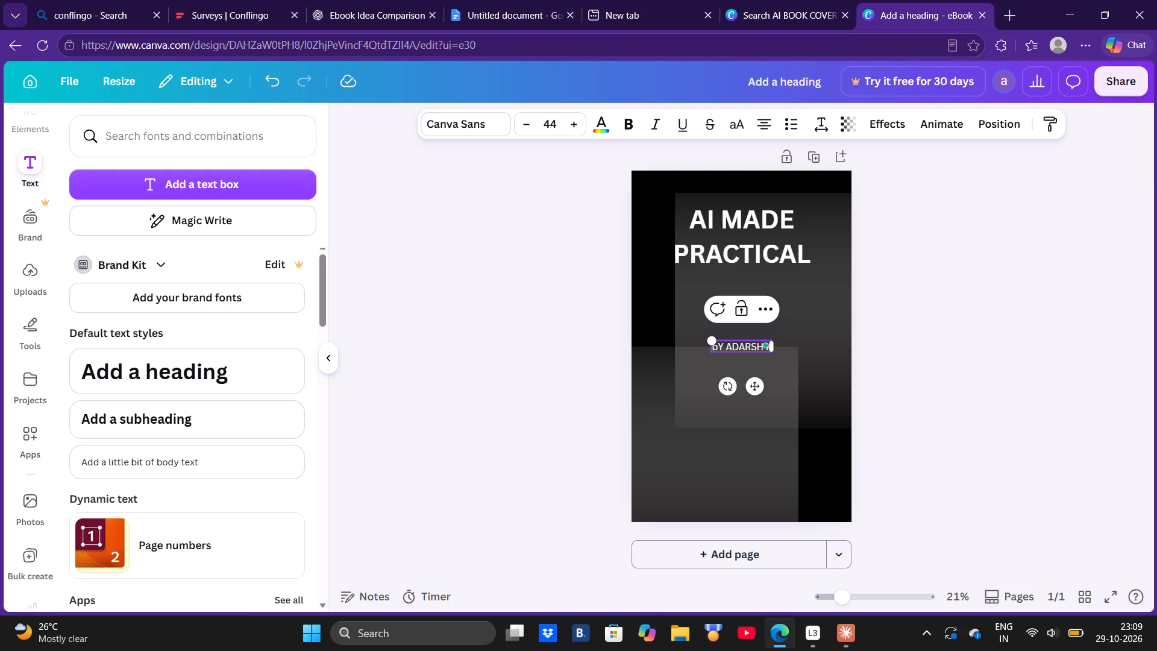
Move the author byline into the lower-right corner of the cover, just inside the page edges.
left_click_drag(760, 384, 760, 389)
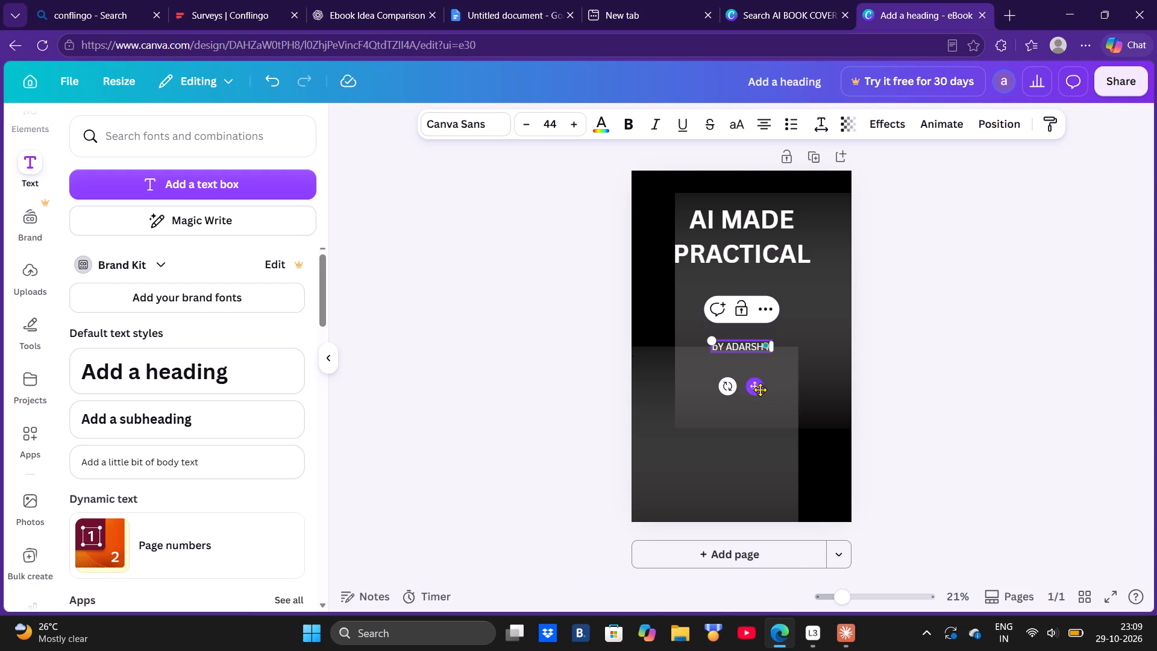
left_click_drag(760, 389, 828, 539)
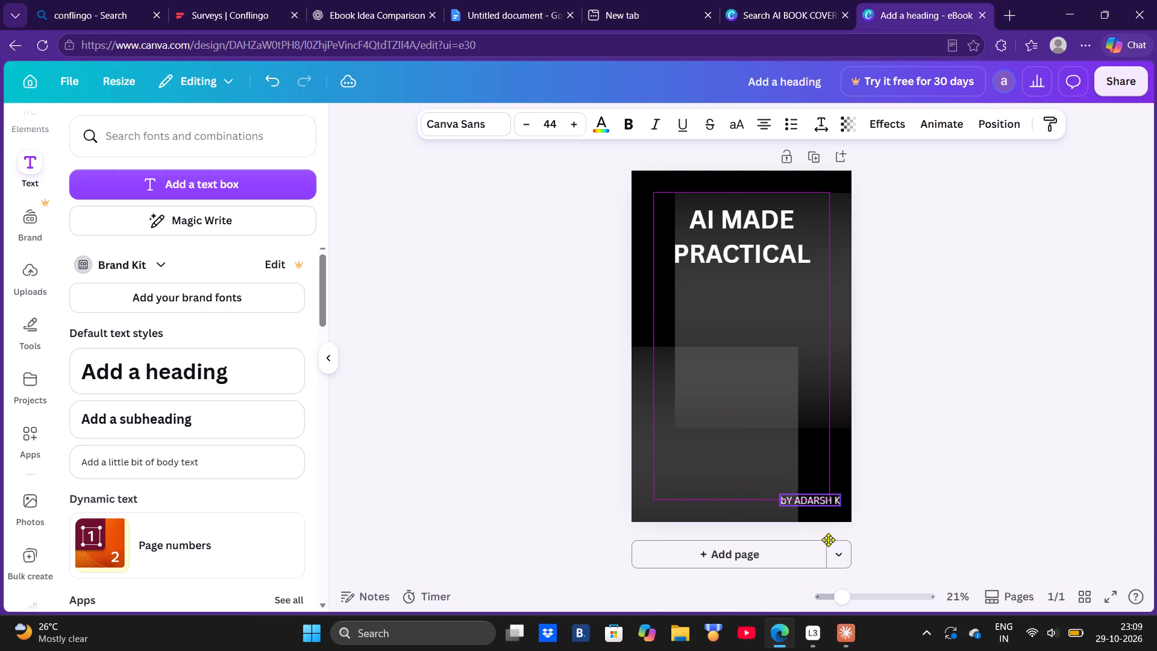
left_click_drag(828, 539, 825, 535)
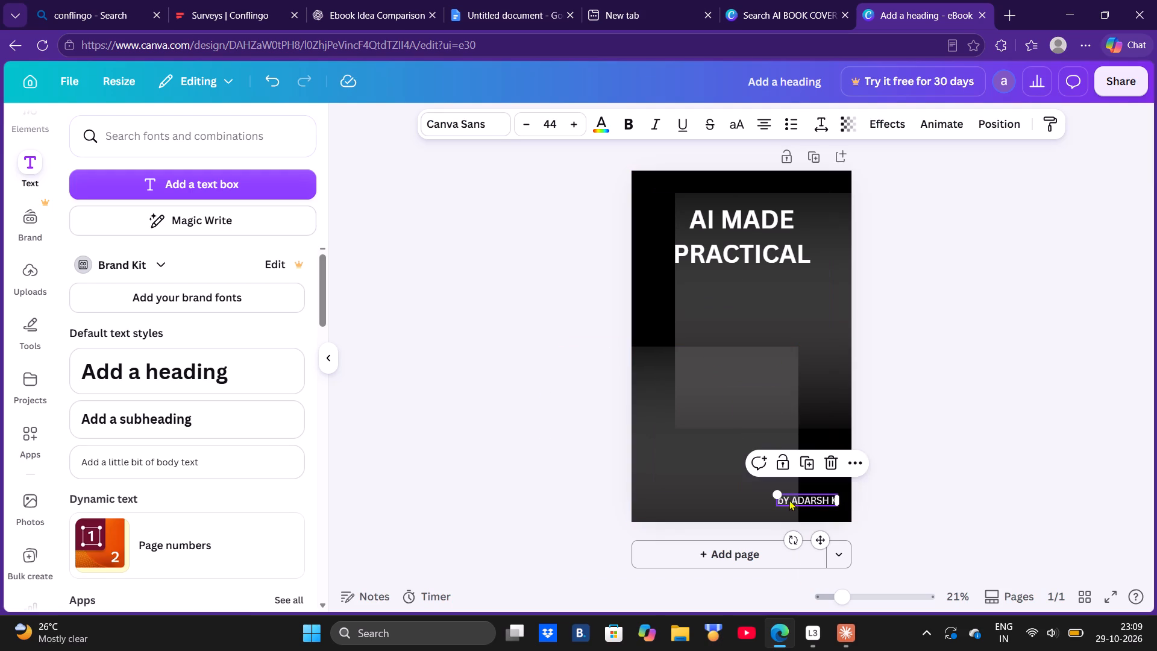
Replace the byline's opening word with BY in capitals and widen the gap before the author's name to two spaces.
double_click(783, 500)
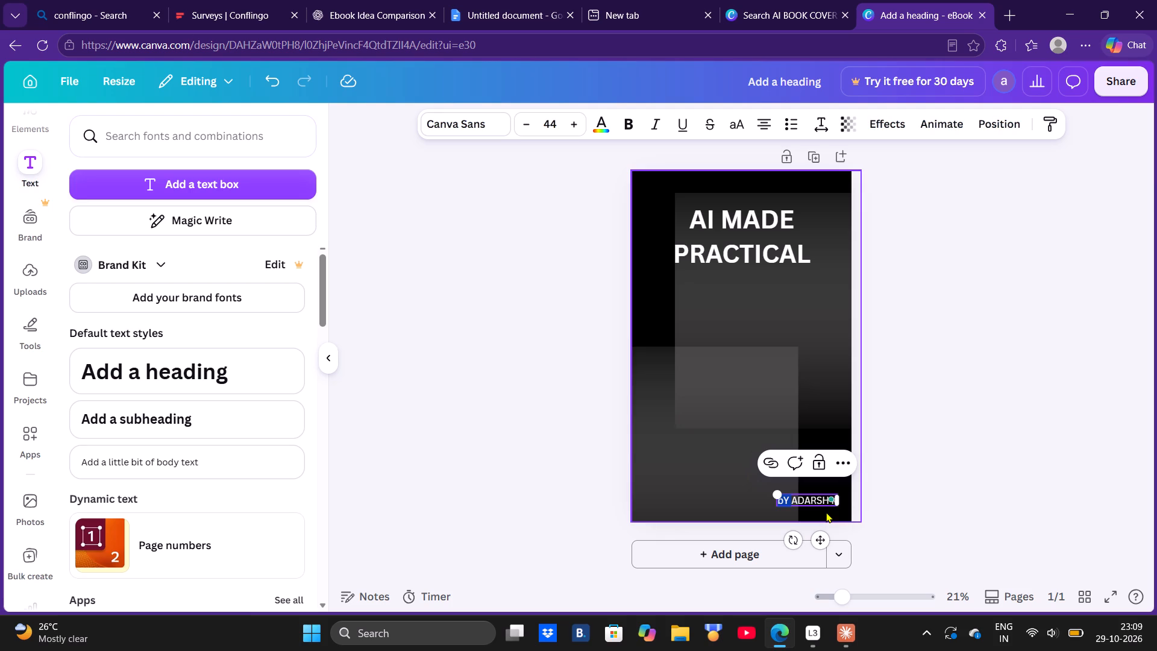
key("BackSpace")
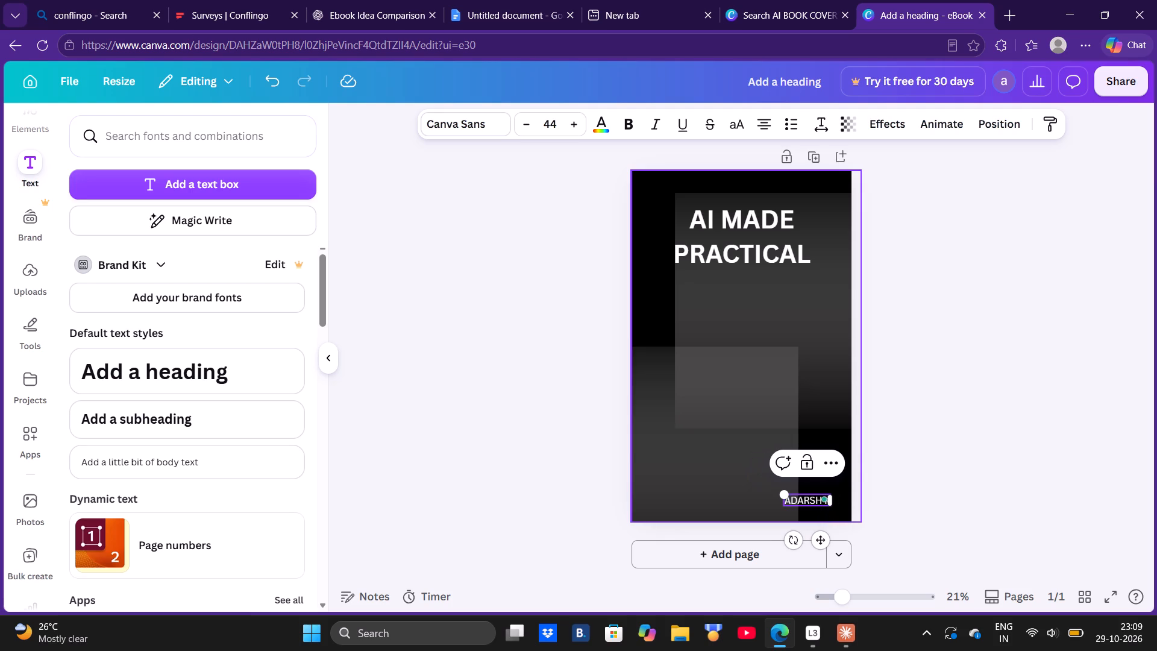
type("BY")
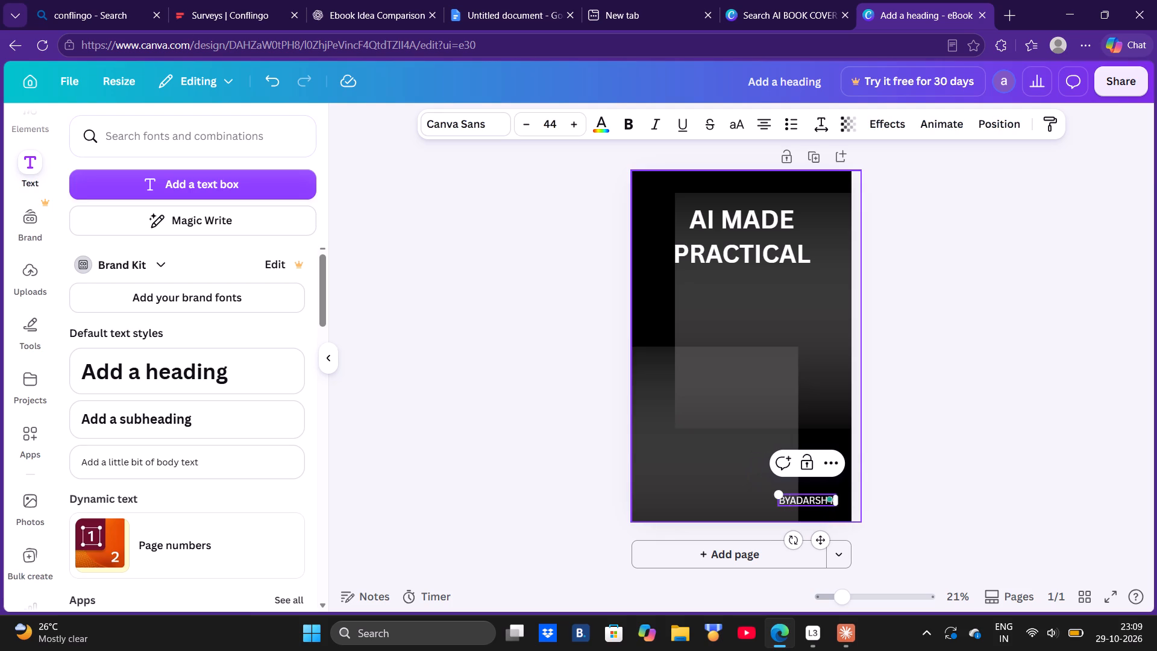
key("space")
left_click(957, 458)
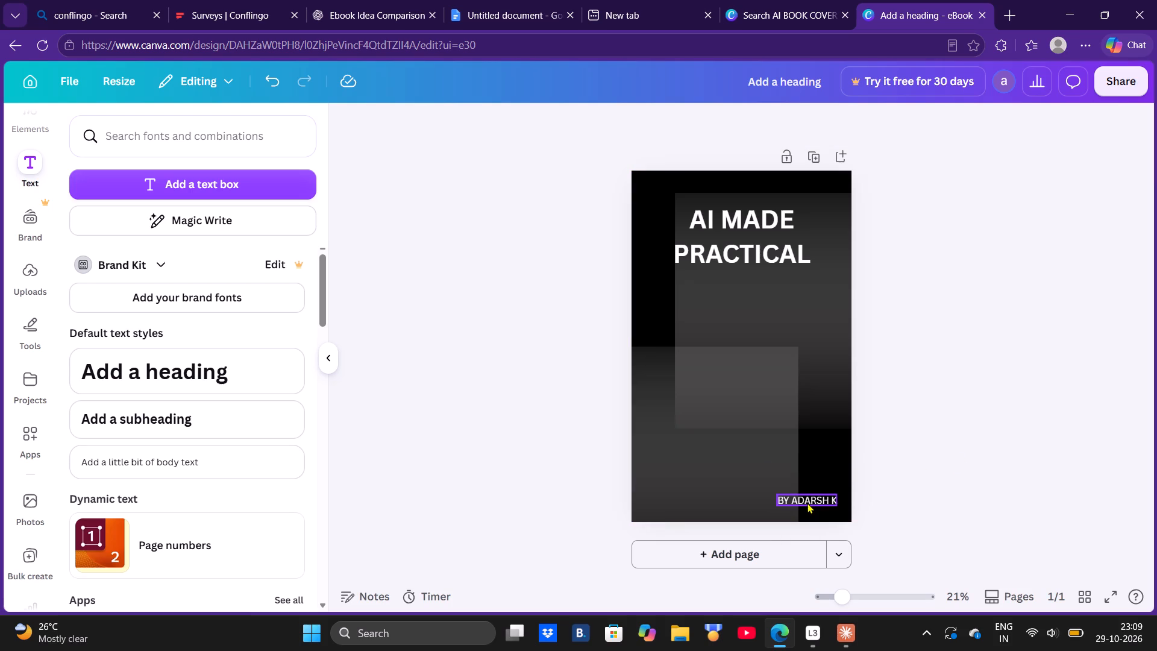
left_click(807, 503)
left_click(792, 498)
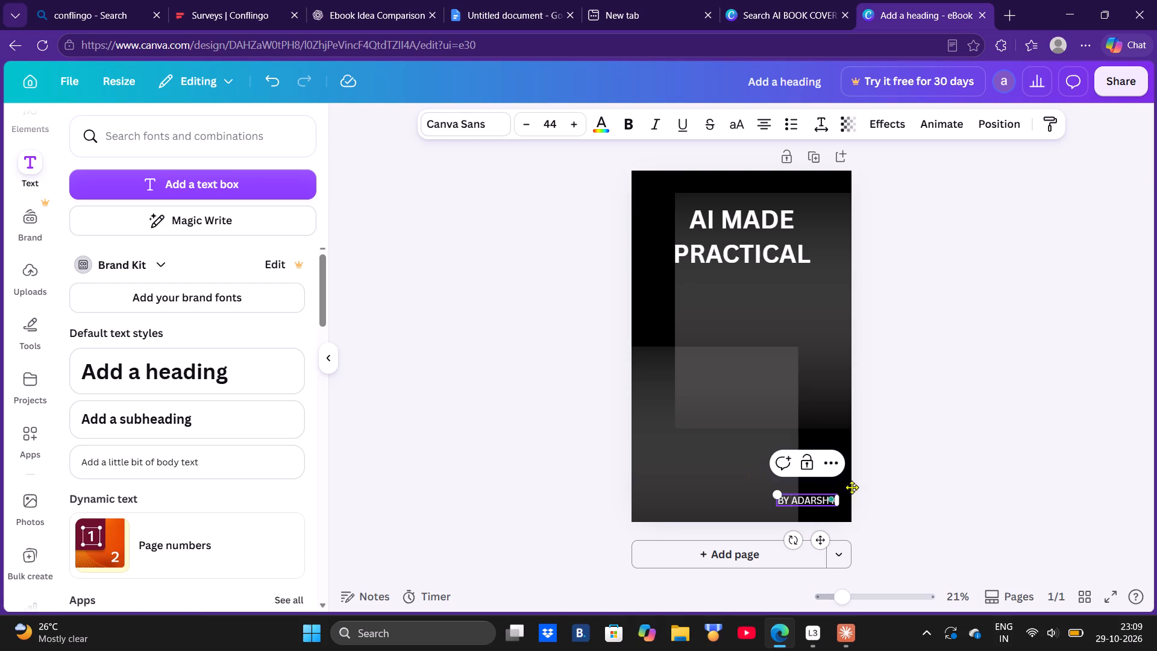
key("space")
Shrink the author byline to a font size of about 32 and align it to the lower-right margins of the cover.
left_click_drag(776, 497, 789, 499)
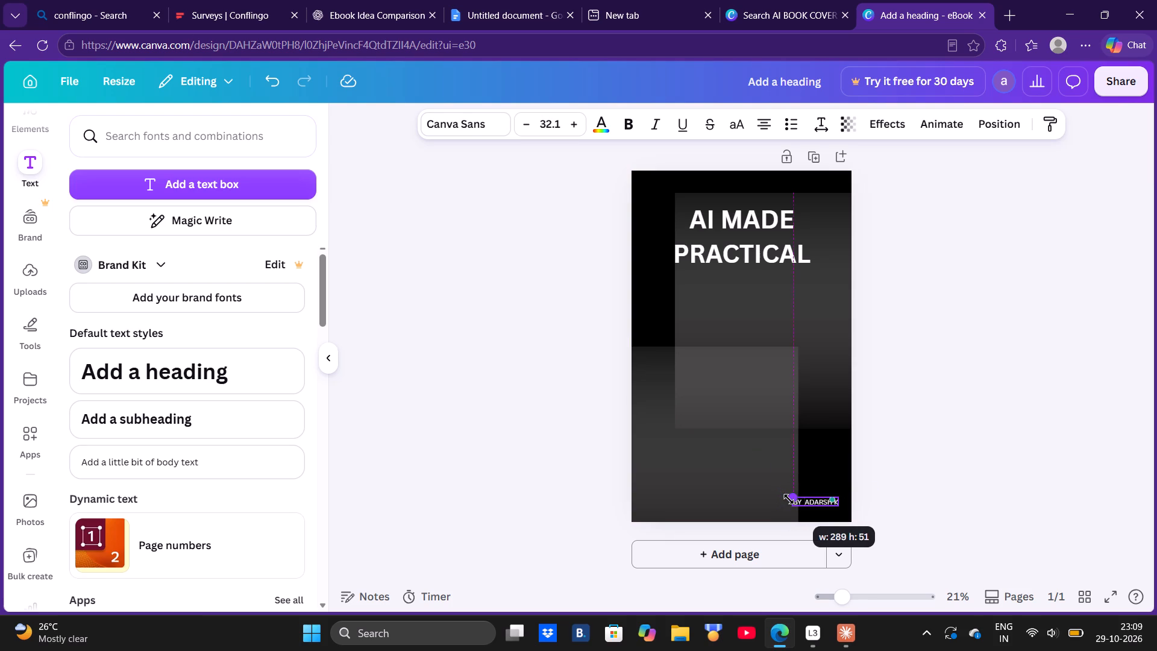
left_click(1018, 434)
left_click(826, 502)
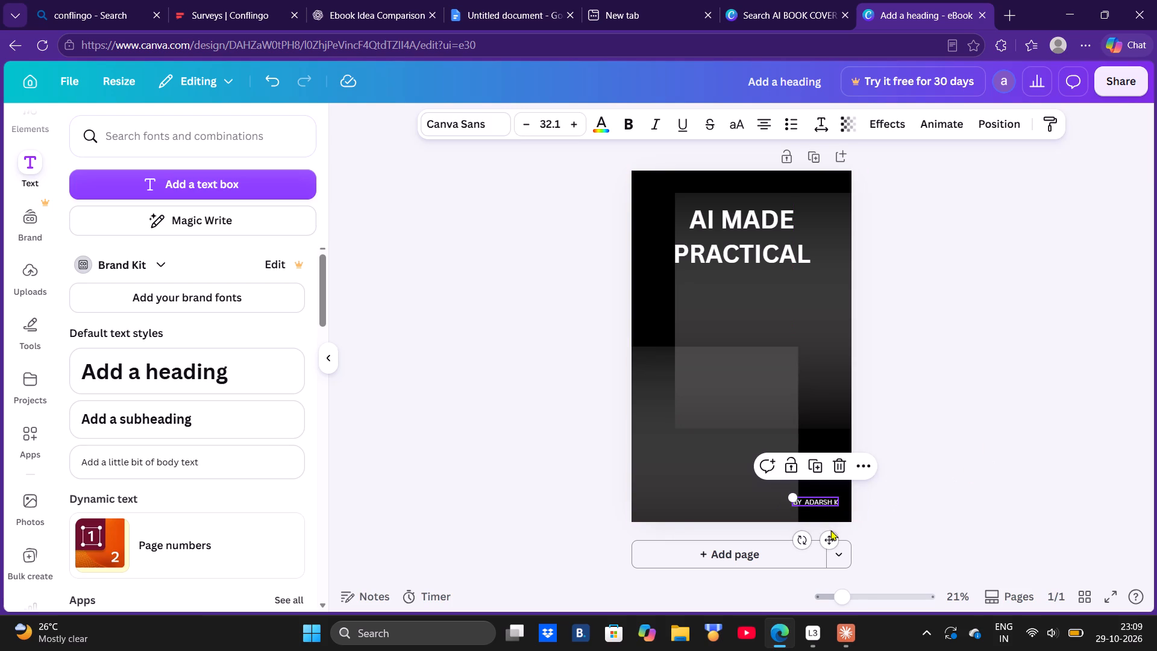
left_click_drag(829, 538, 823, 532)
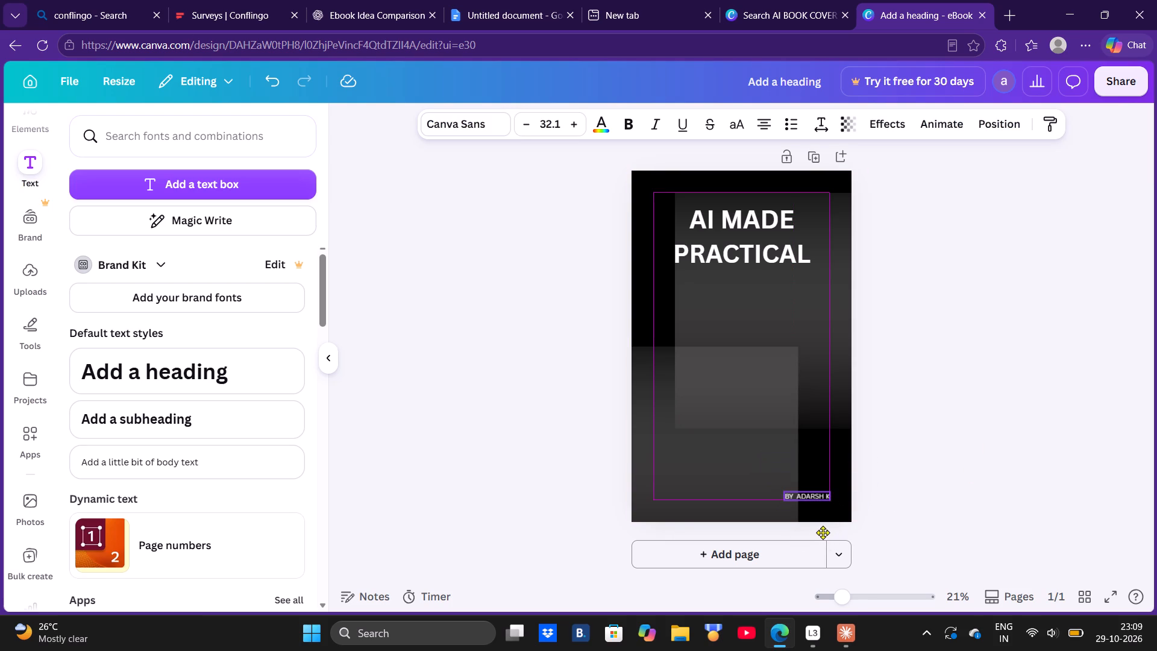
left_click_drag(823, 532, 823, 531)
left_click(949, 452)
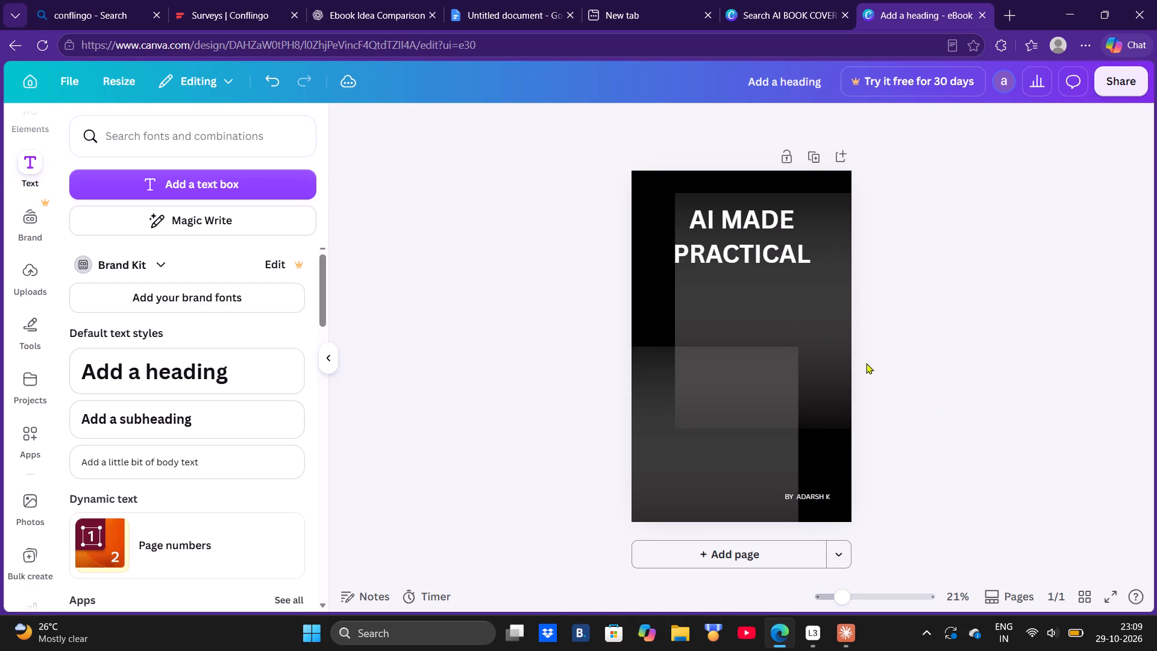
Find the free blurred red-and-orange gradient graphic among the GRADIENT element results and add it to the cover.
left_click(325, 353)
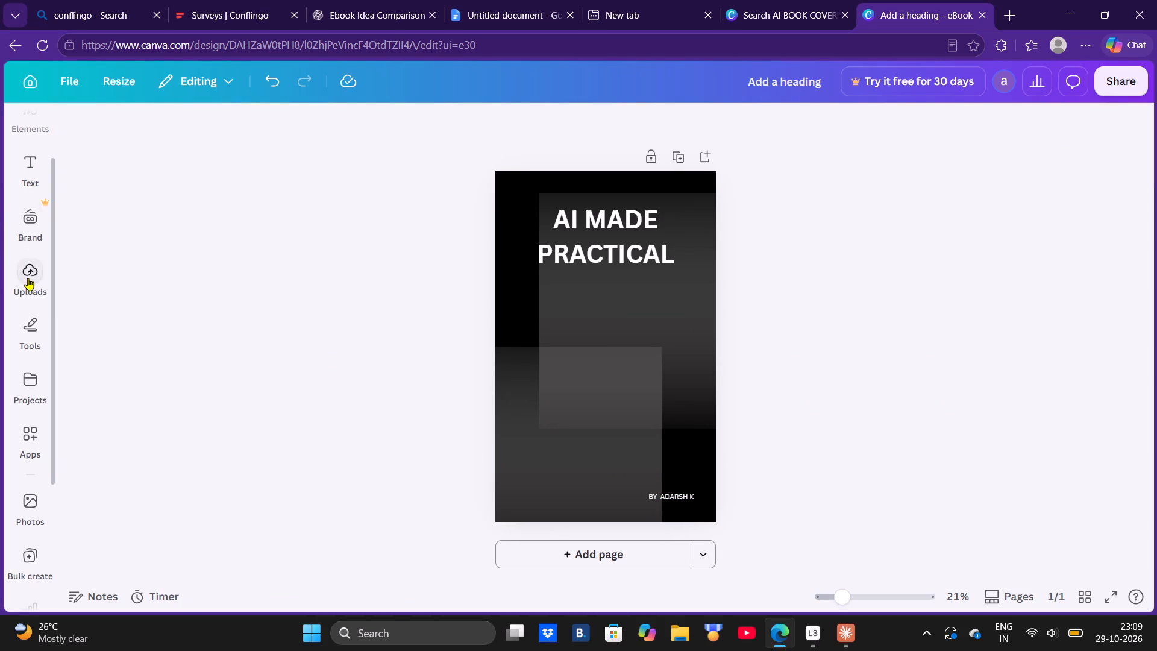
scroll(40, 338, "up", 6)
left_click(33, 183)
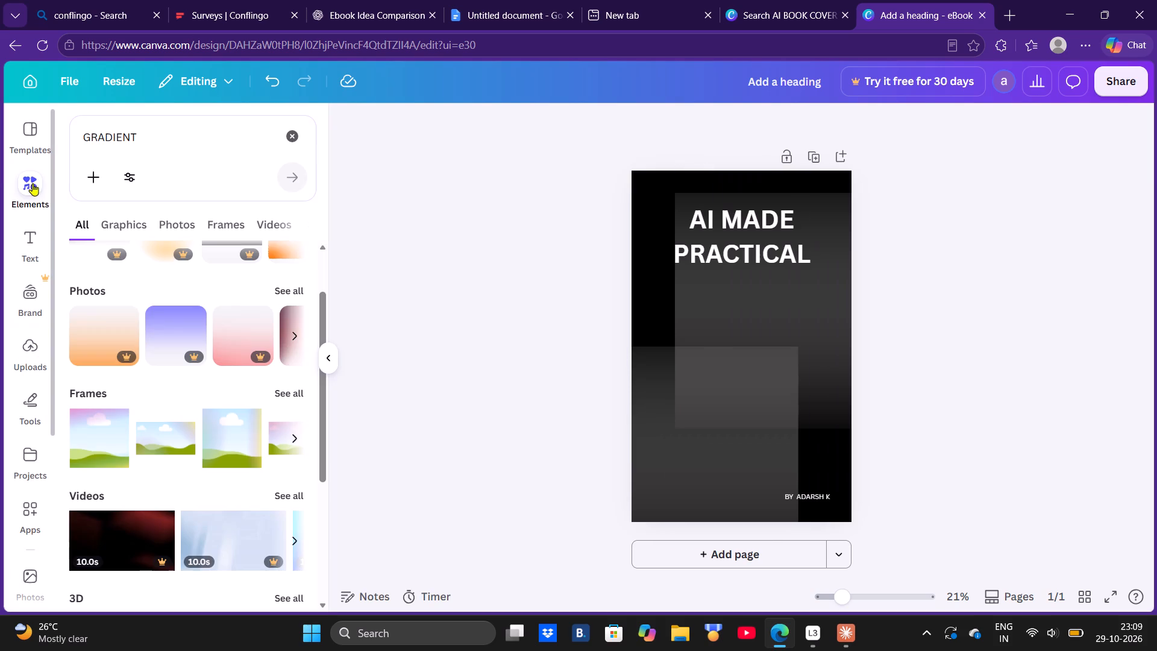
scroll(227, 342, "up", 2)
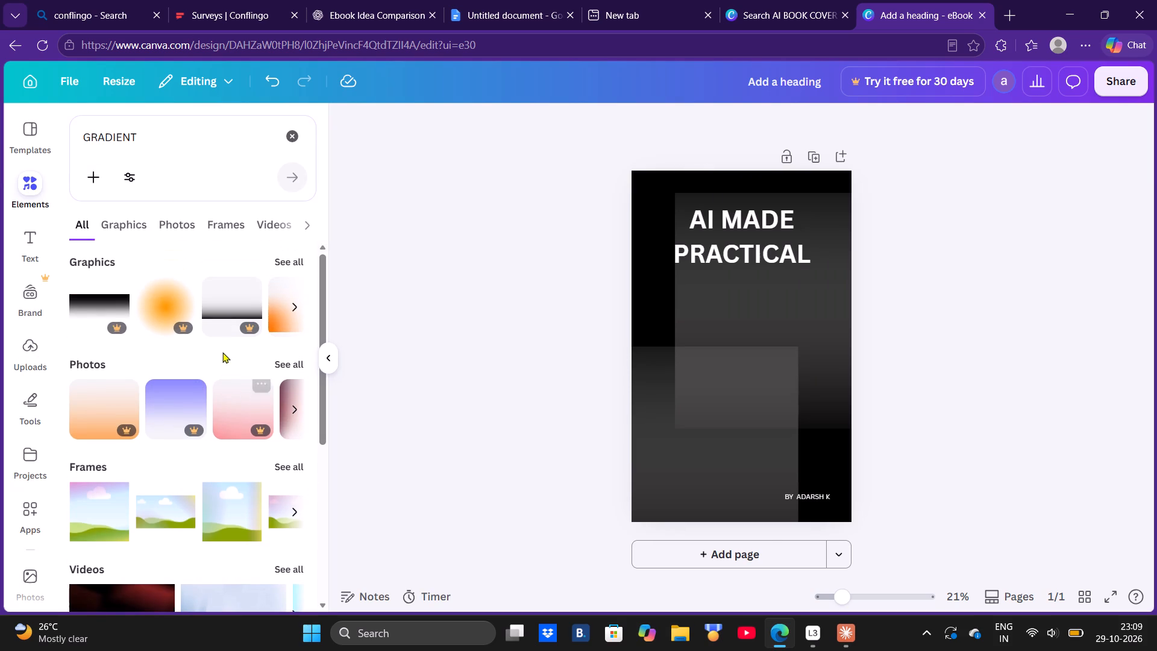
scroll(222, 353, "up", 3)
left_click(295, 306)
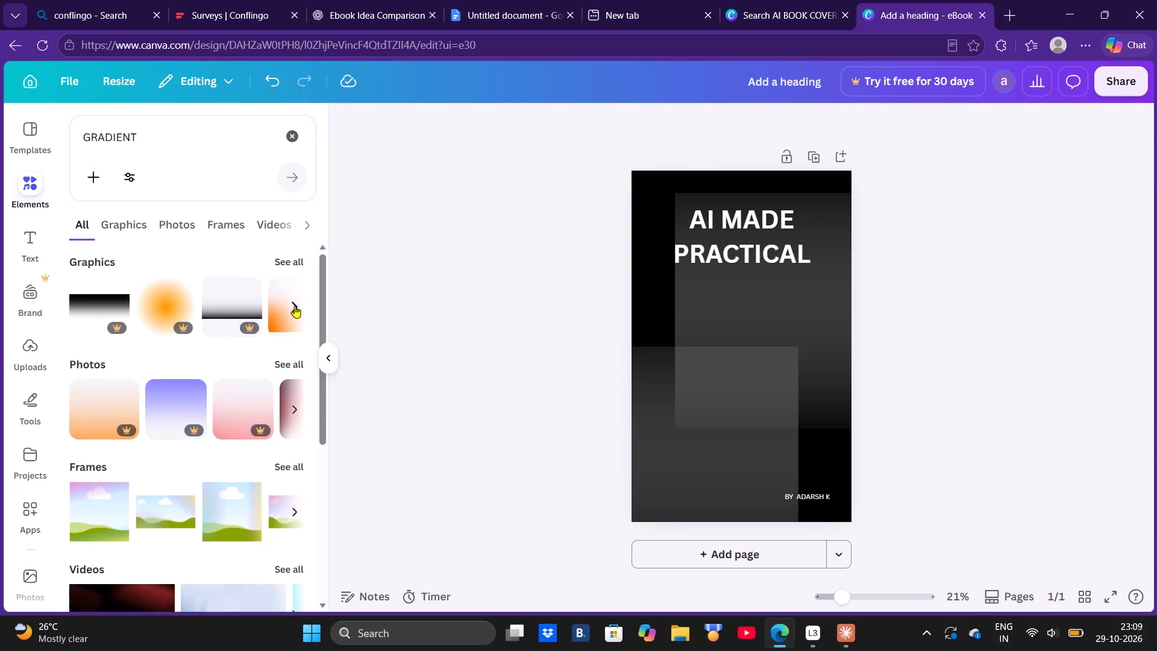
left_click(295, 306)
left_click(295, 306)
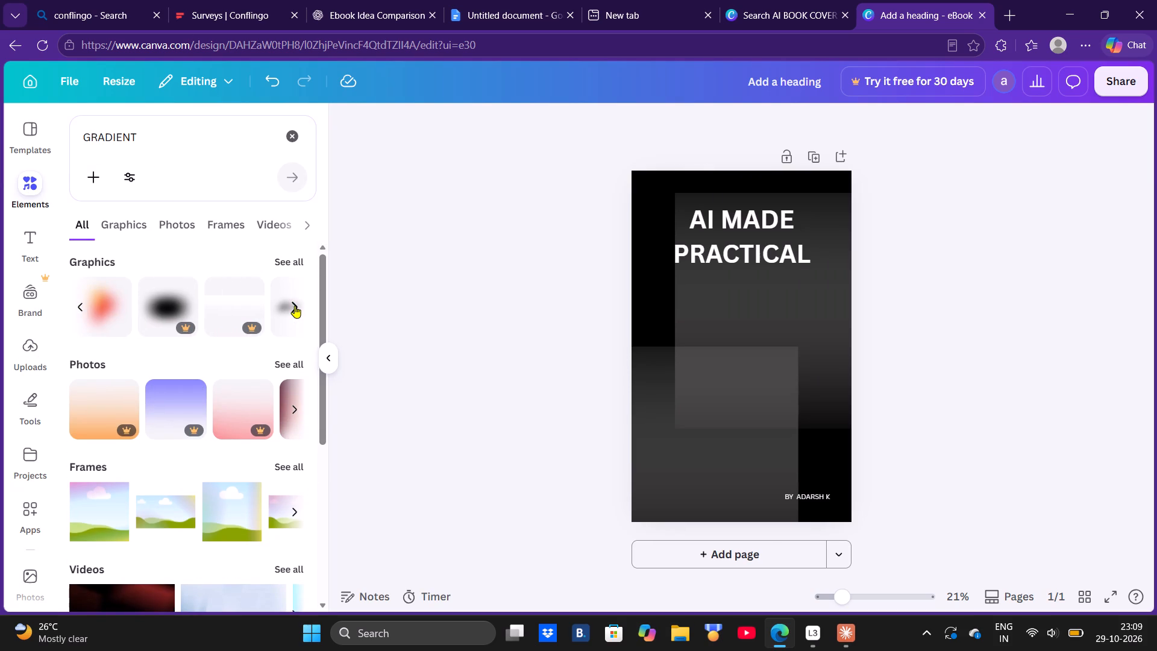
left_click(102, 311)
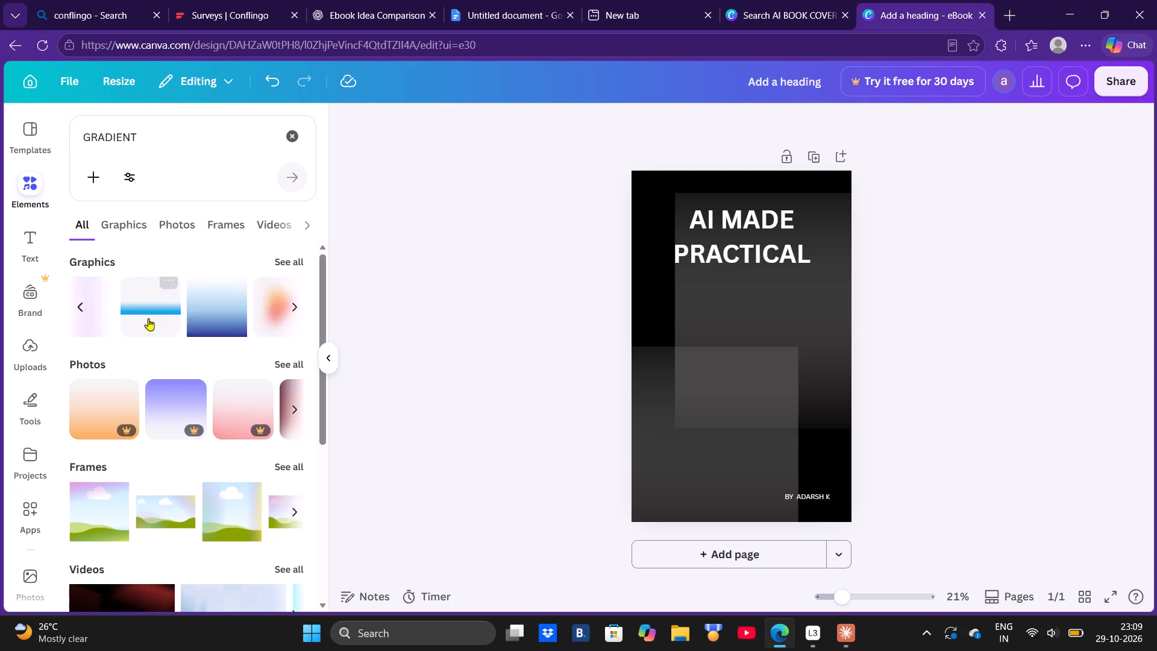
left_click(292, 307)
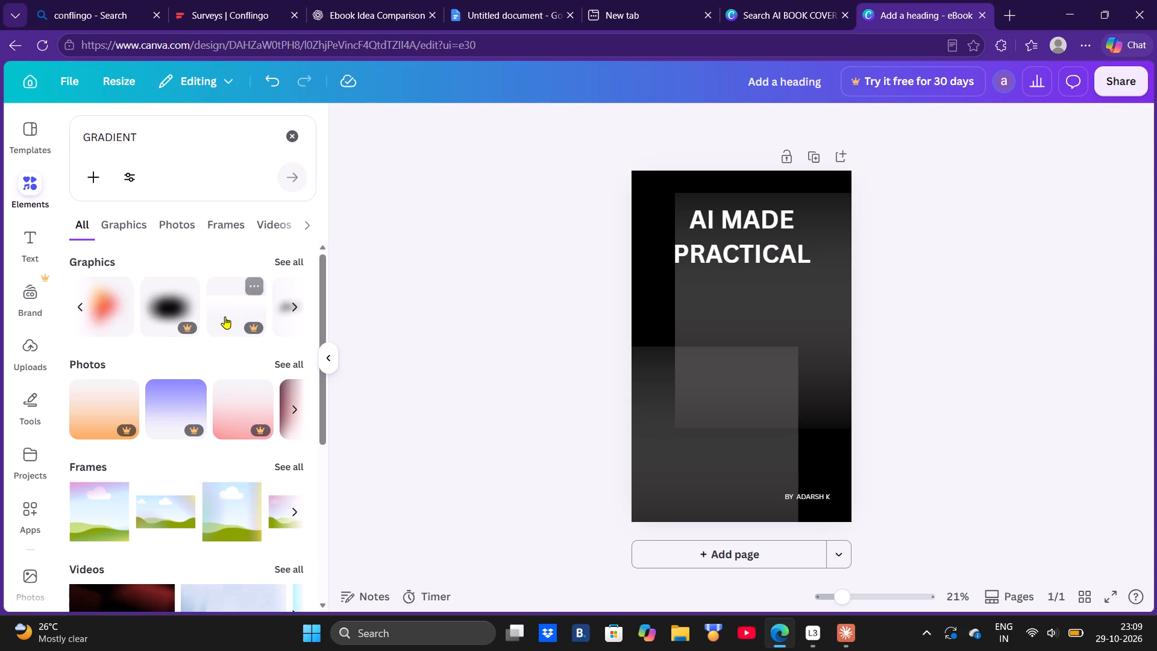
left_click(110, 315)
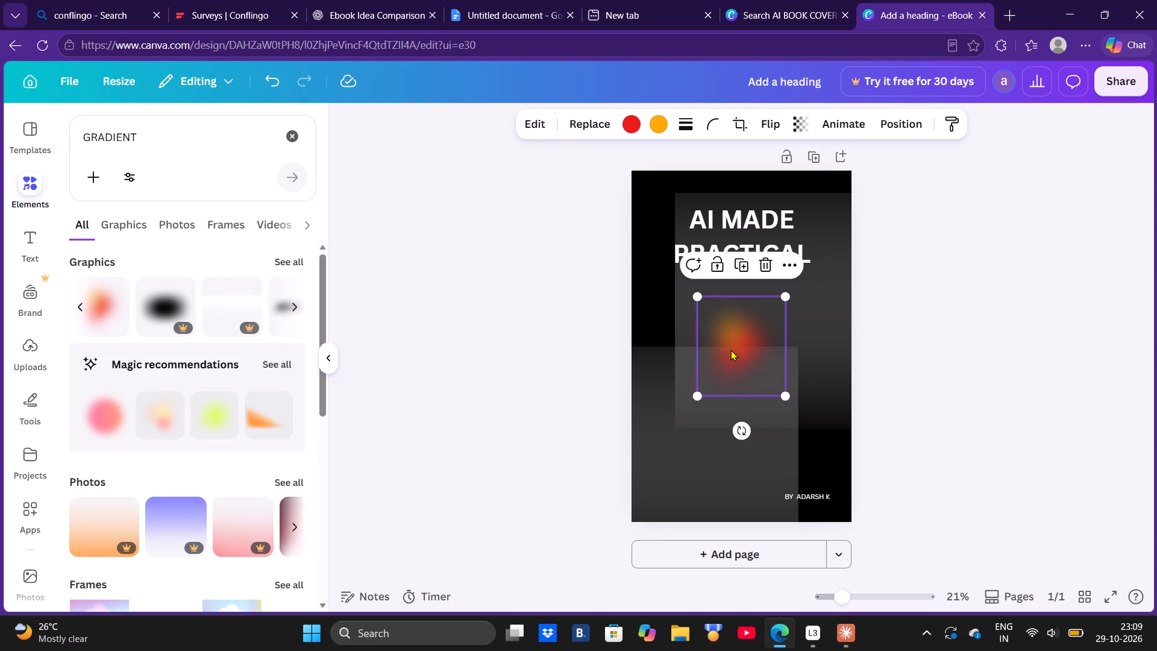
Enlarge the red-and-orange gradient to roughly the heading's width and place it over the AI MADE PRACTICAL heading.
left_click_drag(697, 391, 686, 396)
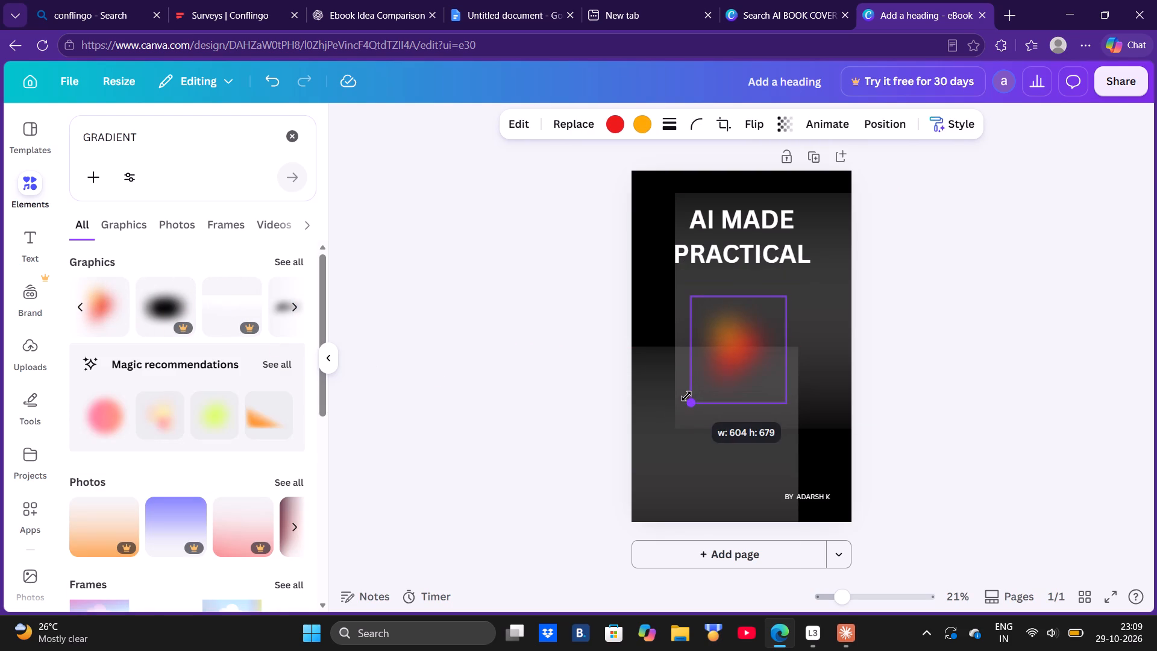
left_click_drag(686, 396, 680, 398)
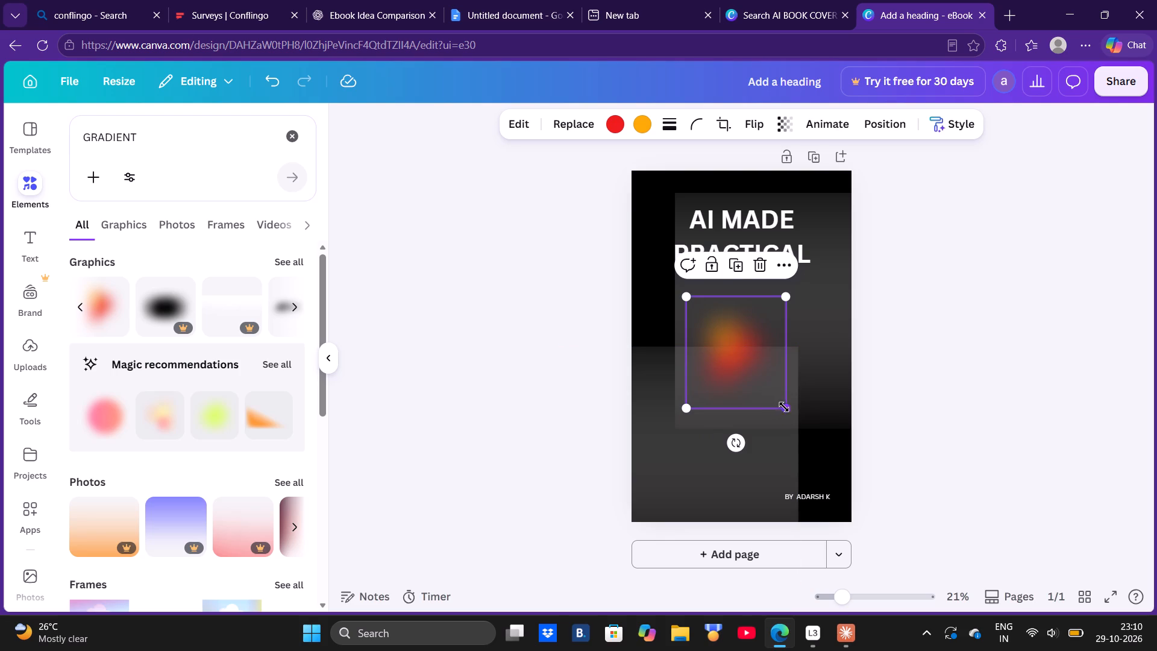
left_click_drag(784, 407, 821, 429)
left_click_drag(771, 374, 768, 255)
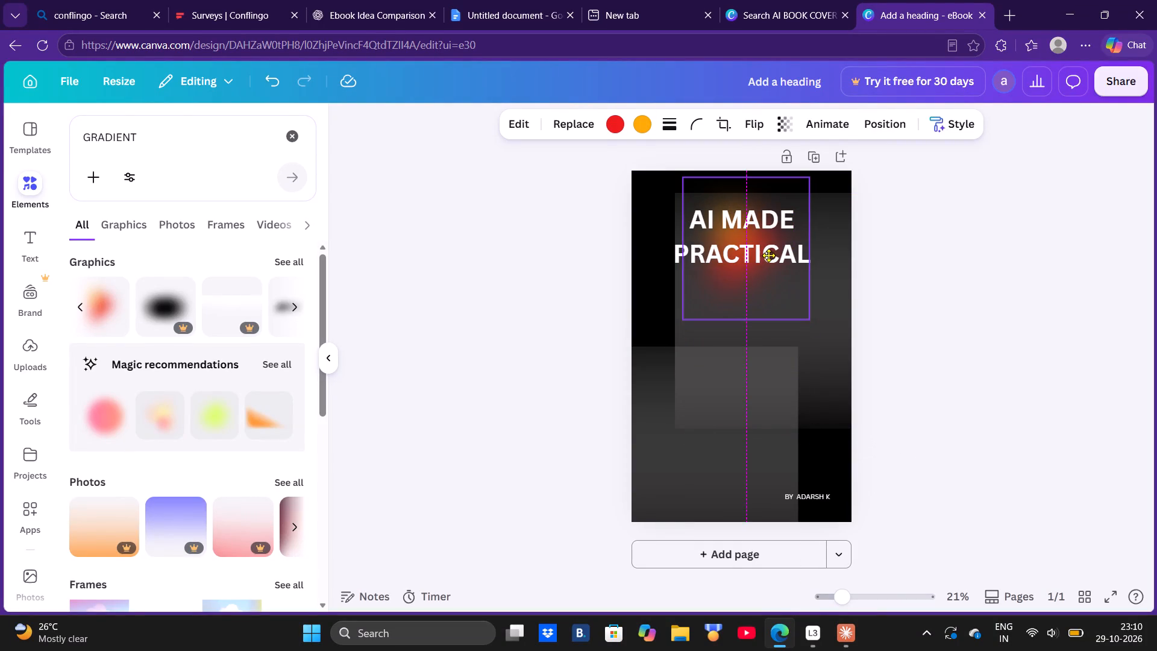
left_click_drag(768, 255, 774, 252)
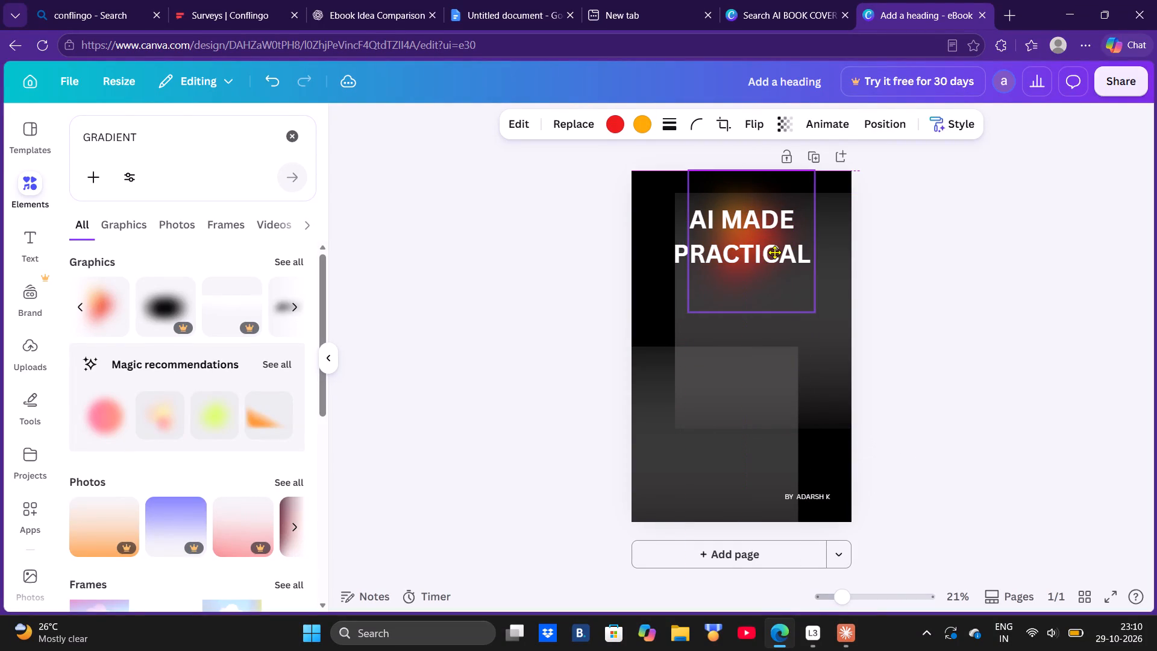
left_click_drag(774, 252, 775, 254)
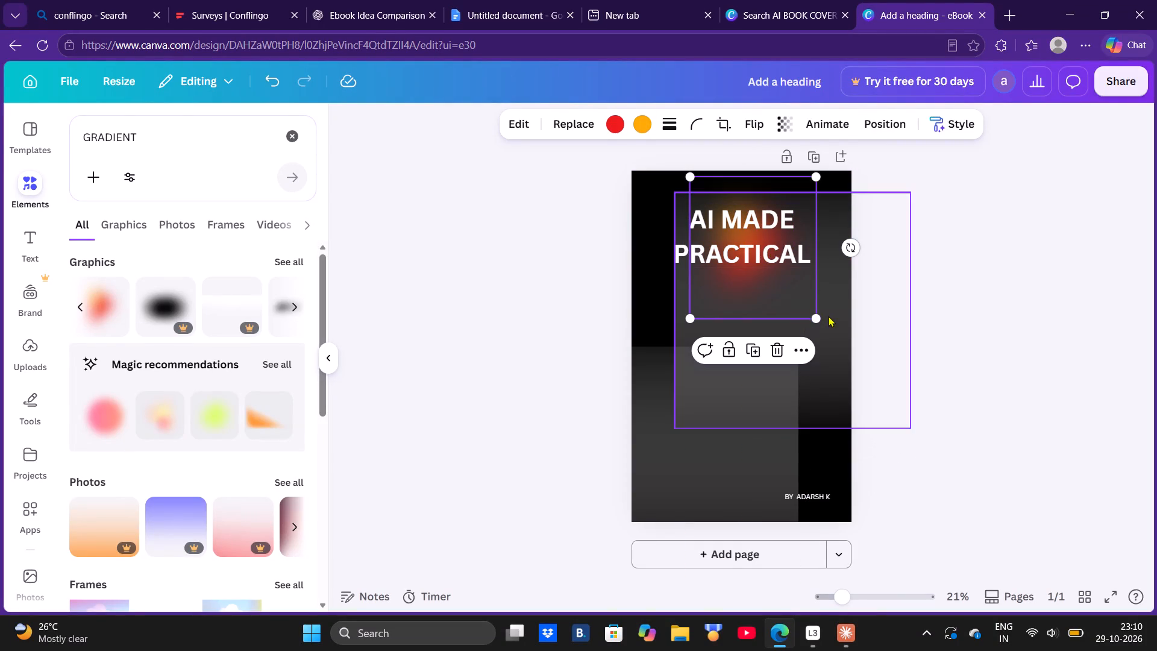
left_click_drag(816, 319, 827, 335)
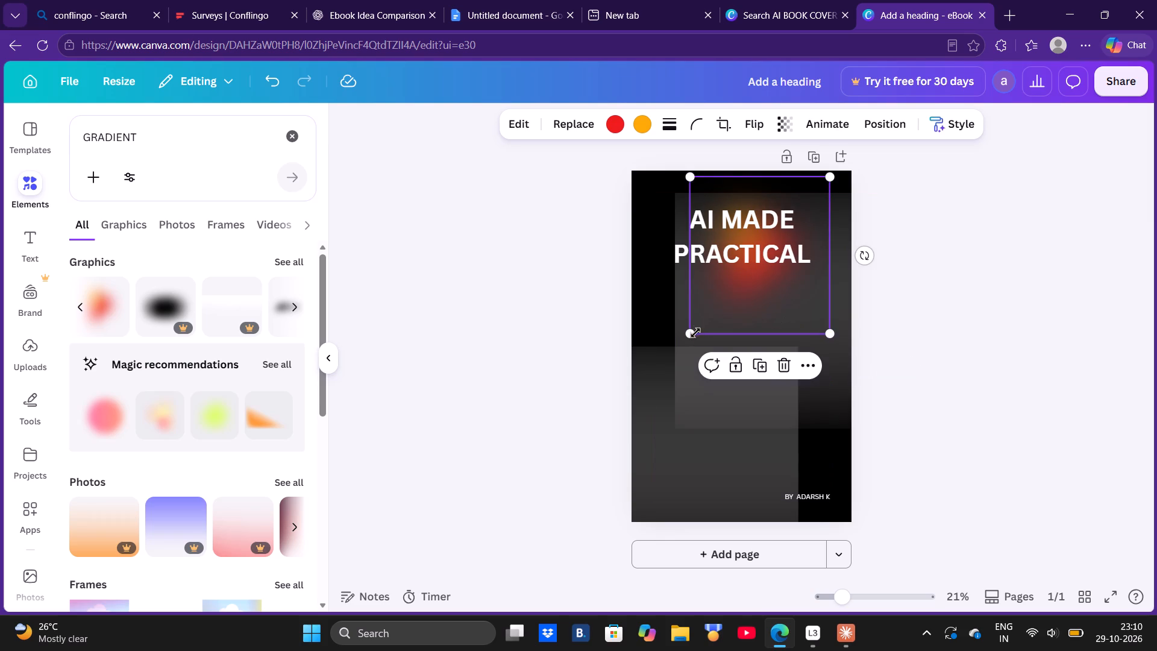
left_click_drag(694, 331, 682, 338)
left_click_drag(730, 304, 721, 288)
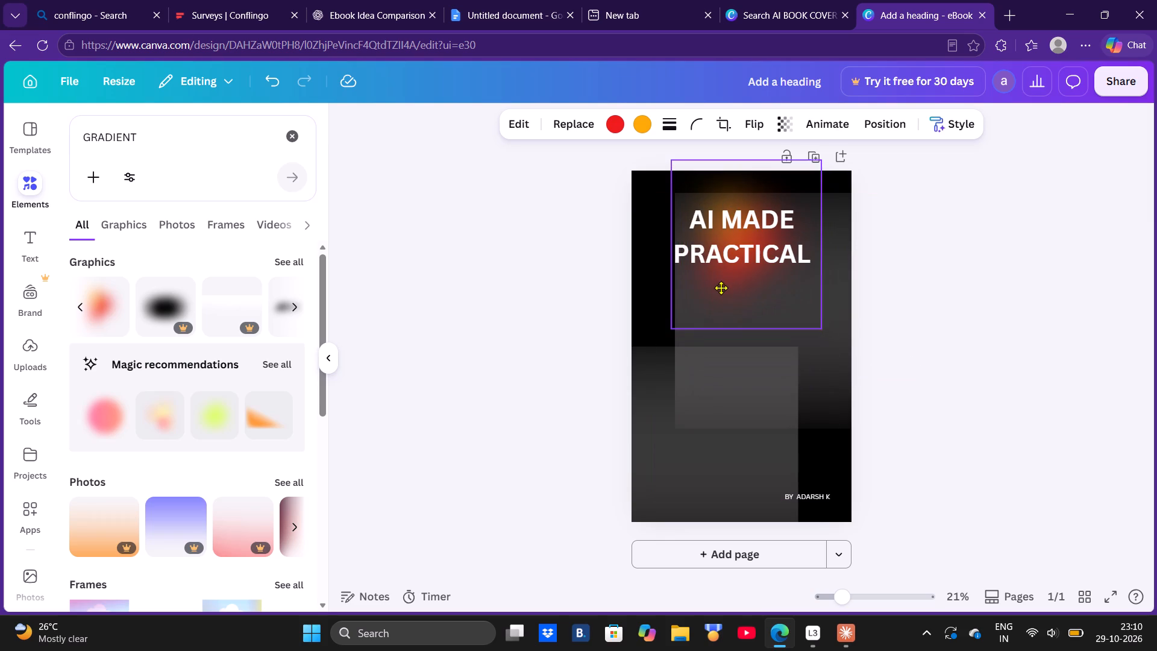
left_click_drag(721, 288, 720, 292)
left_click(939, 292)
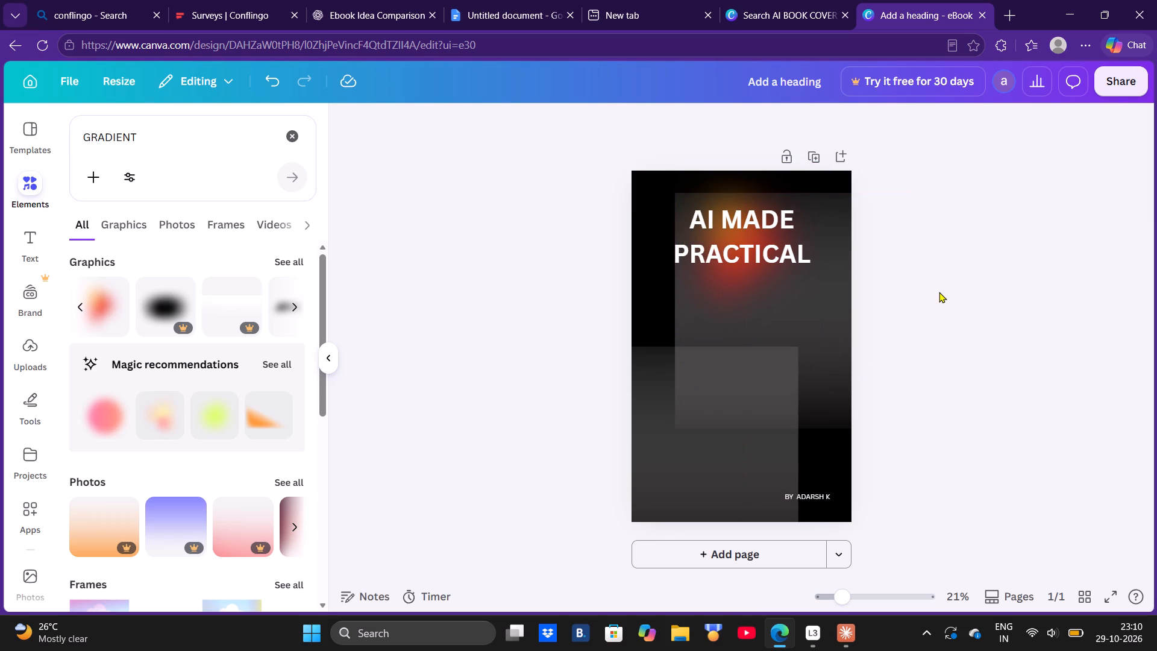
Move the red-and-orange gradient down to the middle of the cover, just below the heading.
left_click_drag(726, 284, 721, 378)
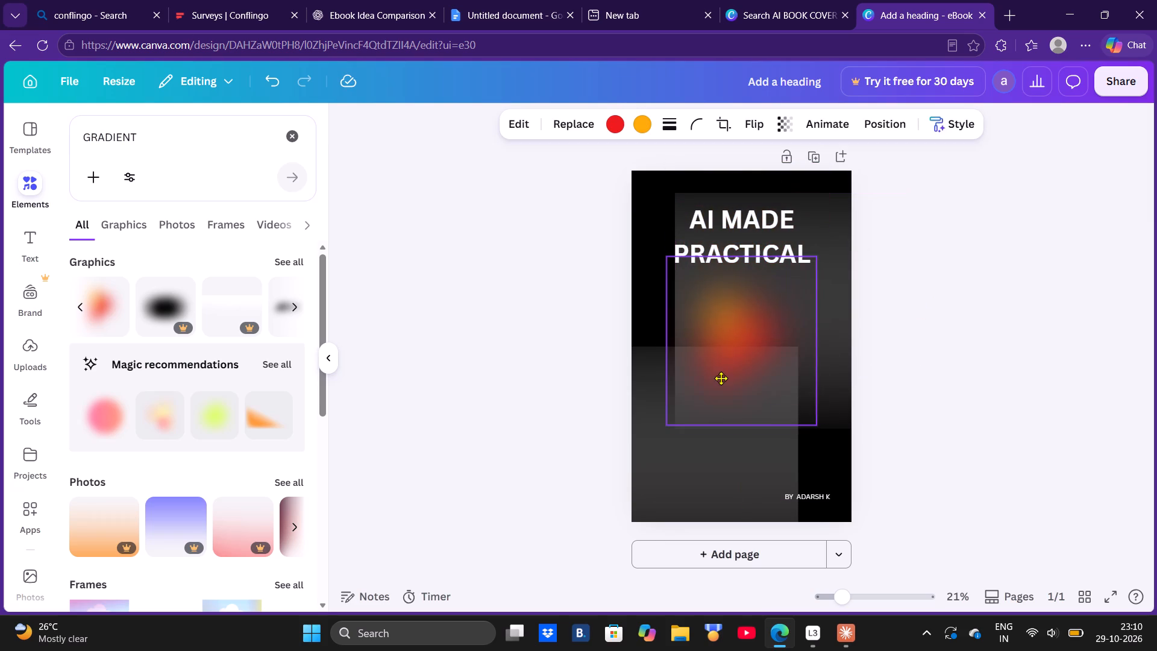
left_click_drag(721, 378, 723, 392)
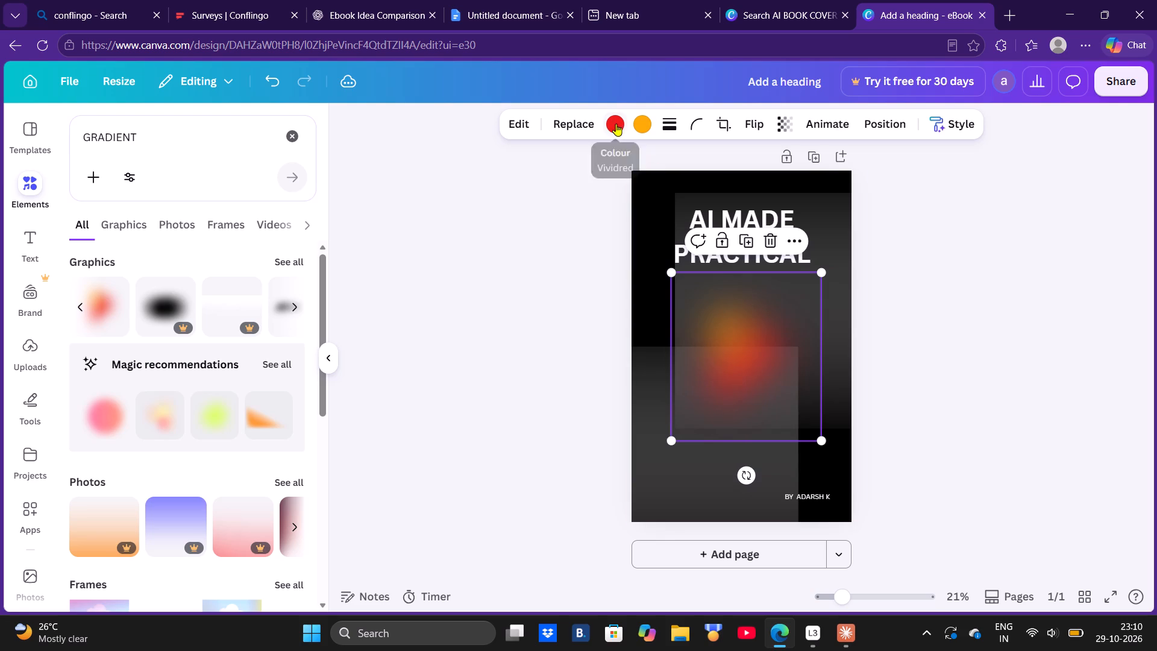
Change the gradient graphic's red colour to light grey #d9d9d9.
left_click(616, 124)
left_click(227, 241)
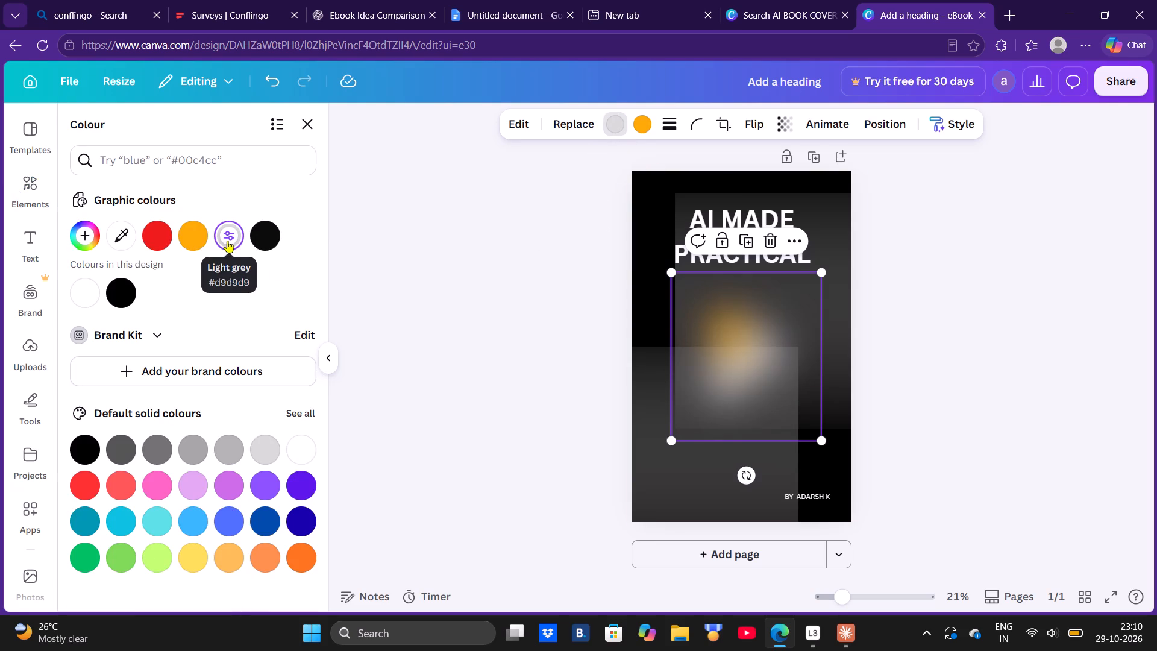
Replace the gradient graphic's orange colour, trying dark grey #0c0b0b, light grey #d9d9d9, paler greys and white before choosing a medium-dark grey.
left_click(640, 126)
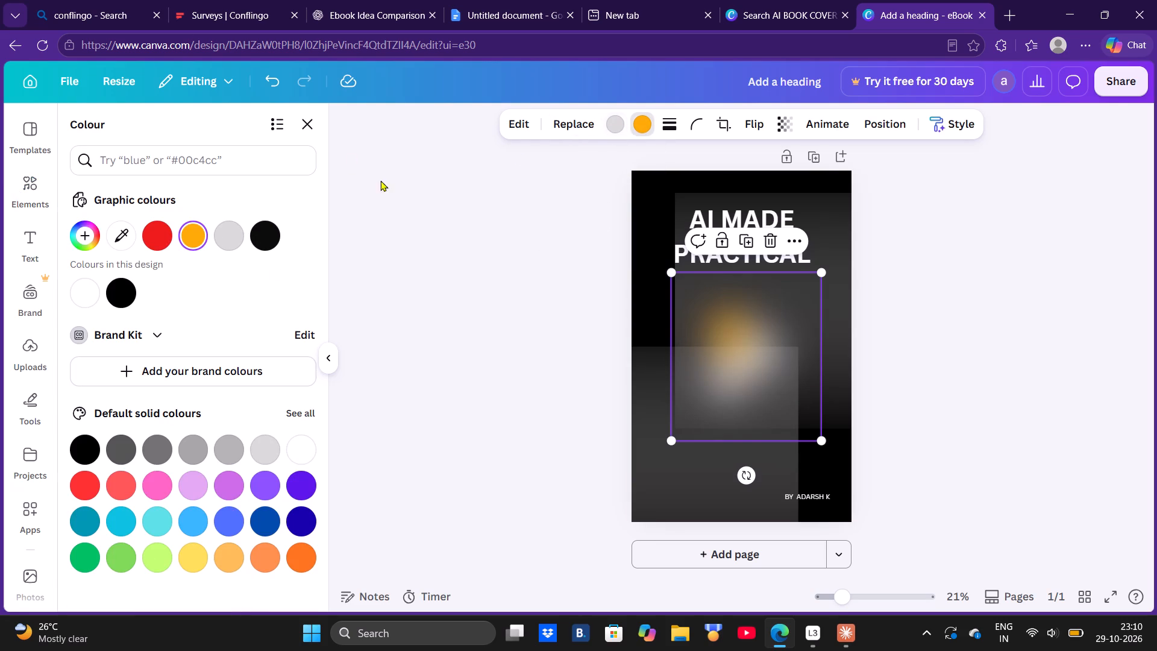
left_click(263, 227)
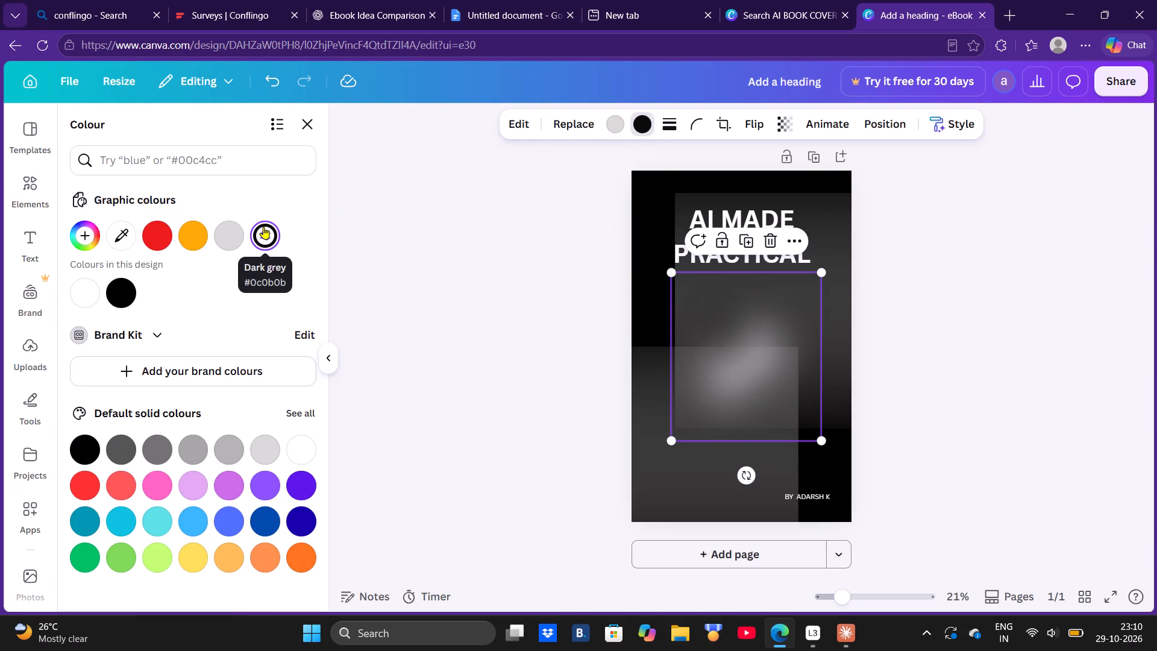
left_click(234, 229)
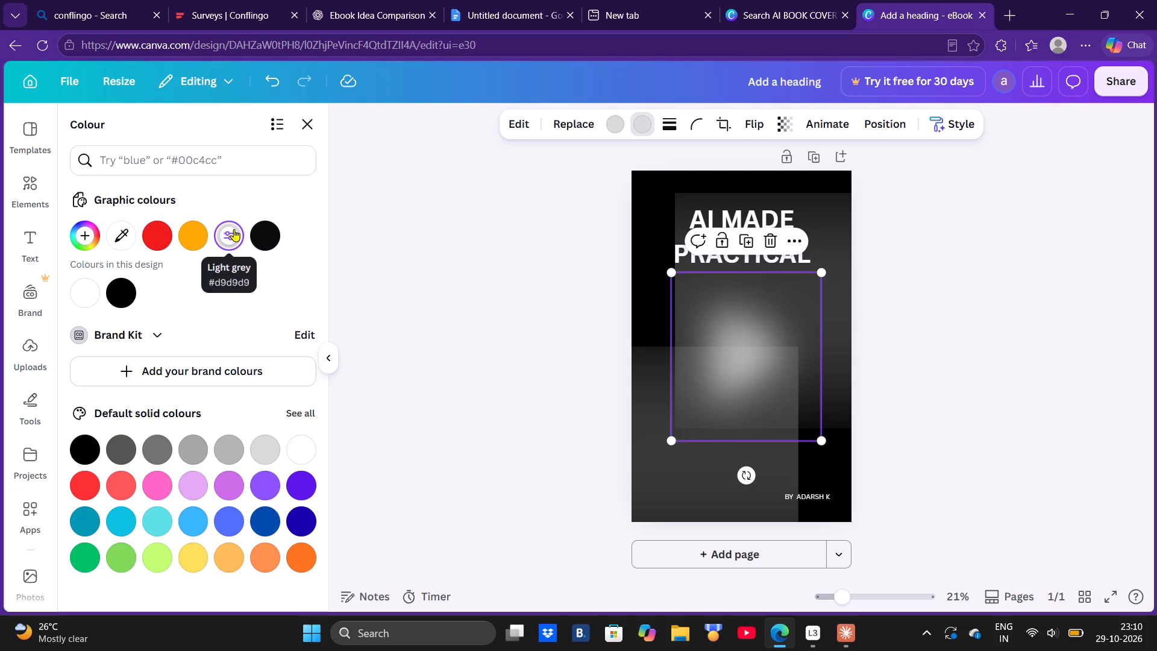
left_click(187, 456)
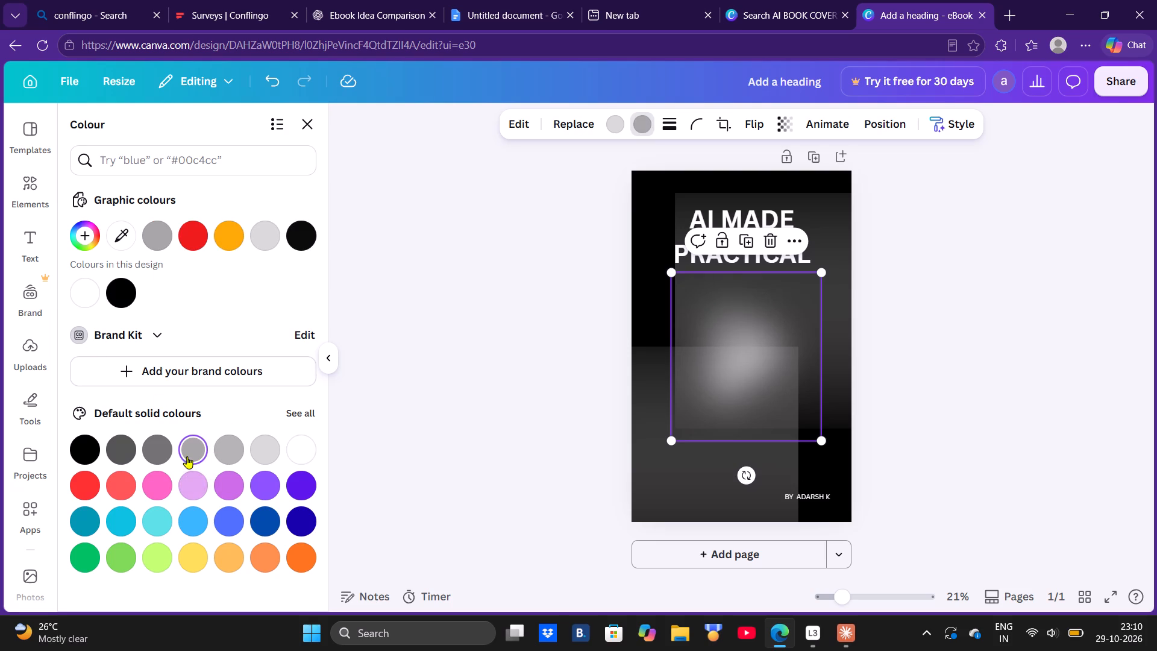
left_click(223, 453)
left_click(281, 453)
left_click(302, 452)
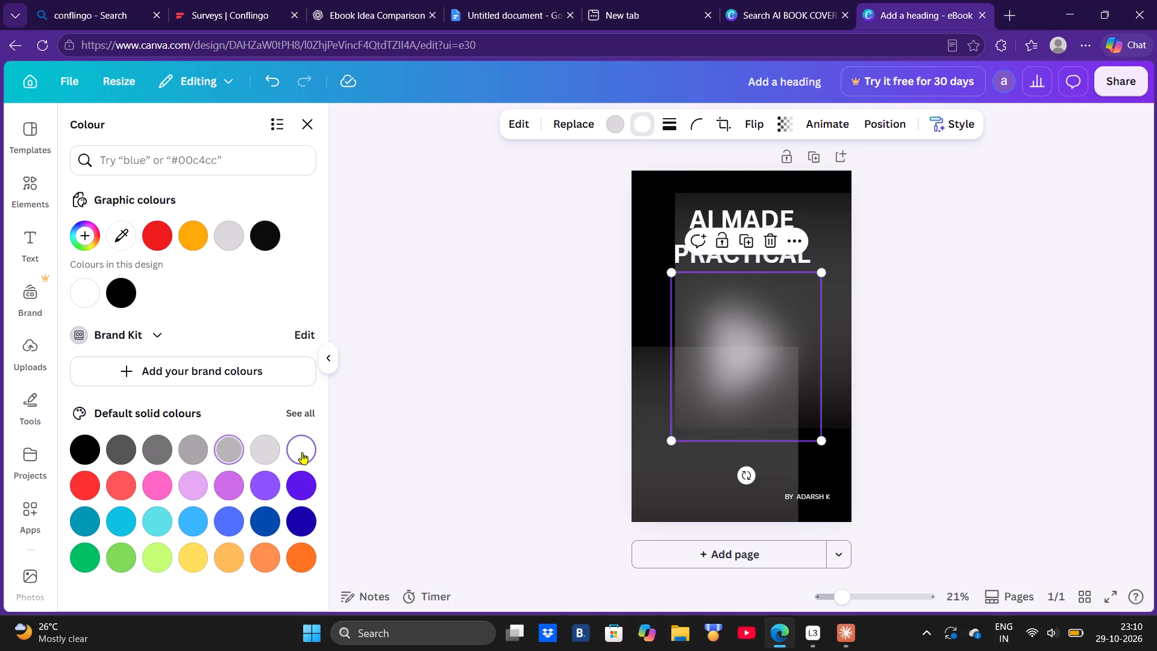
left_click(159, 451)
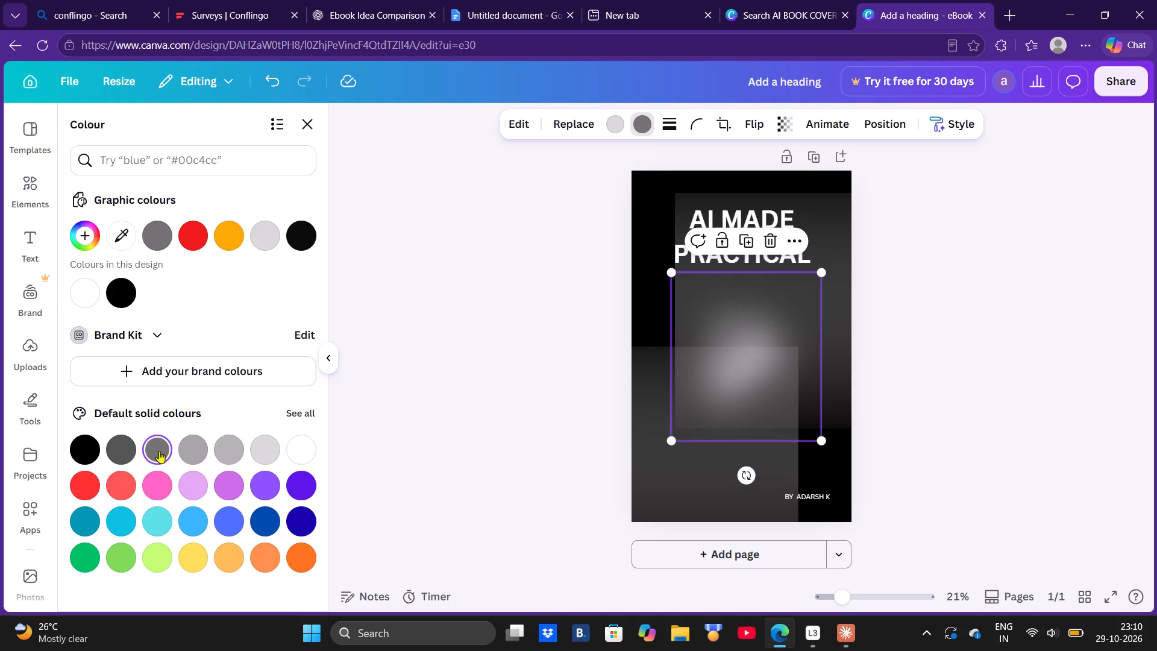
Recolour the medium-grey part of the blurred glow, trying pink, coral, teal, green and orange before choosing bright red.
left_click(160, 485)
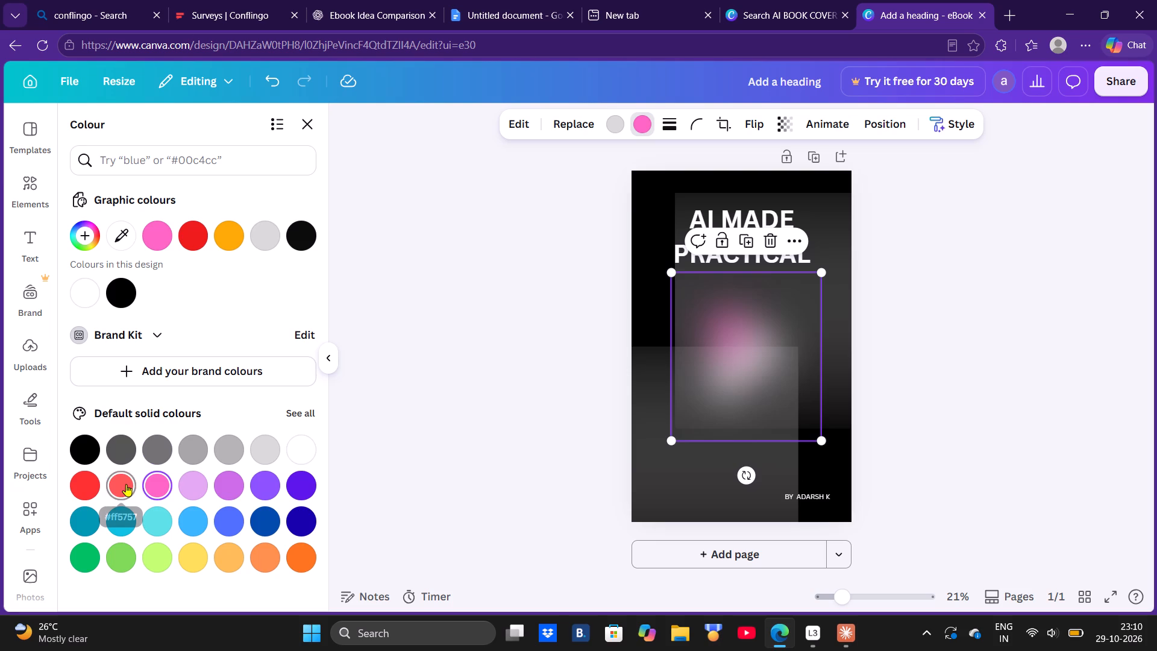
left_click(126, 484)
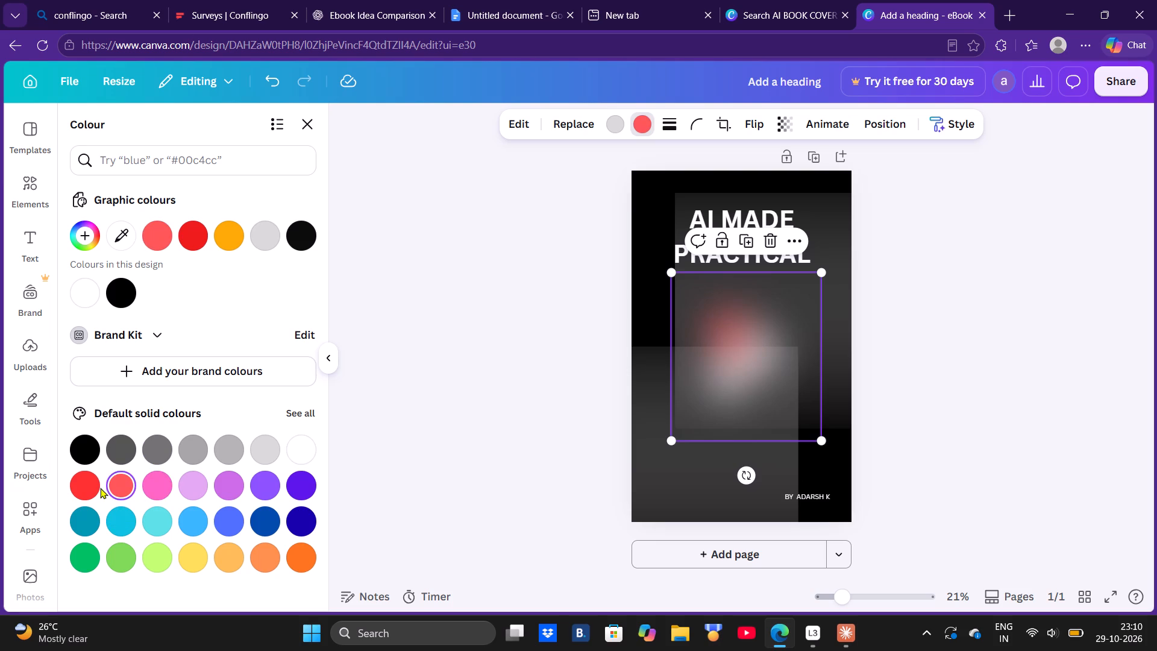
left_click(83, 486)
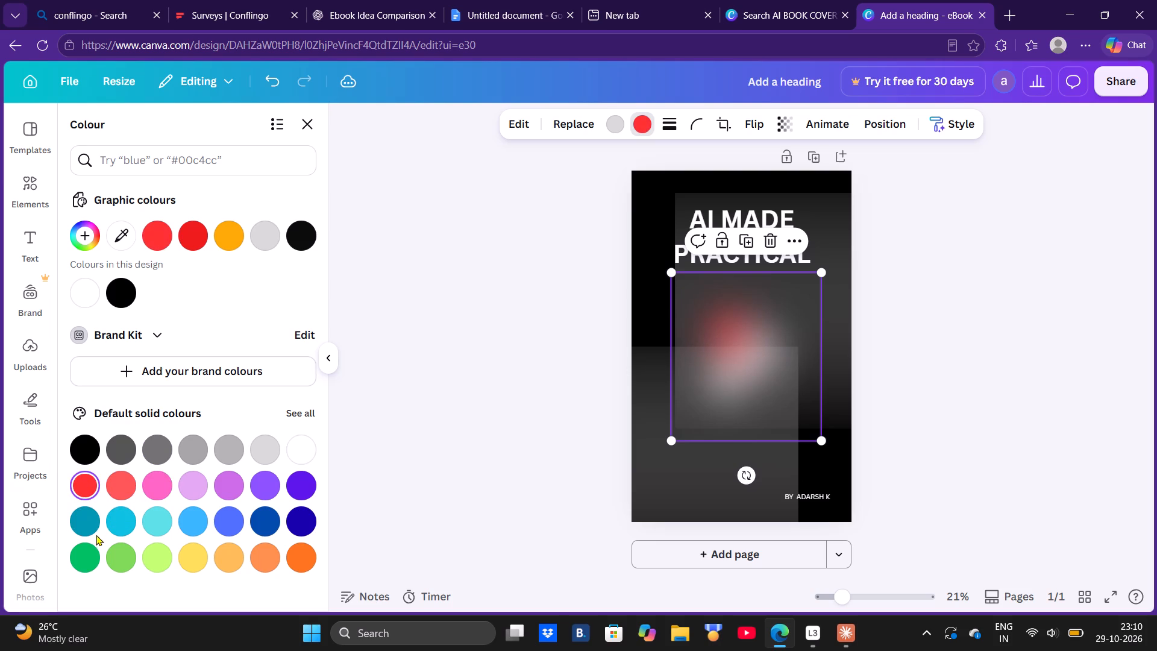
left_click(87, 521)
left_click(87, 553)
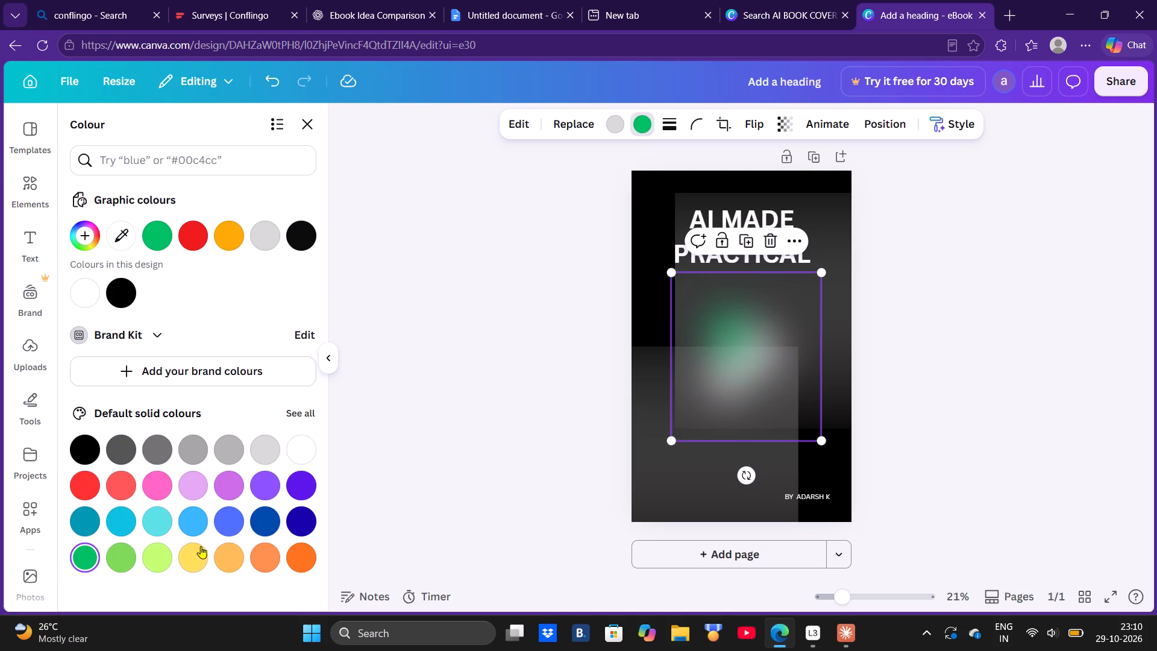
left_click(257, 555)
left_click(315, 555)
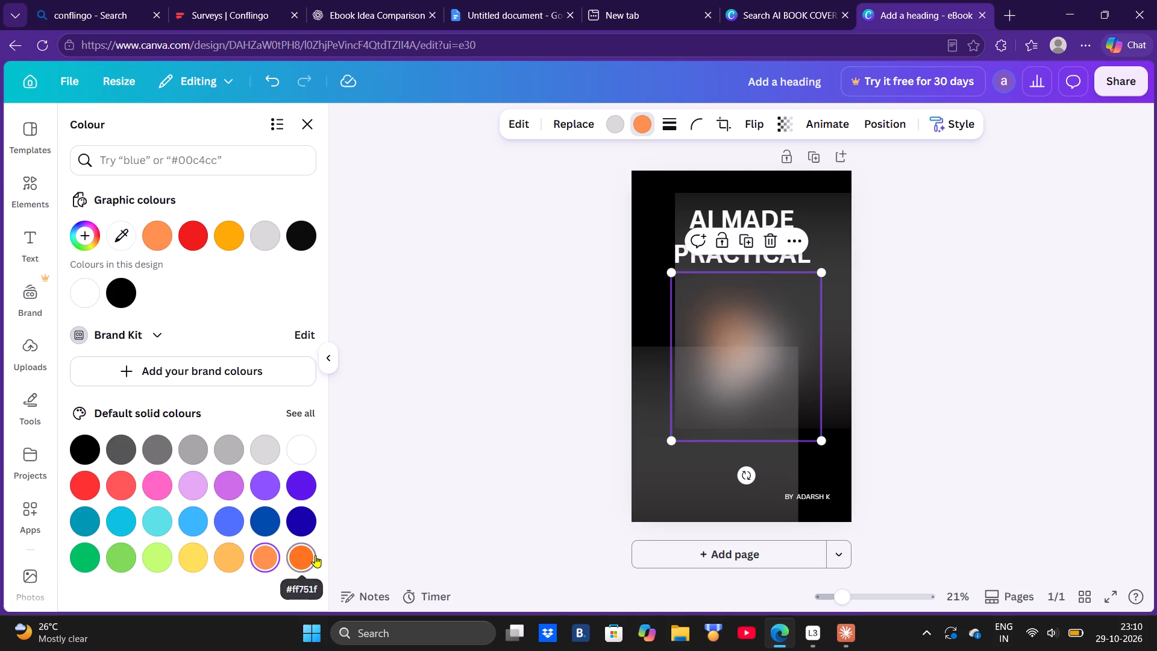
left_click(84, 516)
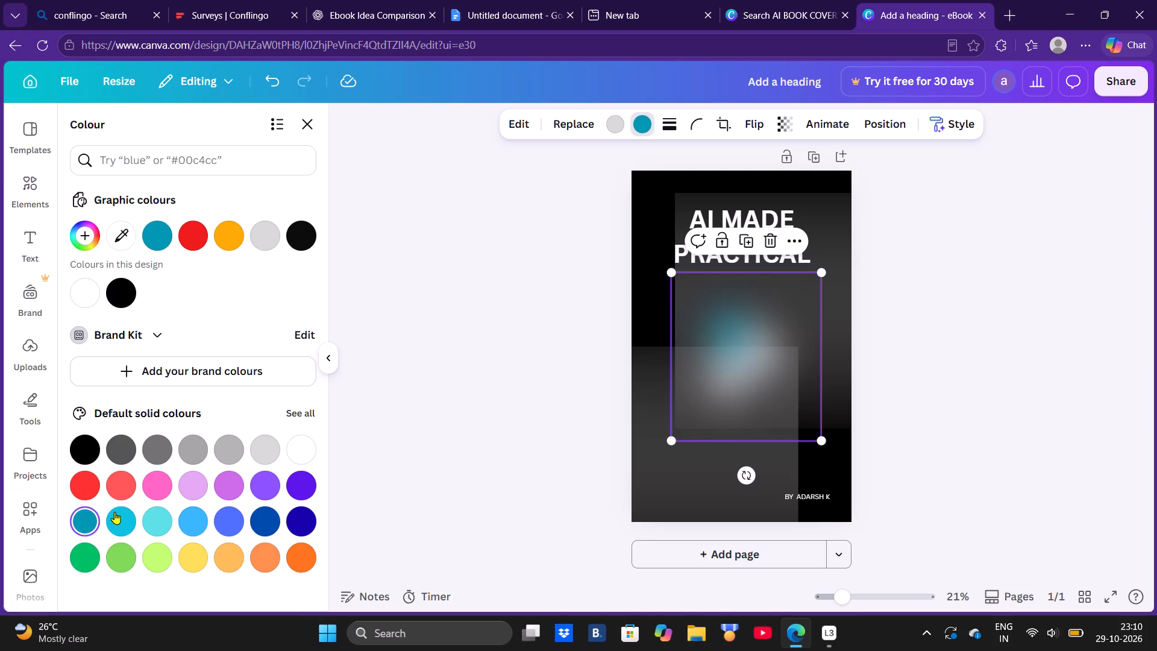
left_click(121, 512)
left_click(113, 485)
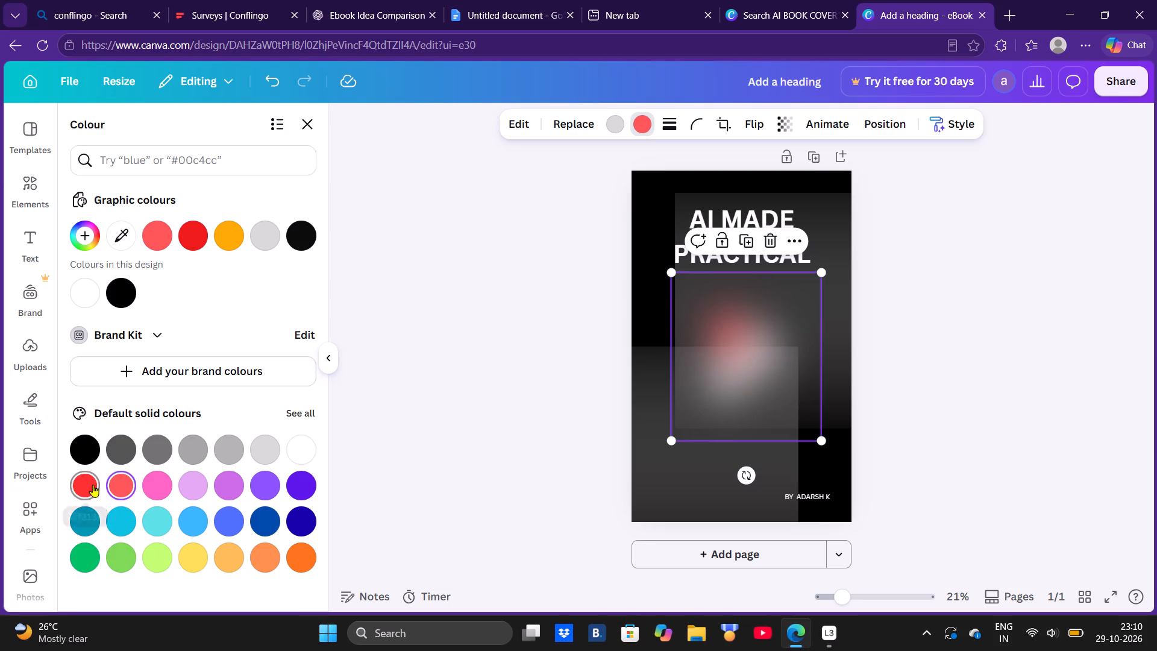
left_click(93, 485)
left_click(973, 336)
left_click(980, 331)
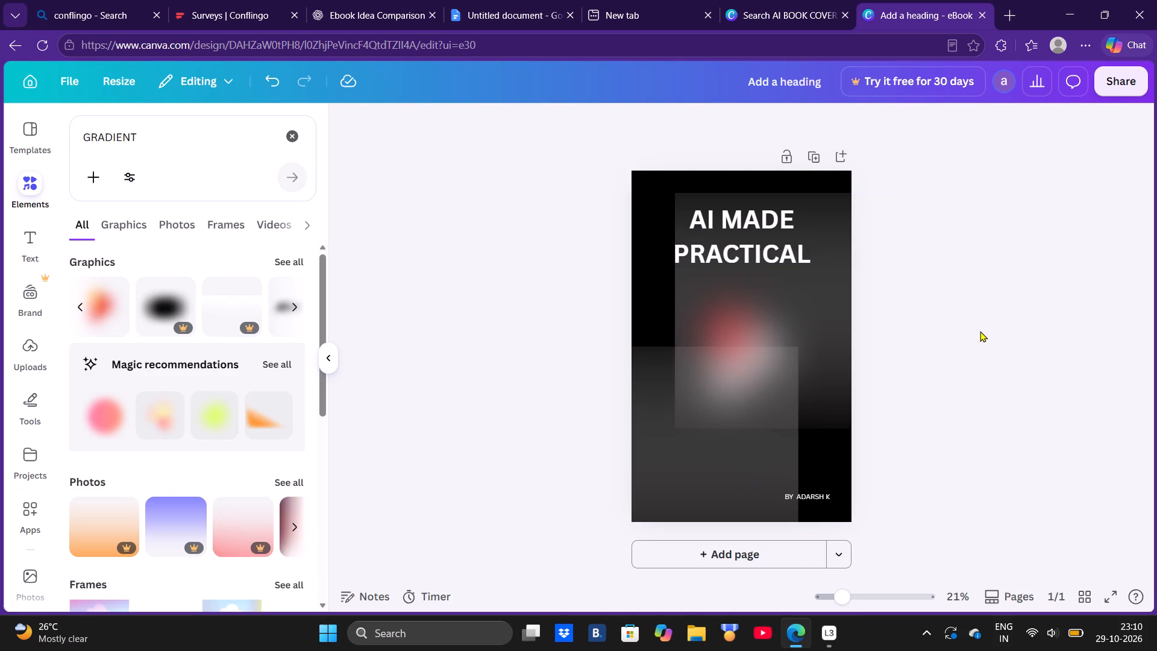
Move the red-and-grey glow into the cover's lower-right corner, around the author byline and partly off the page.
left_click_drag(726, 356, 731, 354)
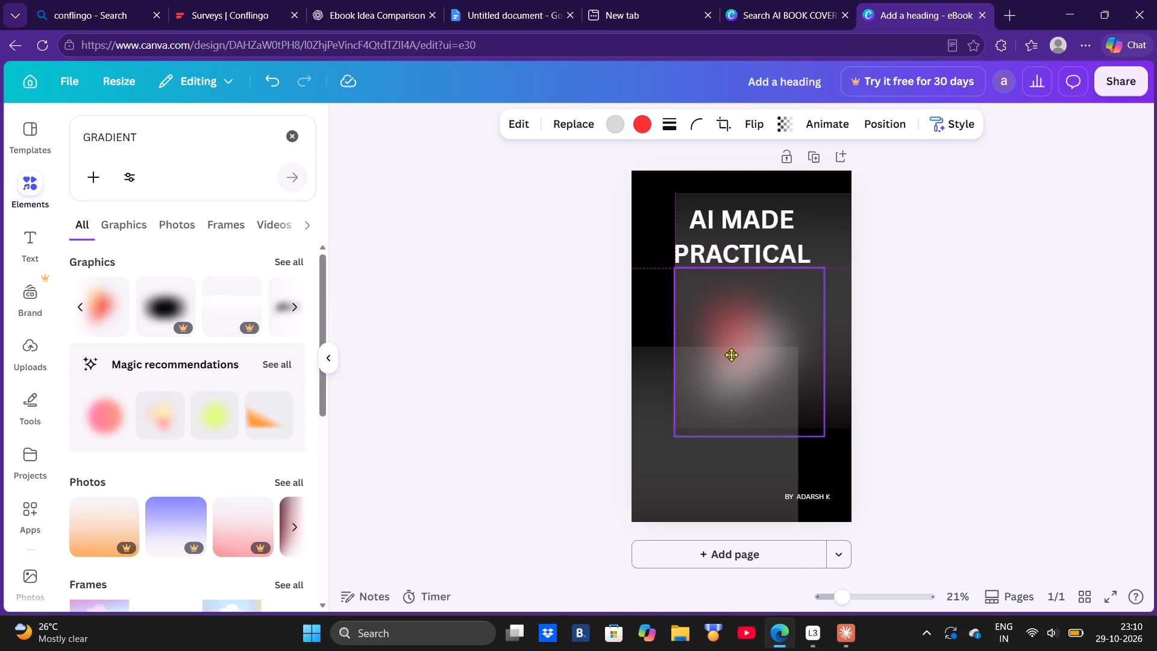
left_click_drag(731, 354, 730, 361)
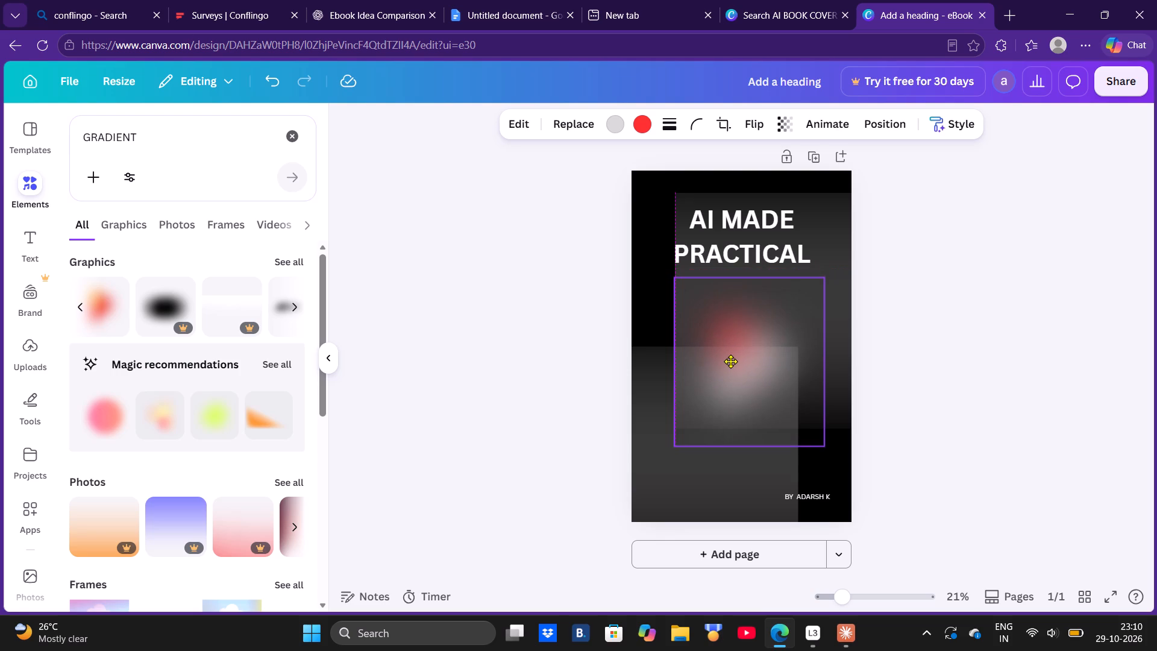
left_click_drag(730, 361, 799, 480)
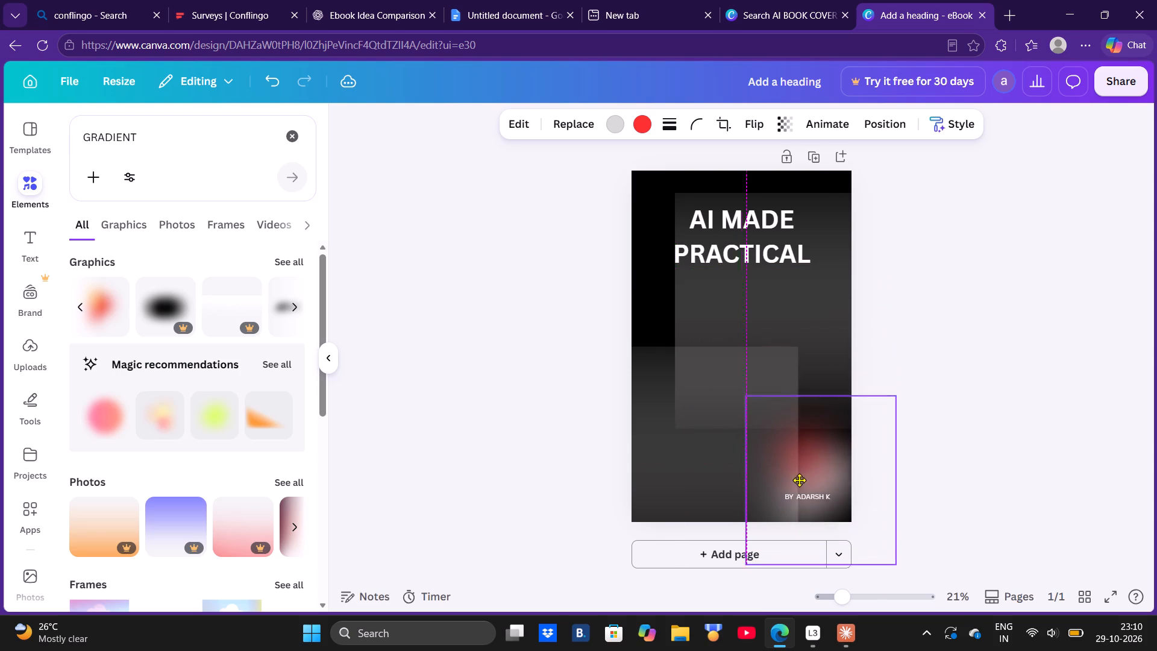
left_click_drag(799, 480, 804, 500)
left_click(988, 395)
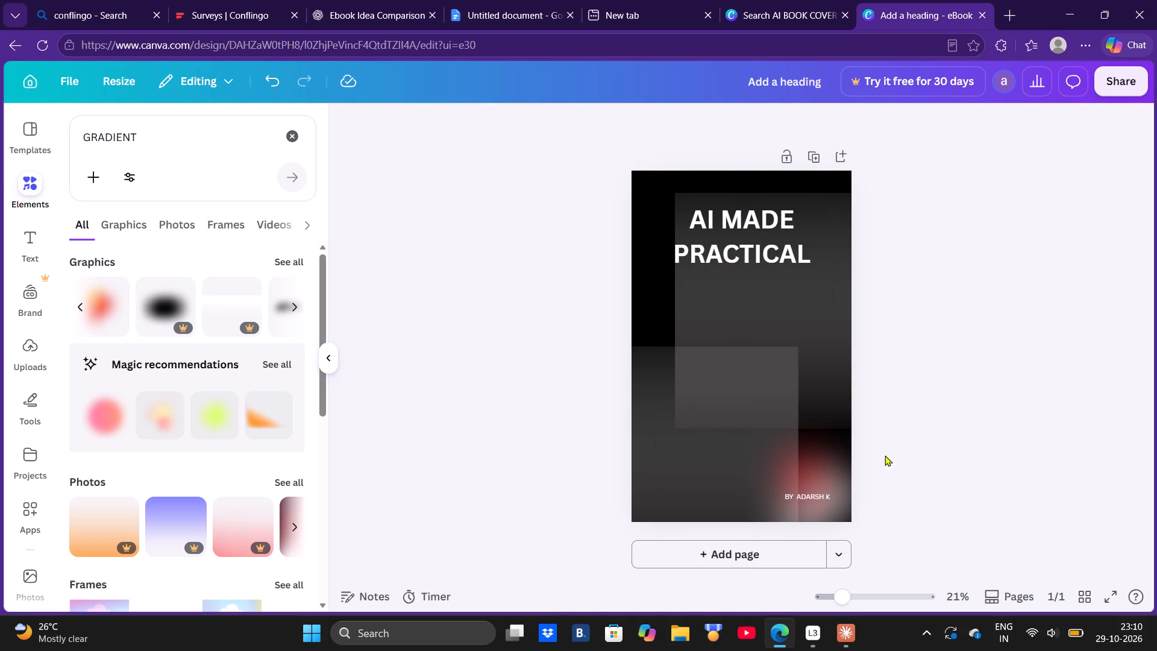
Duplicate the red-and-grey glow and place the copy at the cover's lower-left edge, partly off the page.
left_click(839, 479)
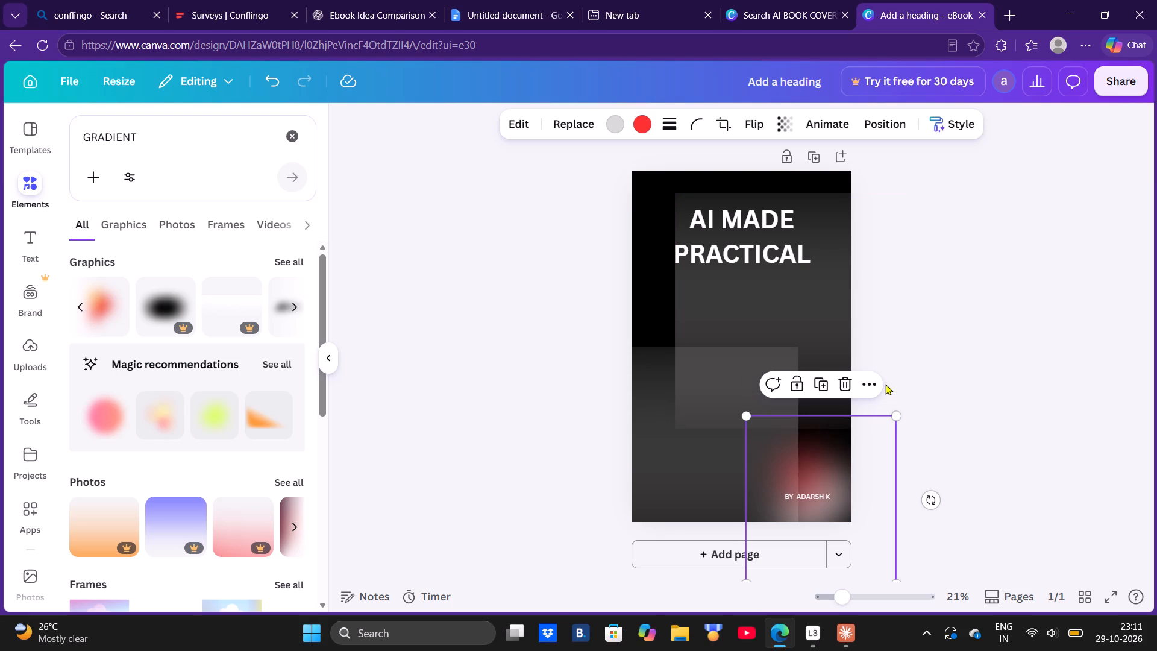
key("ctrl+d")
left_click_drag(832, 477, 714, 459)
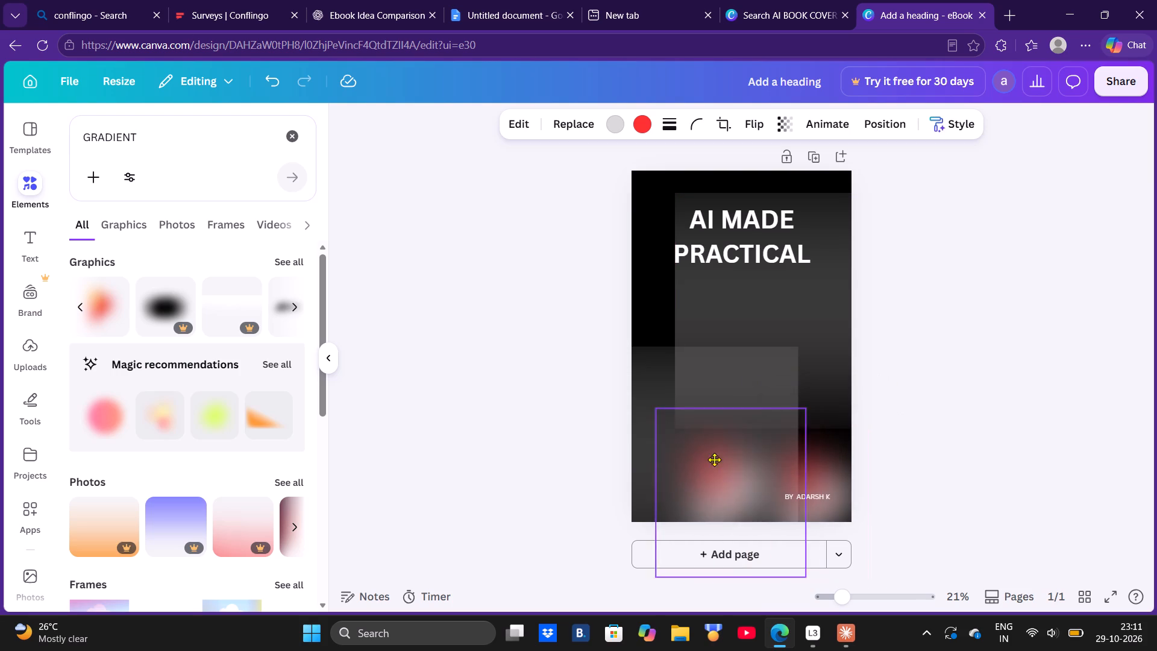
left_click_drag(714, 459, 635, 450)
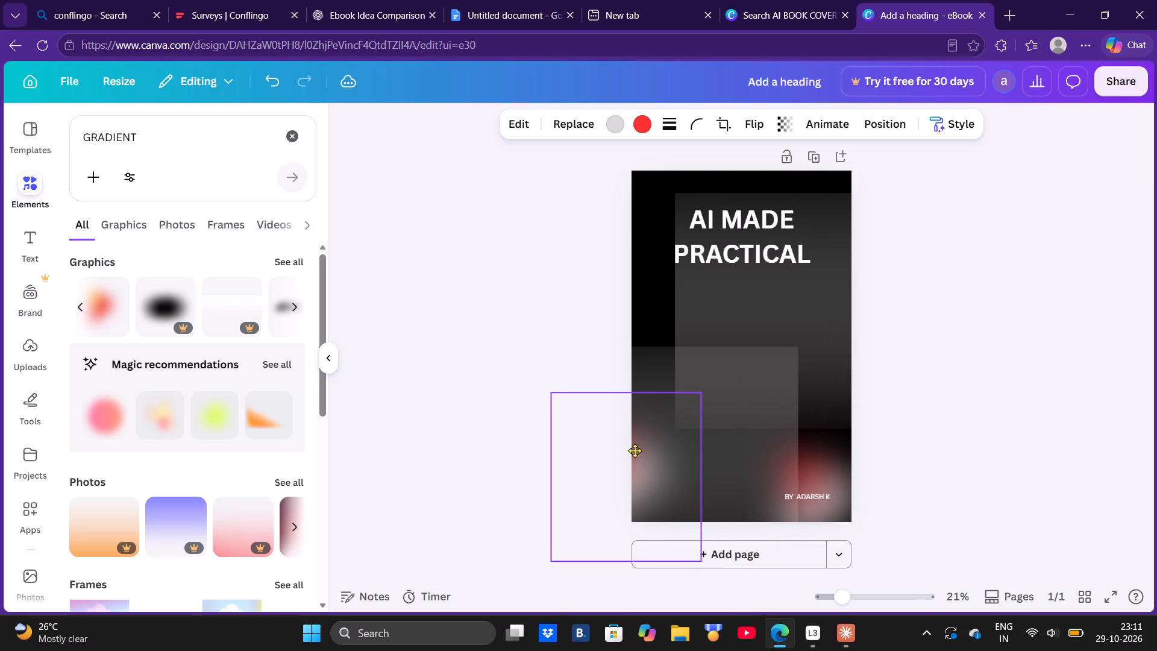
left_click_drag(635, 450, 635, 448)
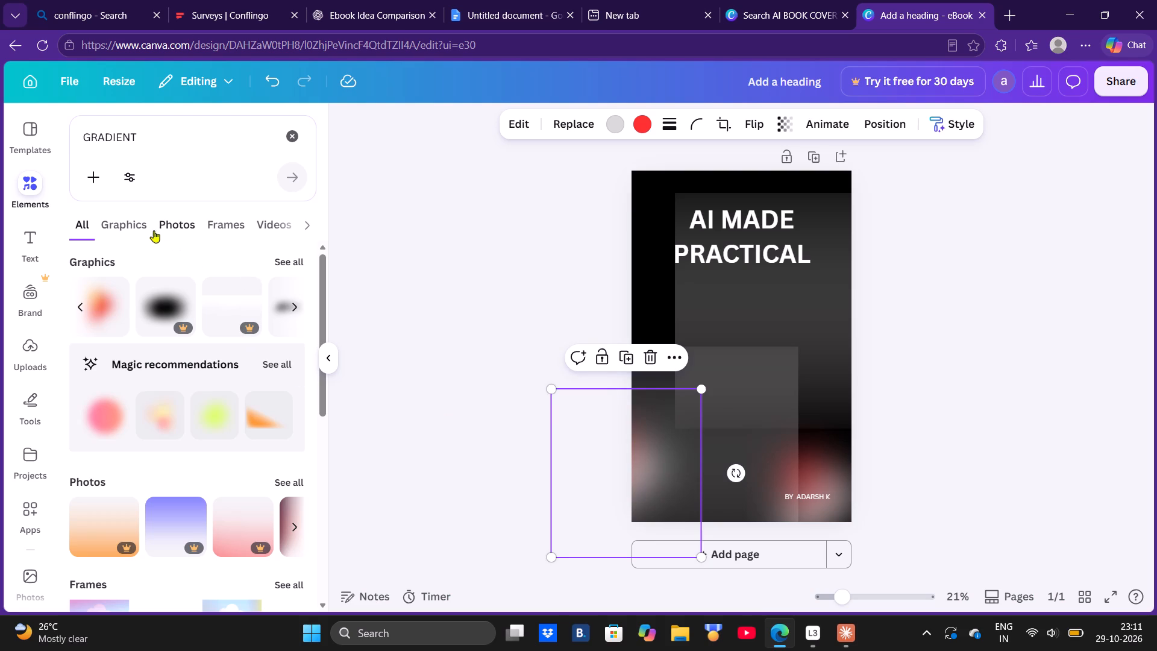
Change the red colour of the lower-left glow to light purple.
left_click(646, 124)
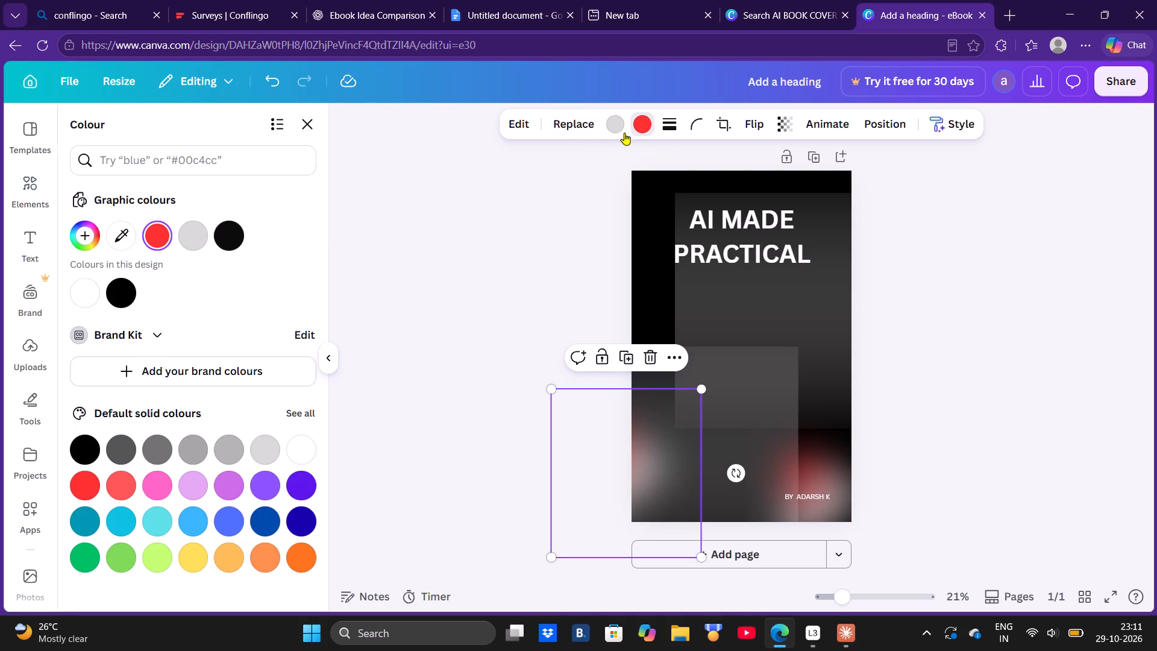
left_click(191, 493)
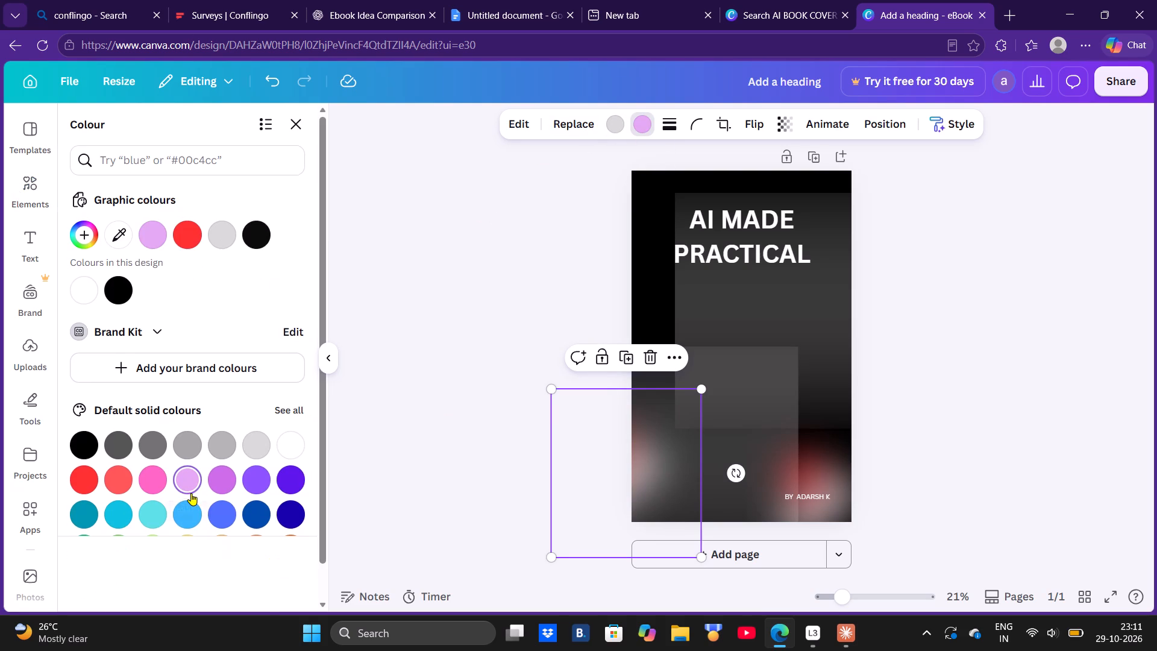
left_click(1080, 324)
left_click(1026, 352)
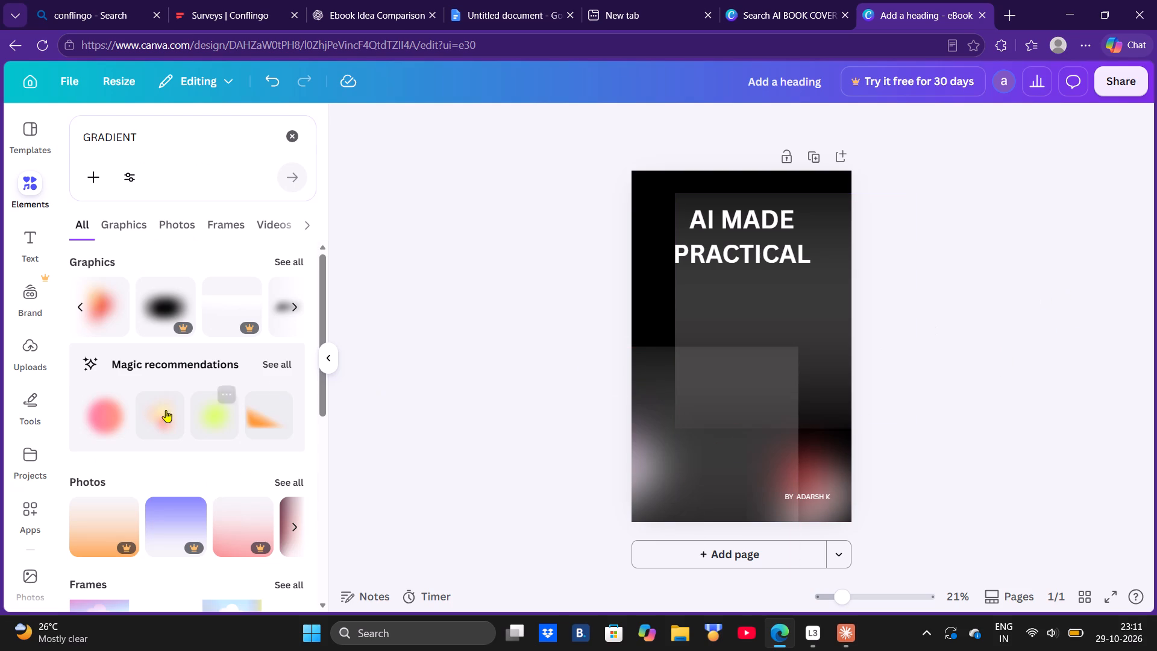
Duplicate the light purple glow and place the copy over the cover's upper-right corner, mostly off the page.
left_click(654, 450)
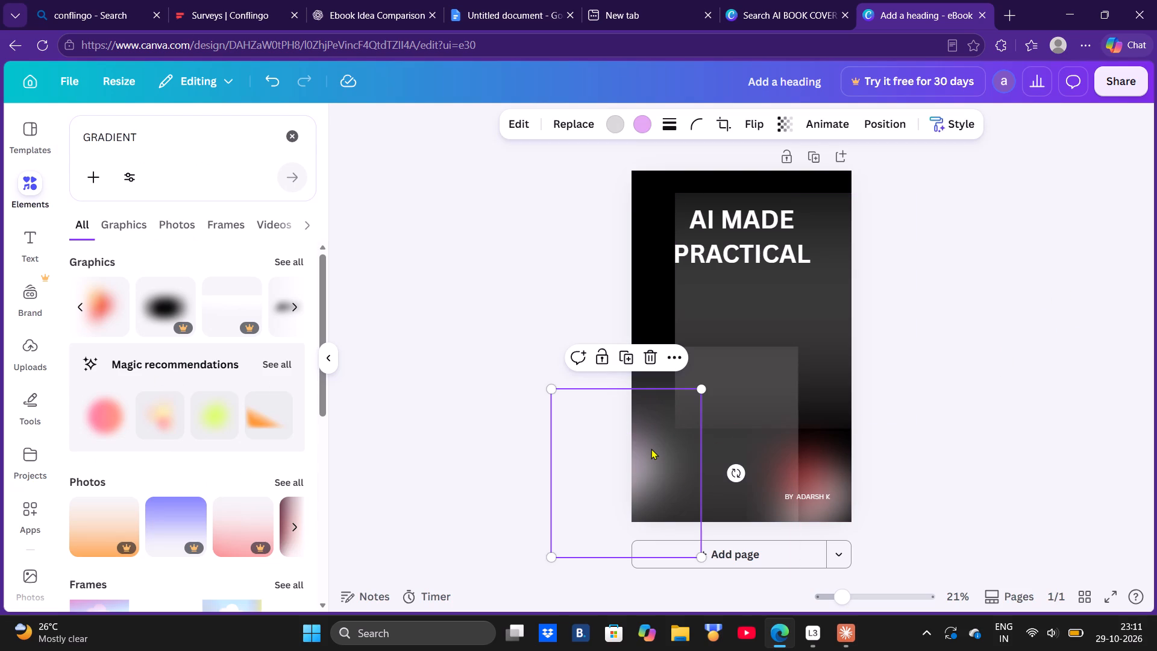
key("ctrl+d")
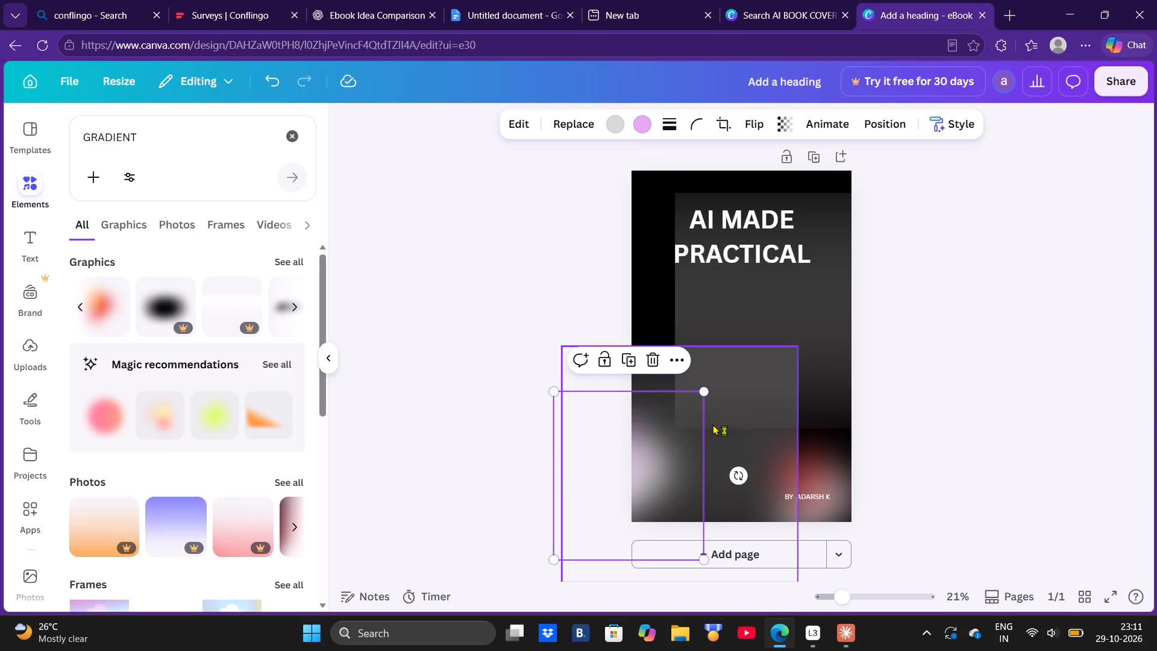
left_click_drag(661, 445, 851, 177)
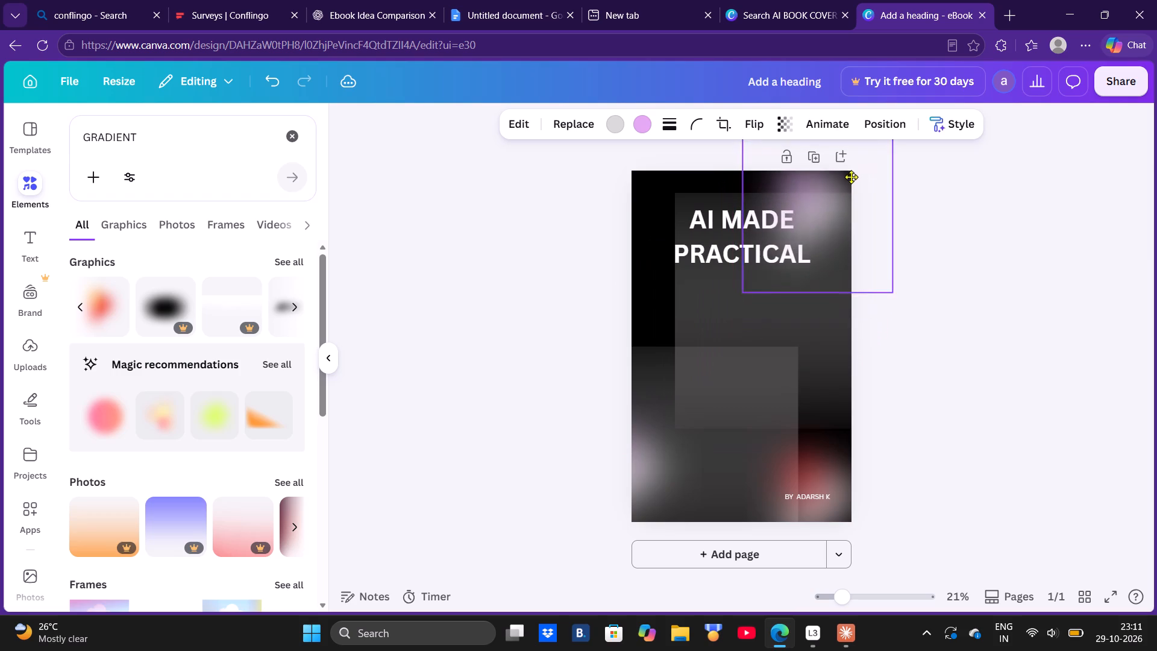
left_click_drag(851, 177, 882, 142)
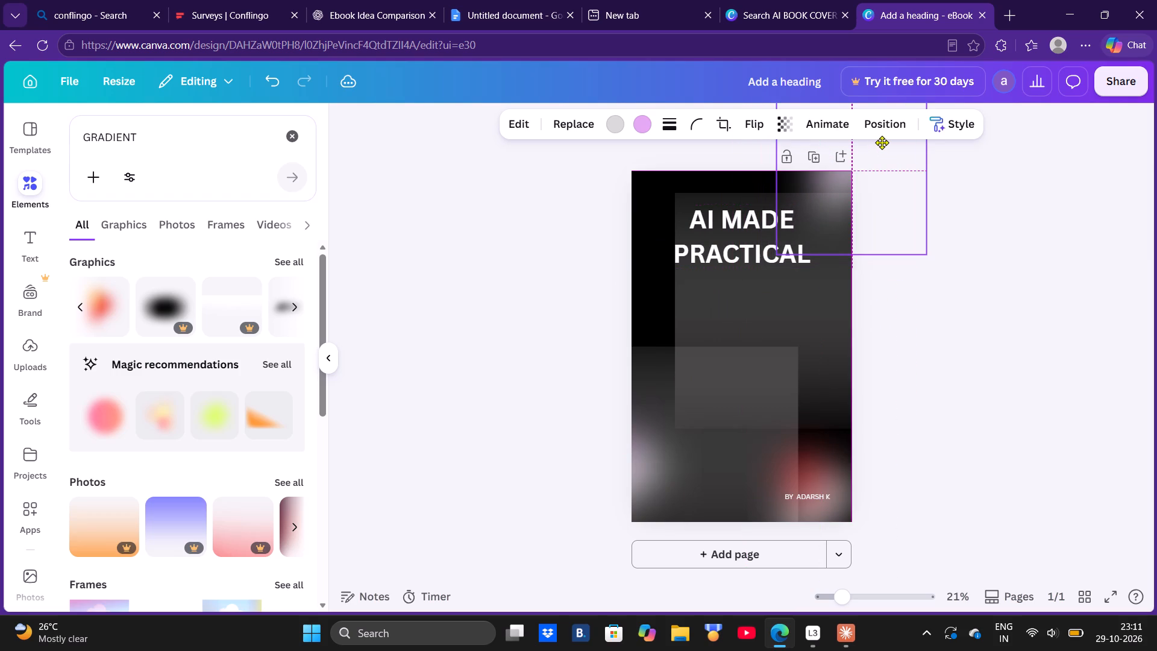
left_click_drag(882, 142, 894, 139)
left_click(1024, 255)
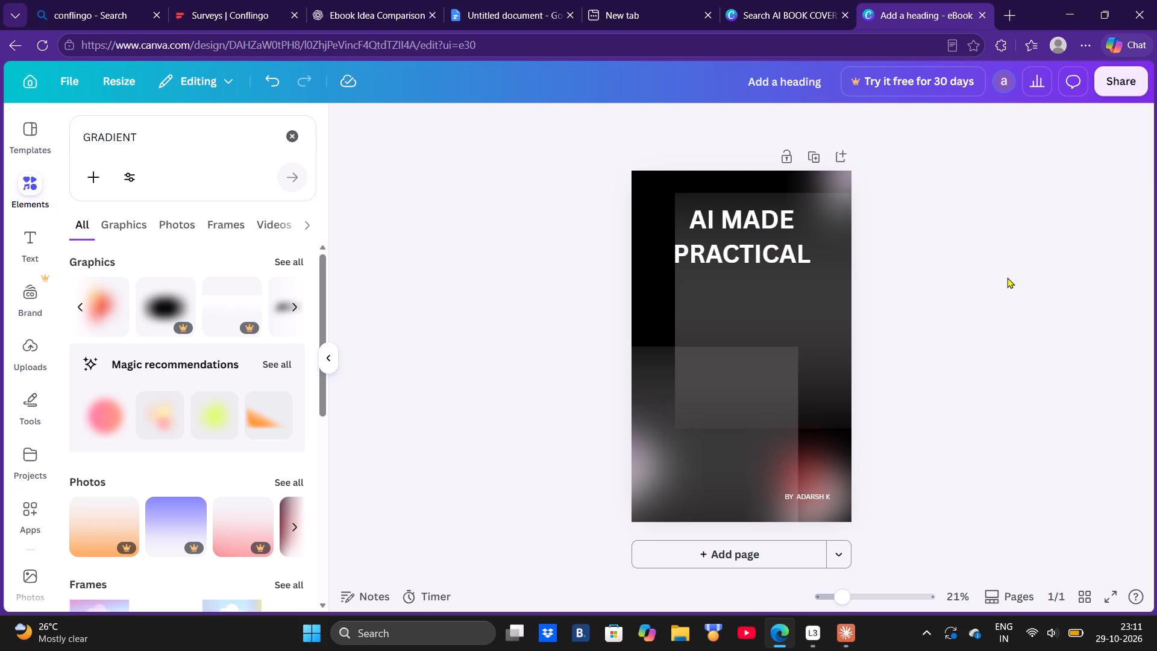
left_click(770, 250)
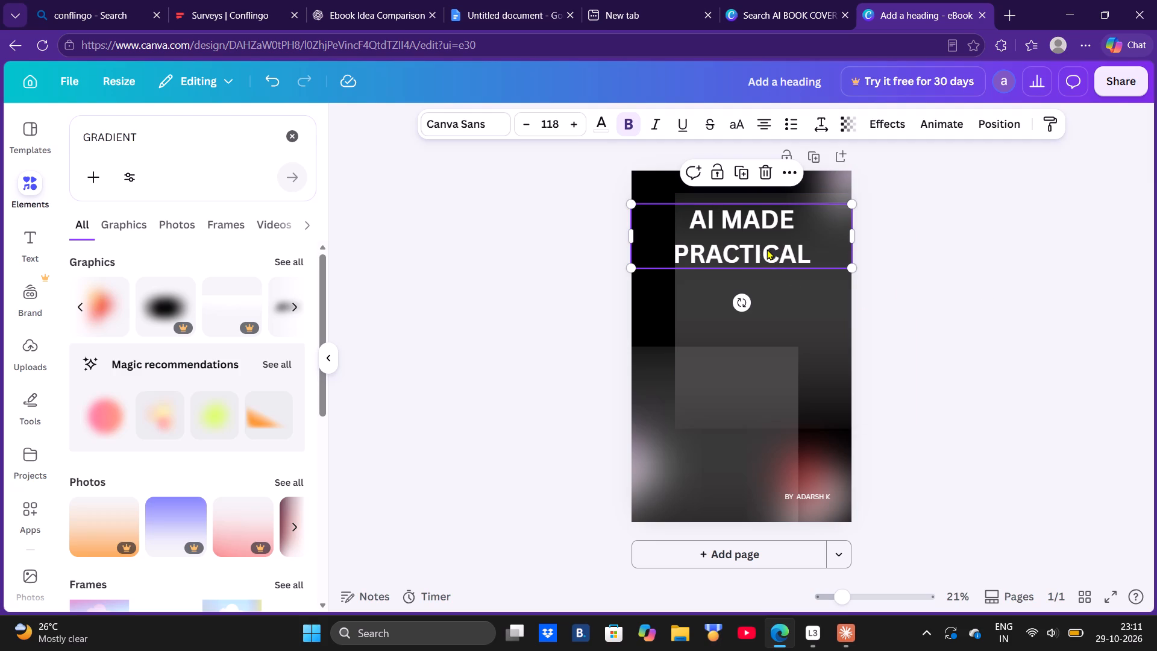
left_click(442, 115)
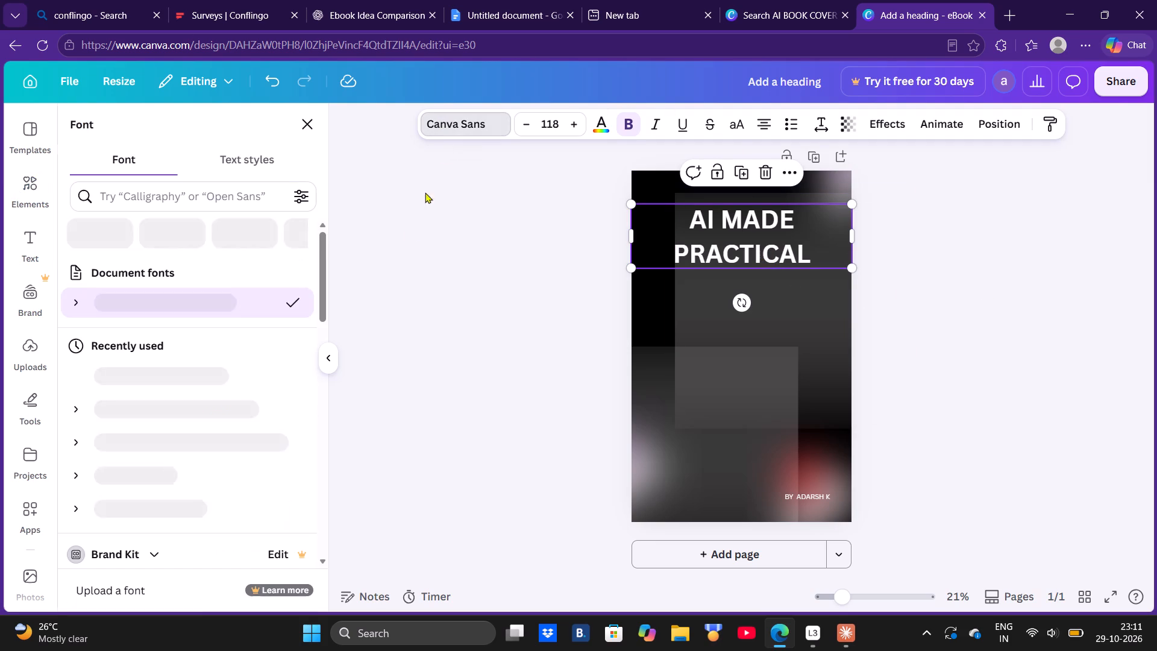
scroll(189, 382, "down", 2)
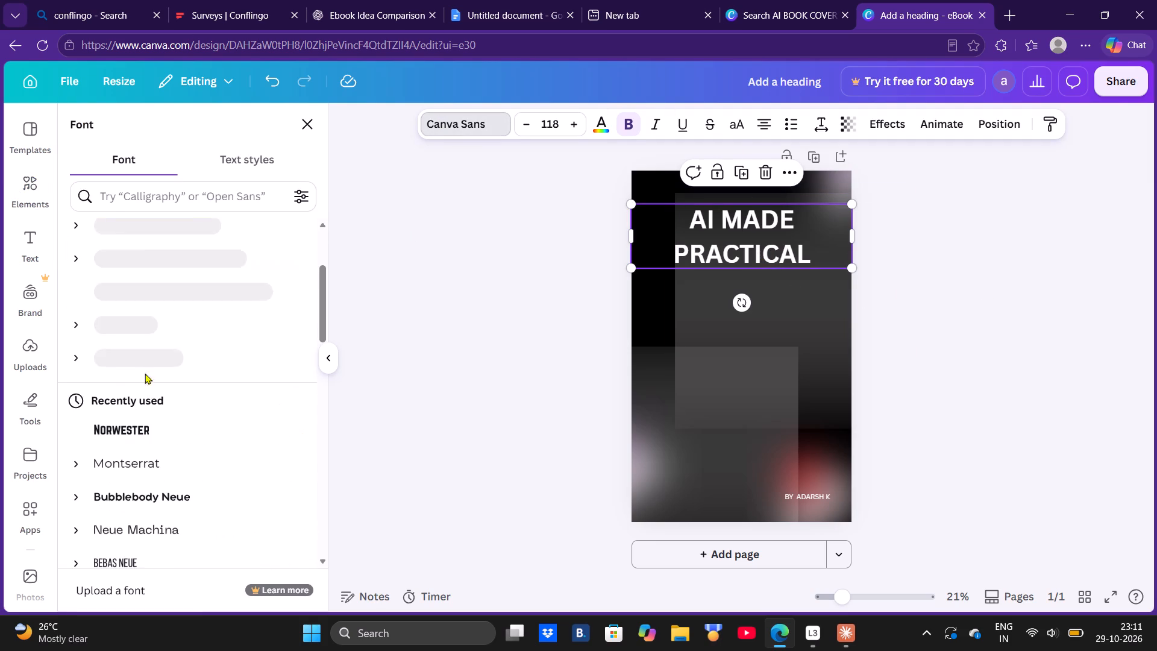
left_click(76, 262)
left_click(135, 448)
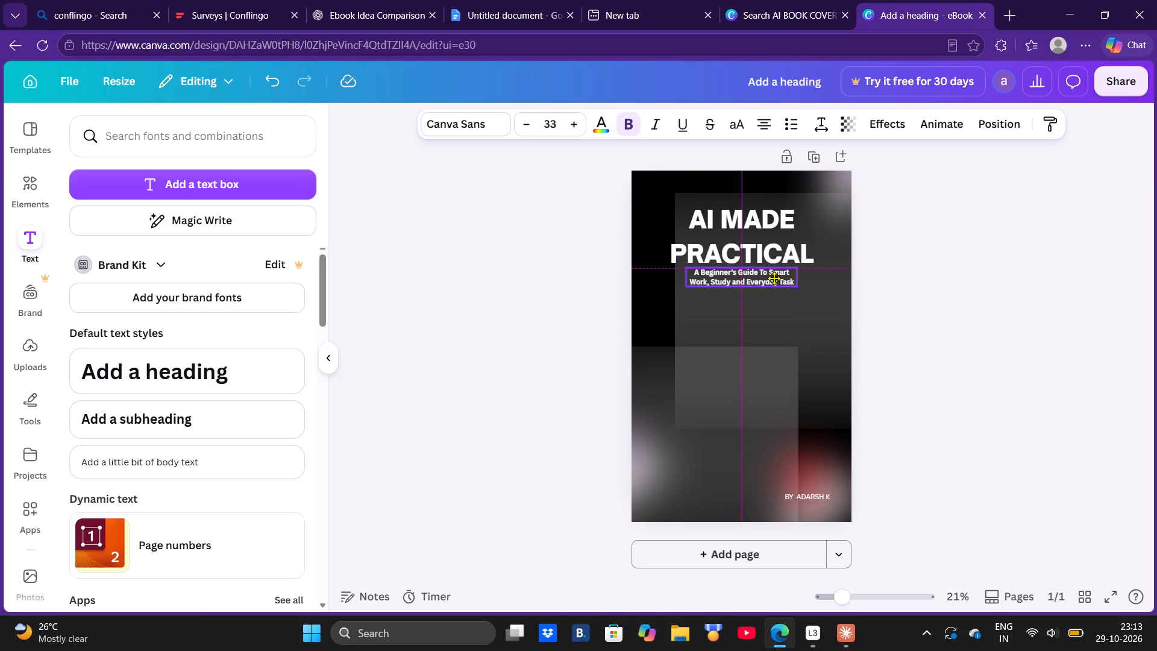
left_click_drag(774, 278, 775, 281)
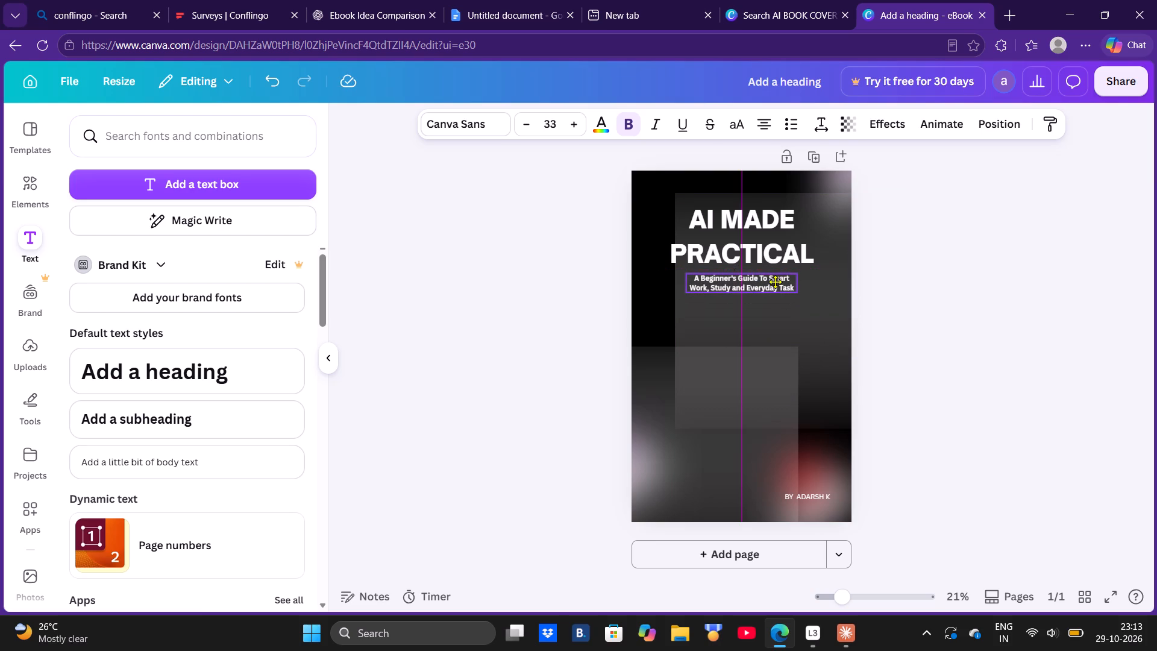
Nudge the subheading up until it sits right against the AI MADE PRACTICAL heading, and deselect it.
left_click_drag(775, 281, 775, 278)
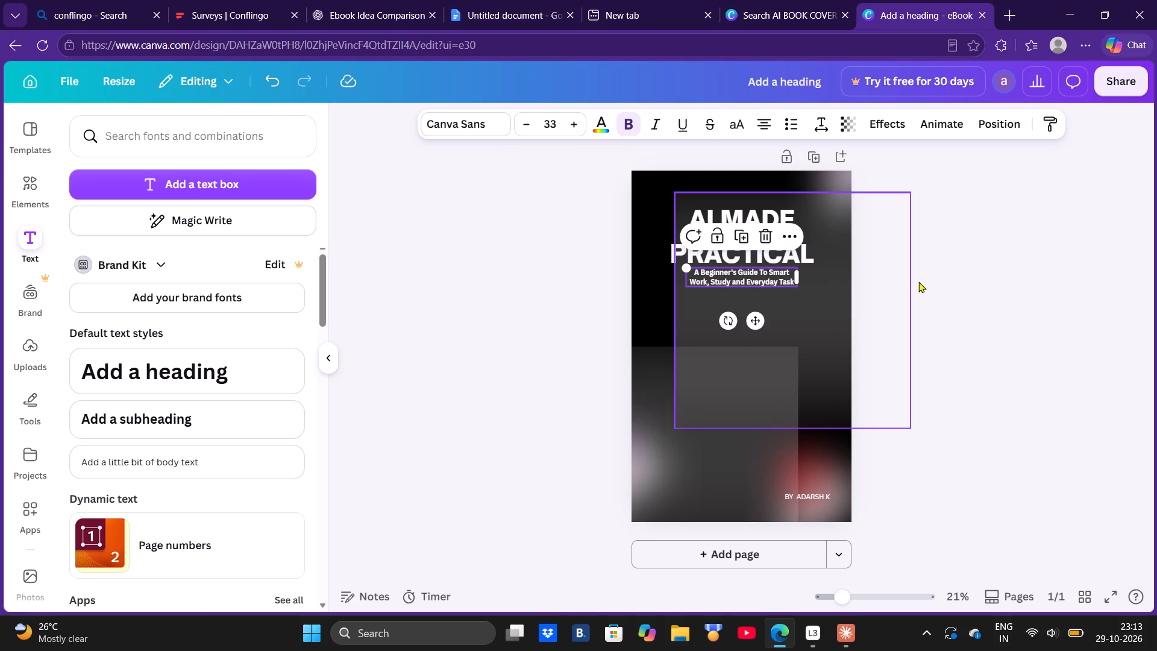
left_click(1019, 281)
left_click(743, 278)
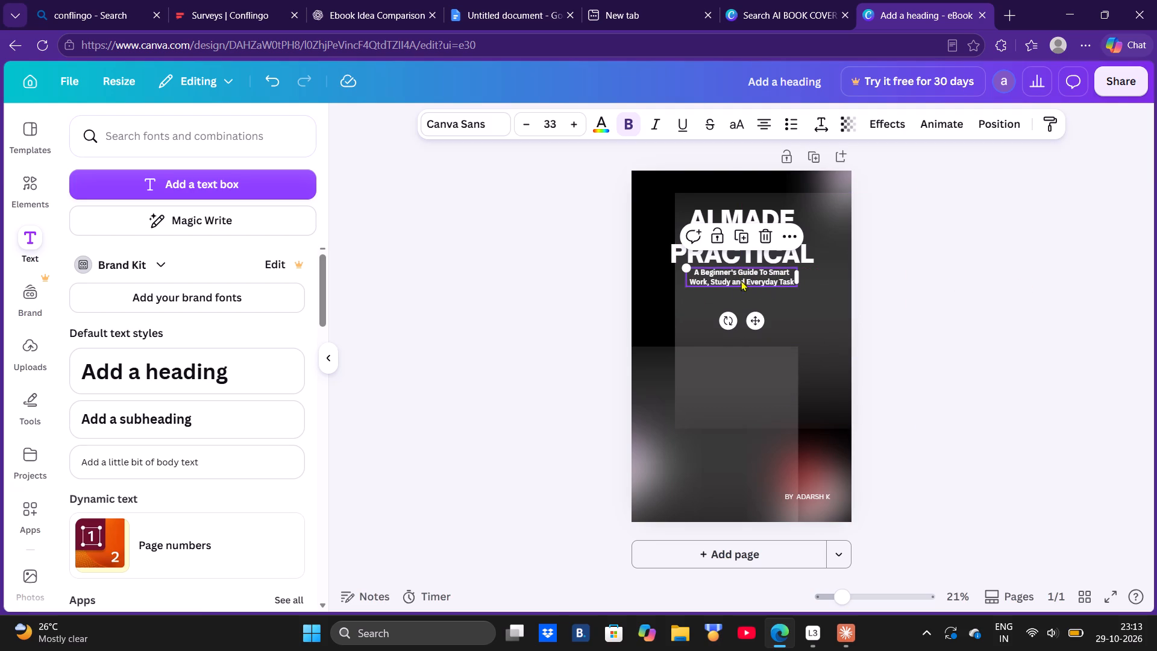
left_click(1017, 290)
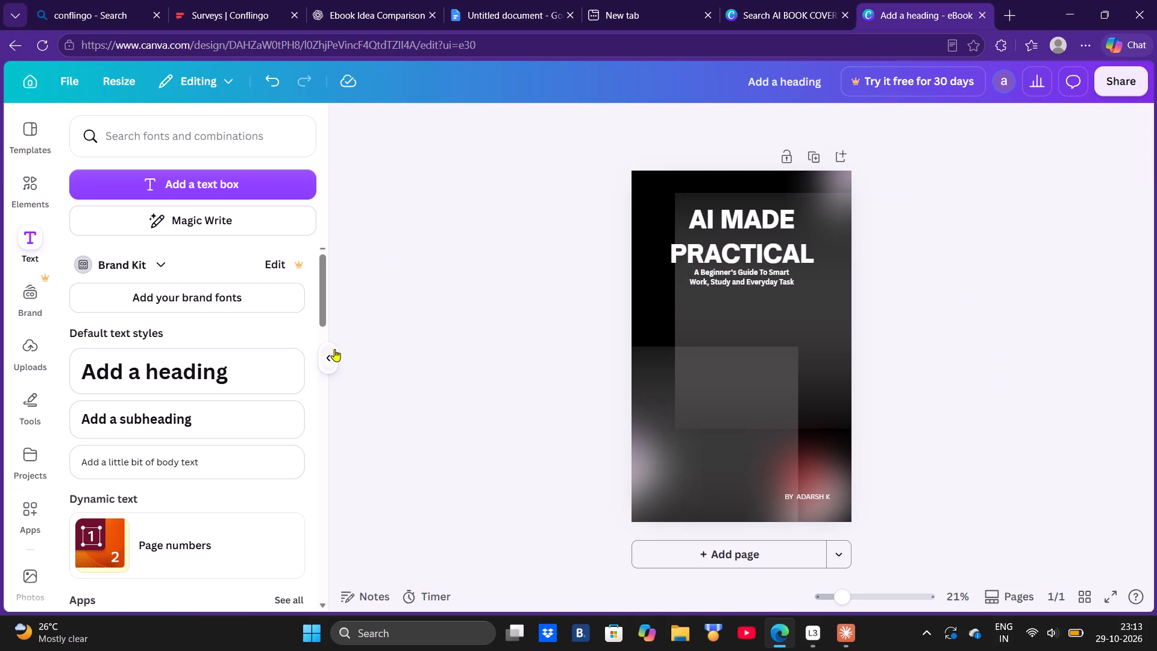
Widen the subheading text box on both sides to roughly match the word PRACTICAL, wrapping the text after "Study".
left_click(334, 352)
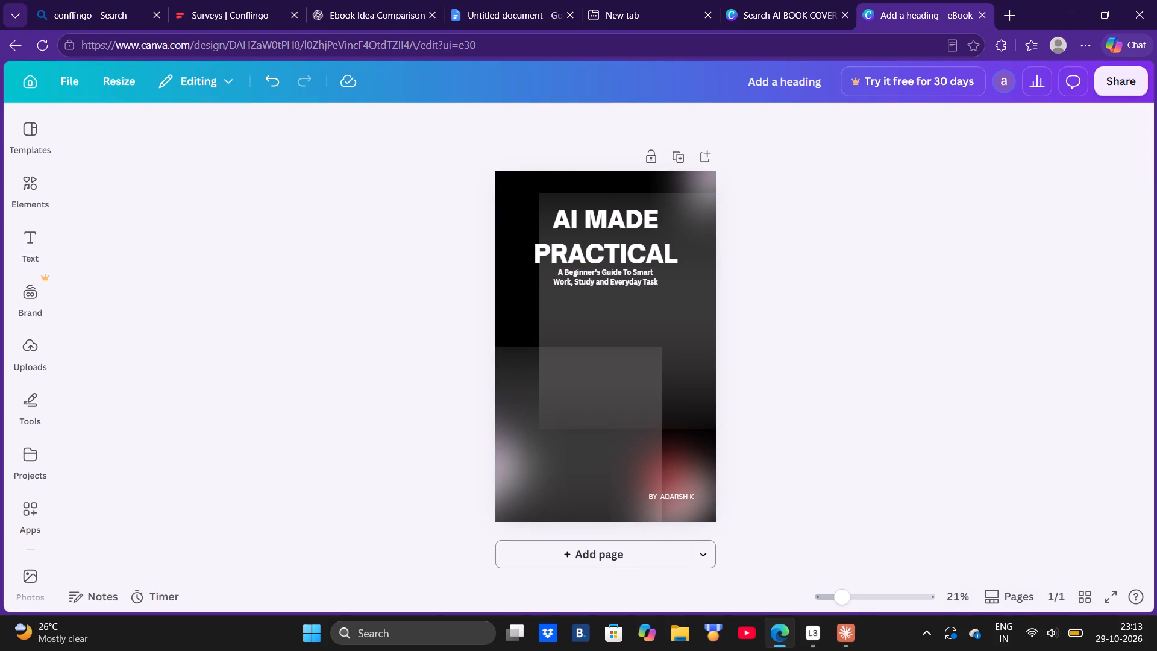
left_click_drag(847, 594, 865, 597)
scroll(864, 586, "up", 4)
scroll(870, 514, "up", 2)
scroll(930, 382, "up", 2)
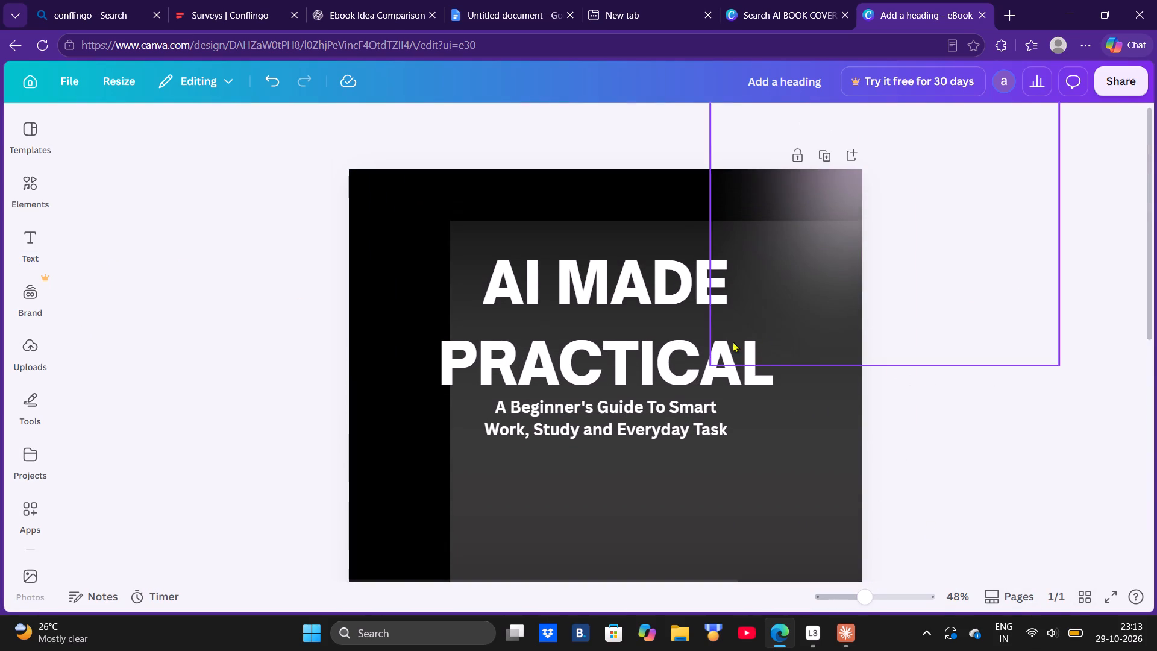
left_click(626, 341)
left_click(626, 341)
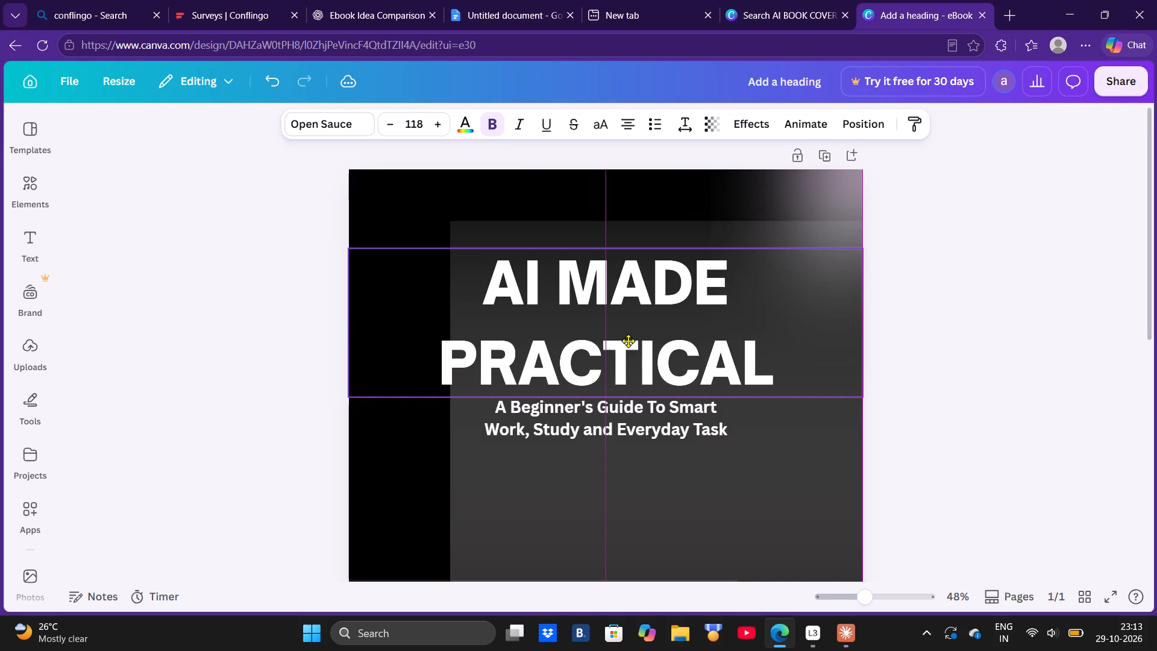
left_click(1052, 341)
left_click(660, 424)
left_click(659, 425)
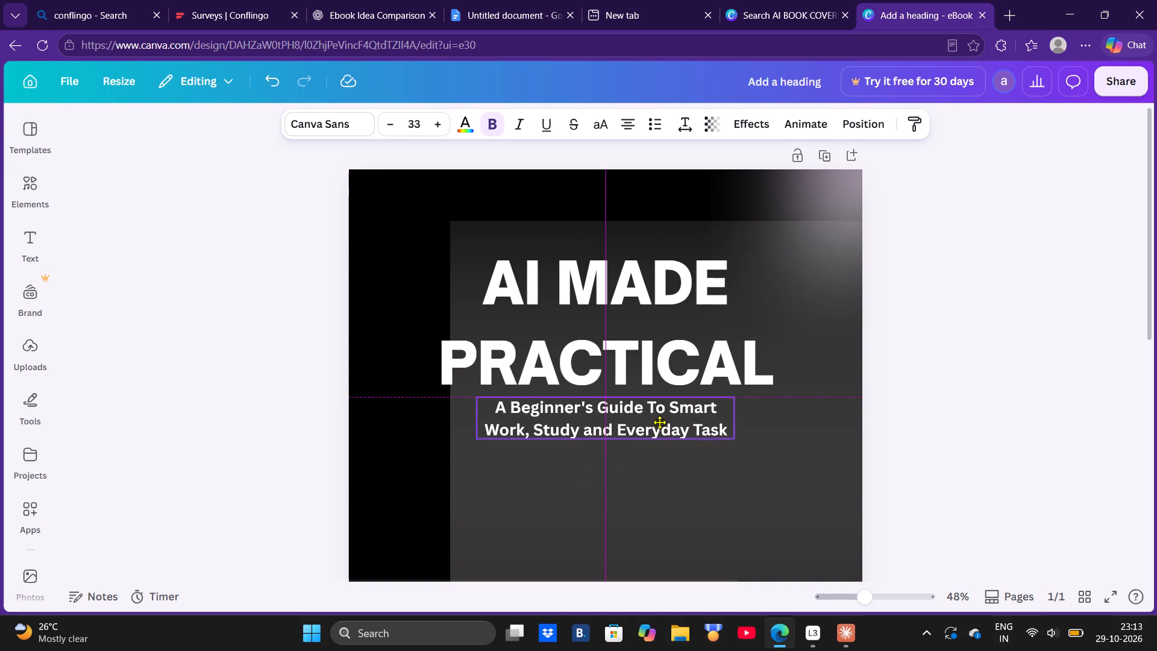
left_click_drag(736, 425, 772, 422)
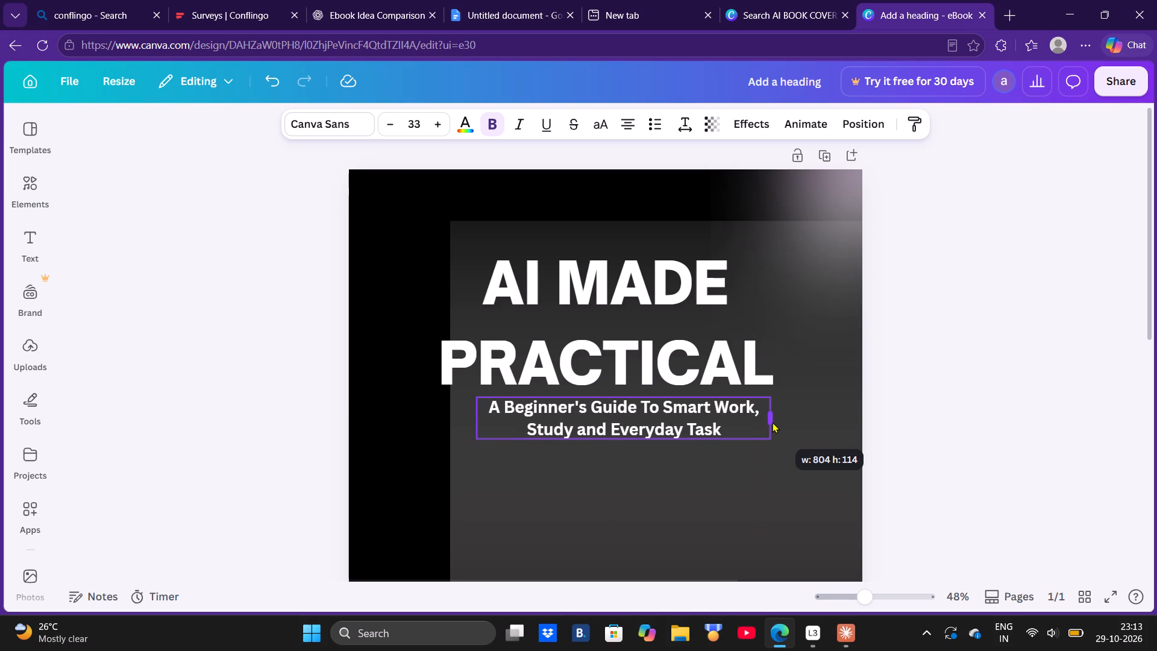
left_click_drag(772, 422, 779, 421)
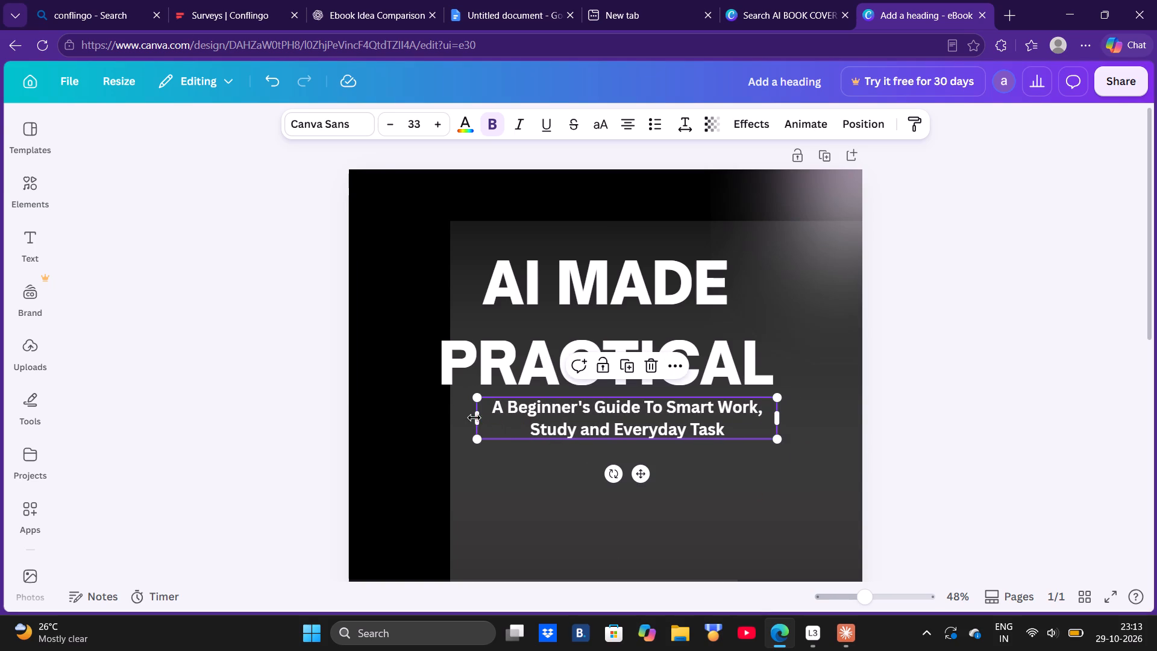
left_click_drag(474, 415, 409, 415)
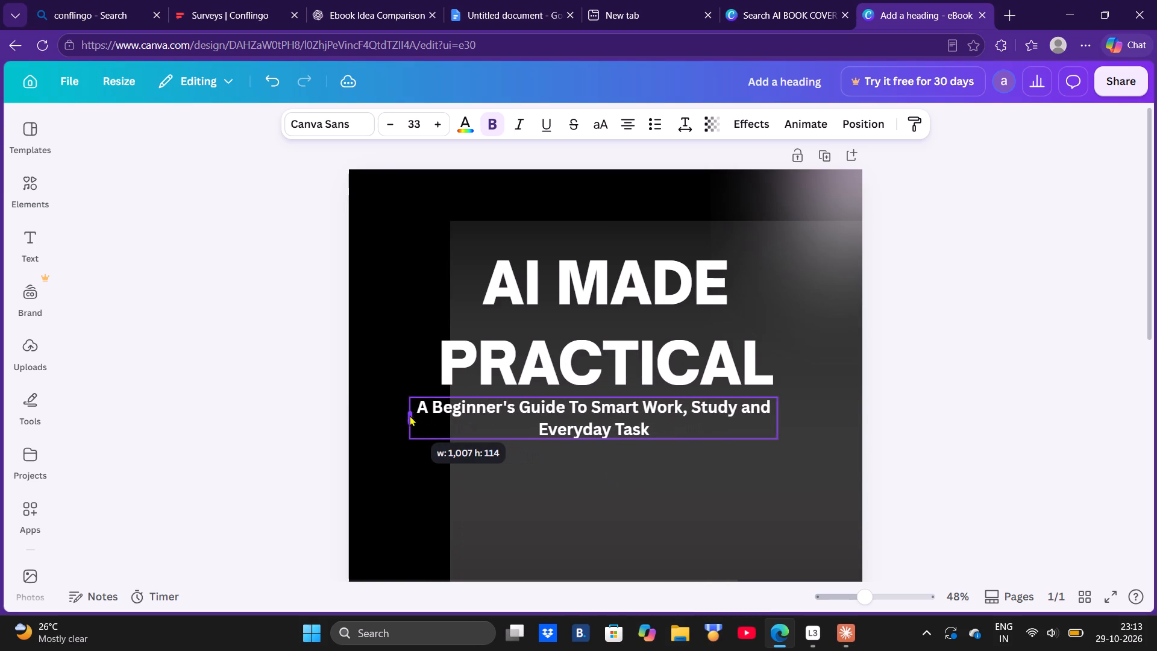
left_click_drag(409, 415, 430, 415)
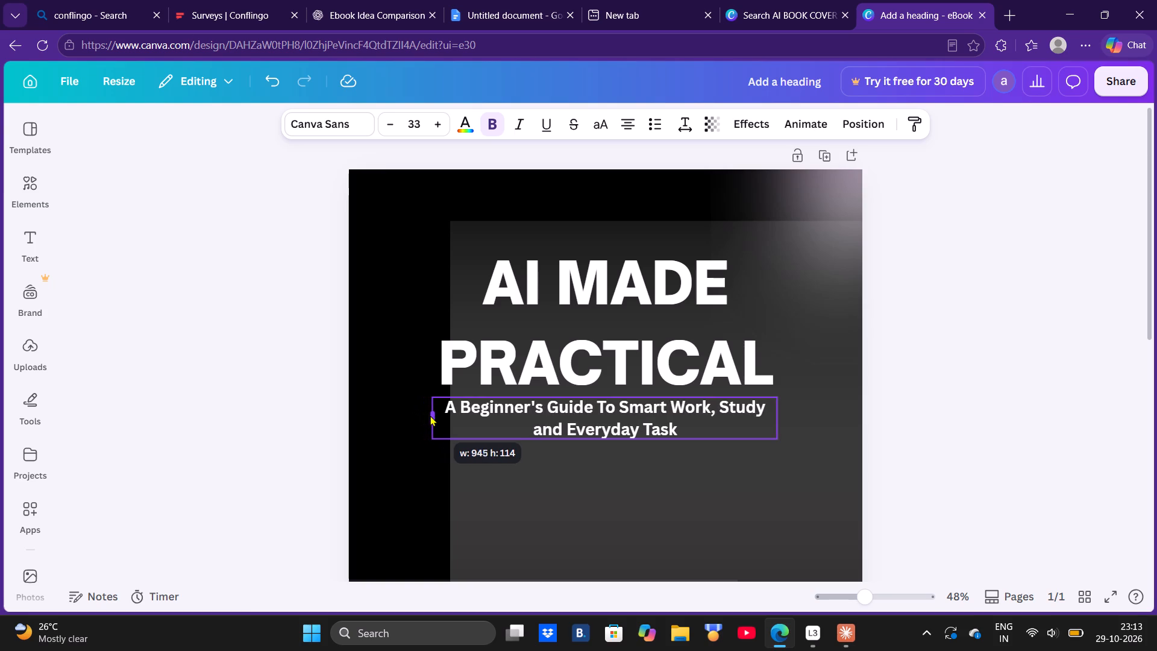
left_click_drag(430, 415, 441, 412)
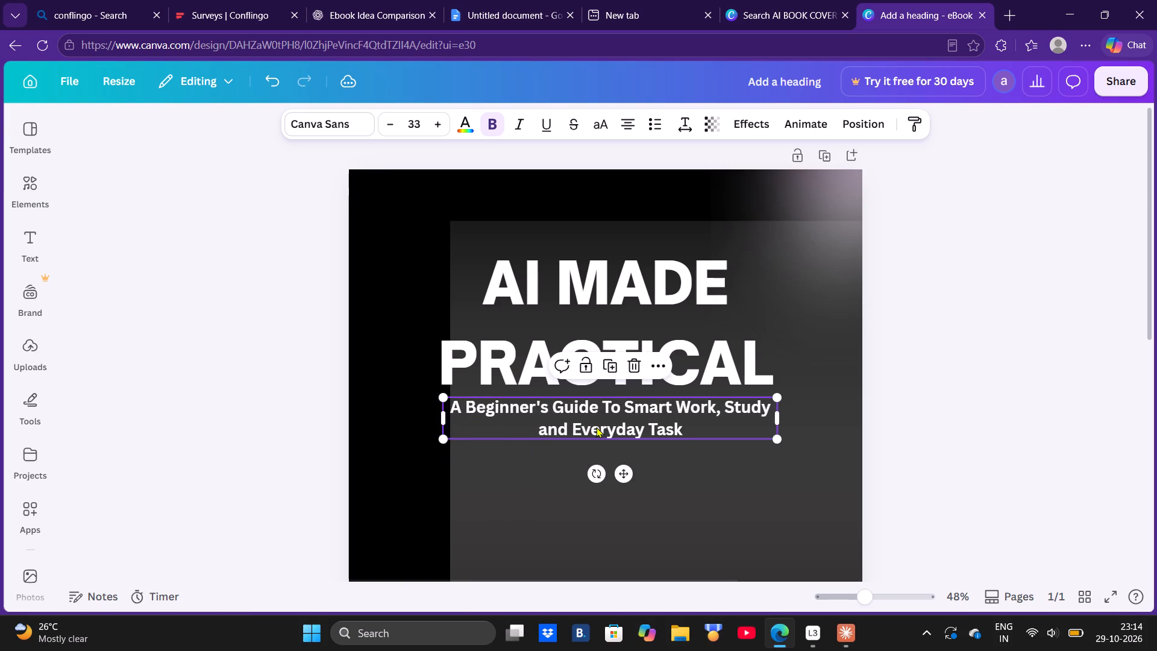
Centre the widened subheading horizontally on the cover, directly beneath the heading.
left_click_drag(621, 472, 615, 468)
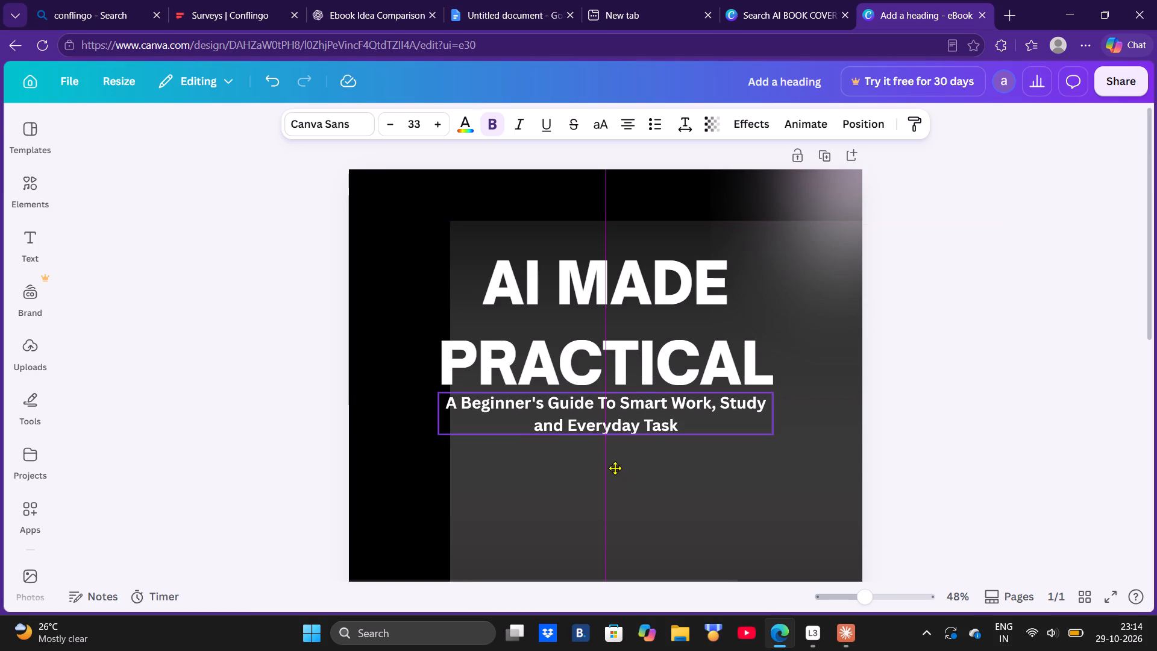
left_click_drag(615, 468, 614, 470)
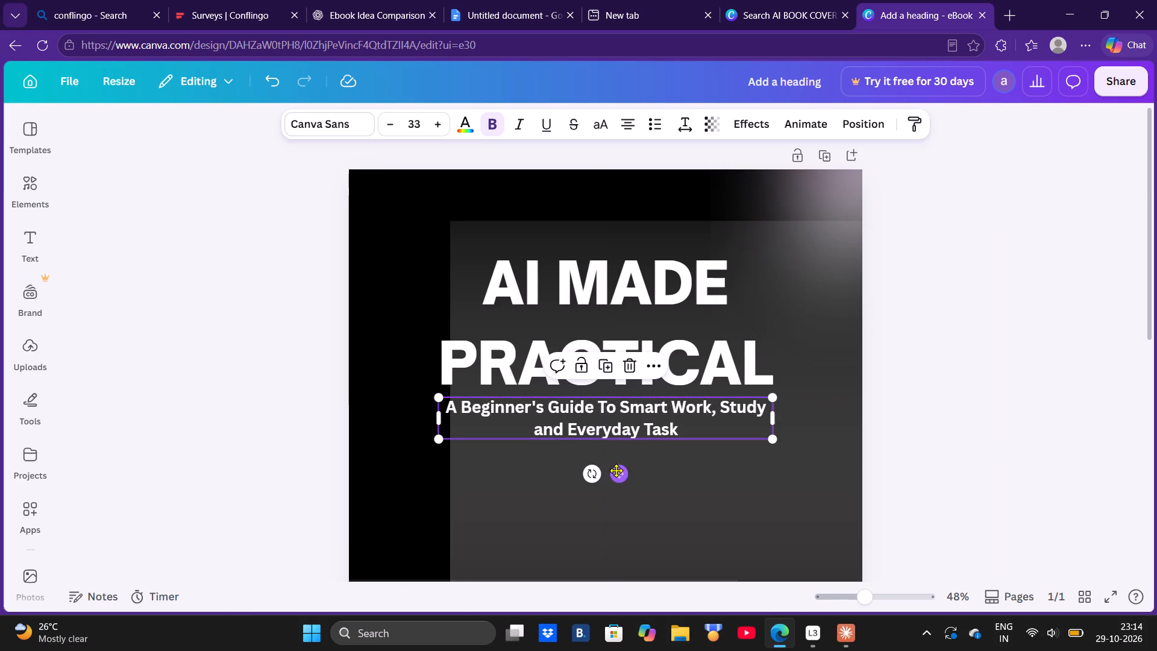
left_click(1075, 344)
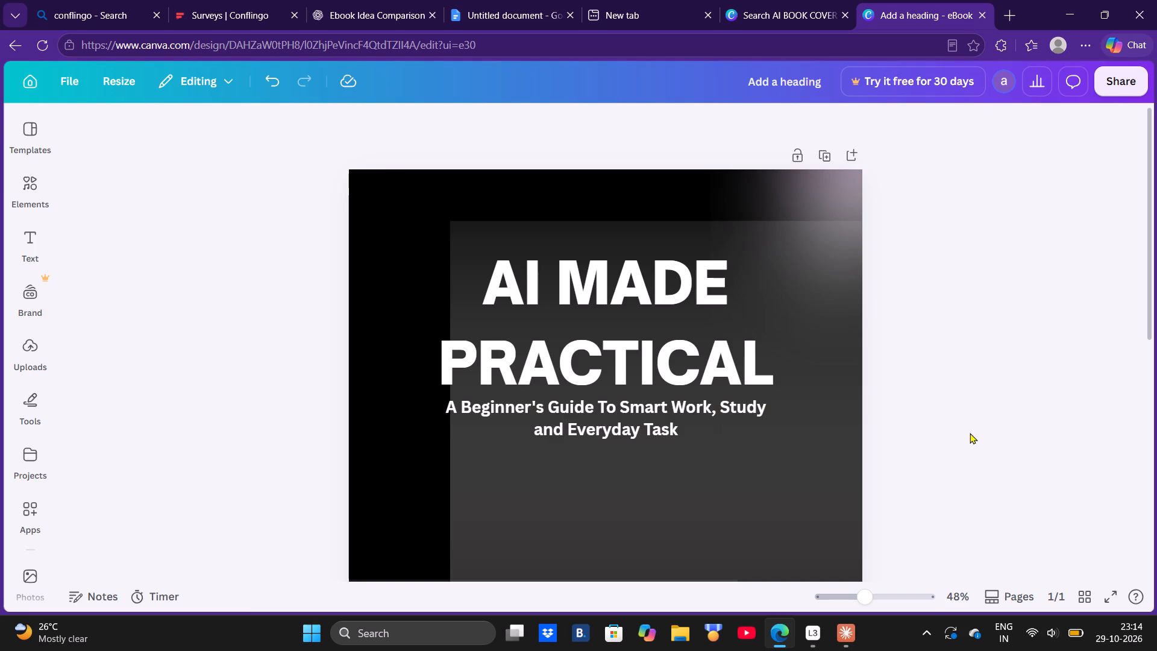
Shift the subheading and the AI MADE PRACTICAL heading slightly down the cover by the same amount.
scroll(977, 427, "down", 2)
left_click_drag(621, 277, 622, 286)
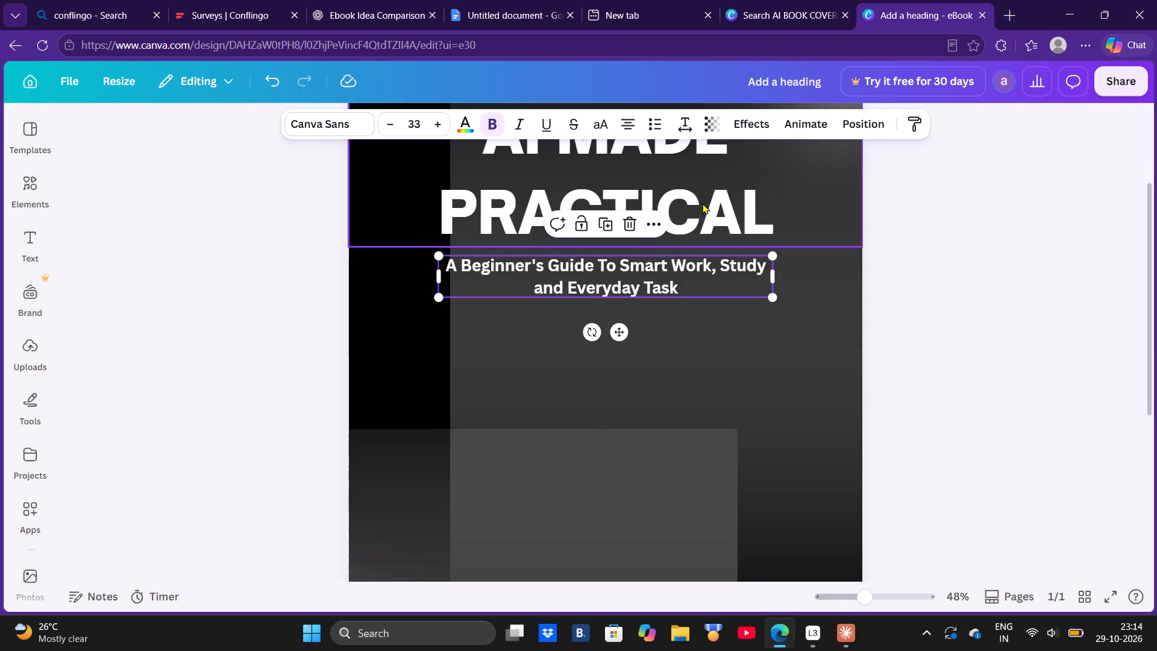
left_click(702, 203)
left_click_drag(704, 202, 704, 210)
left_click(966, 218)
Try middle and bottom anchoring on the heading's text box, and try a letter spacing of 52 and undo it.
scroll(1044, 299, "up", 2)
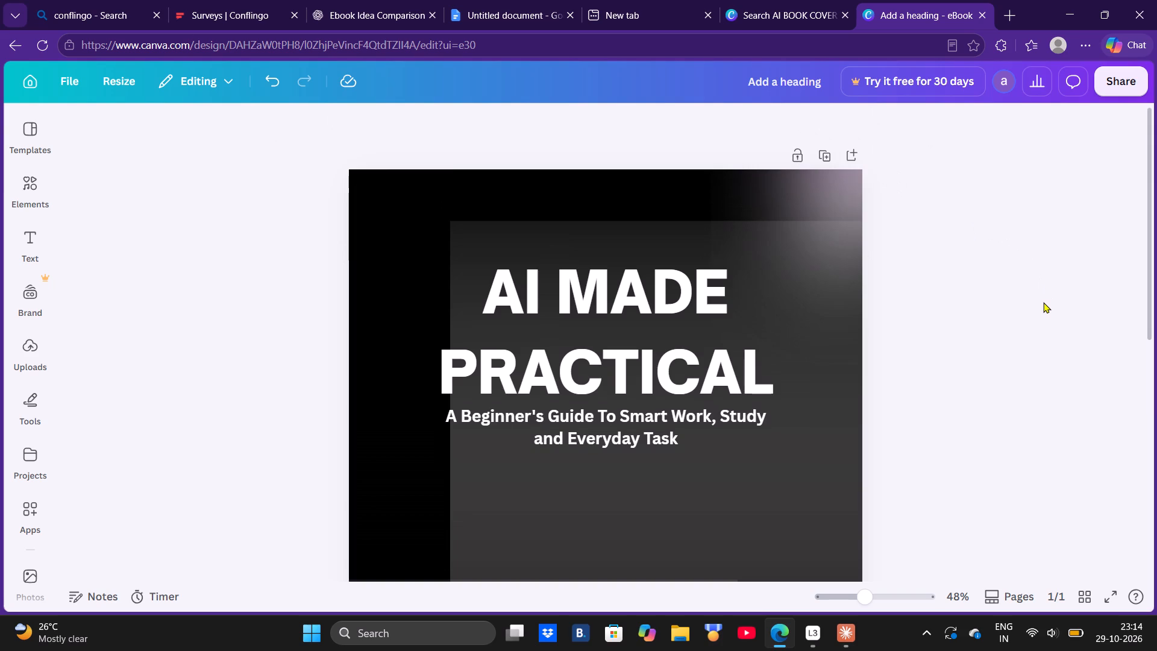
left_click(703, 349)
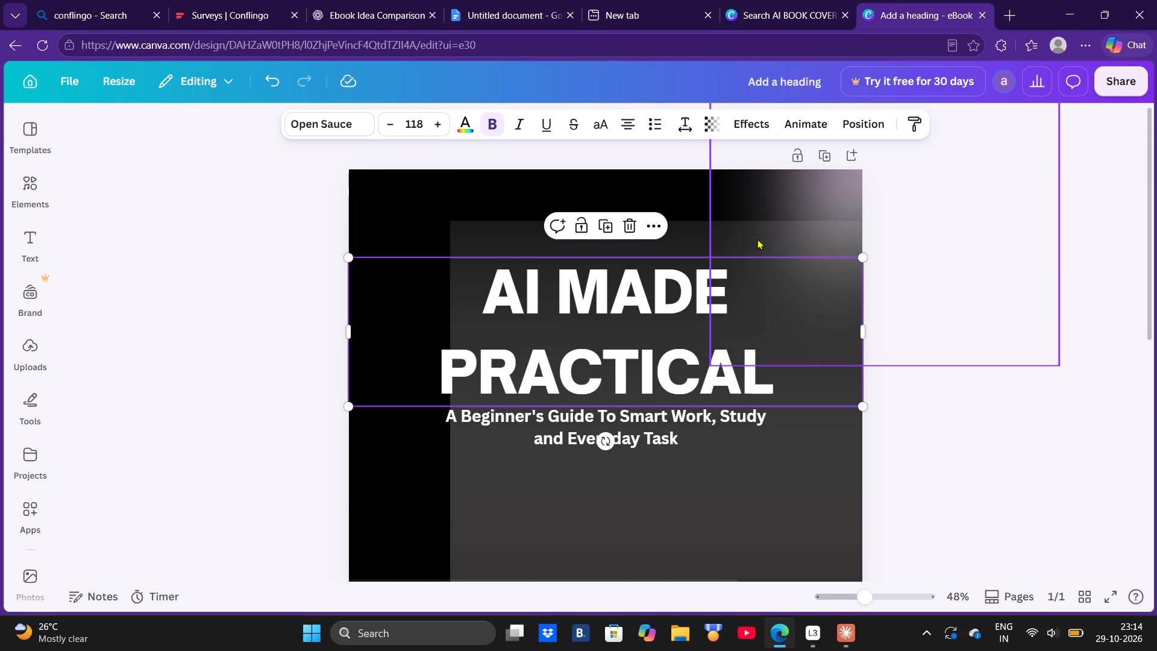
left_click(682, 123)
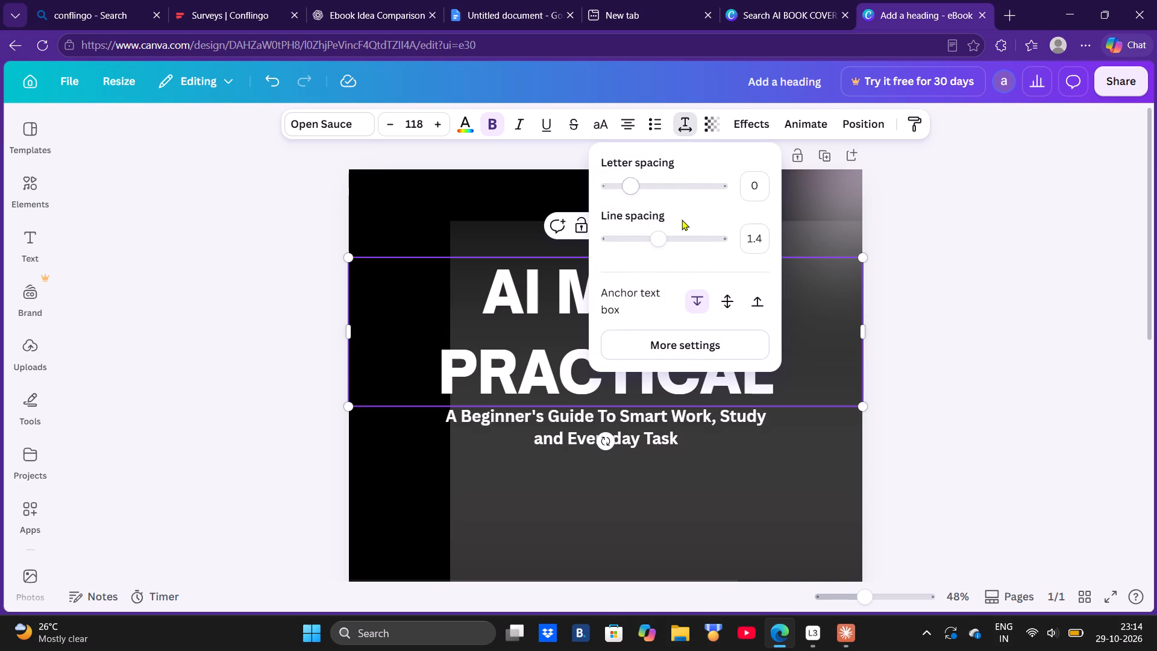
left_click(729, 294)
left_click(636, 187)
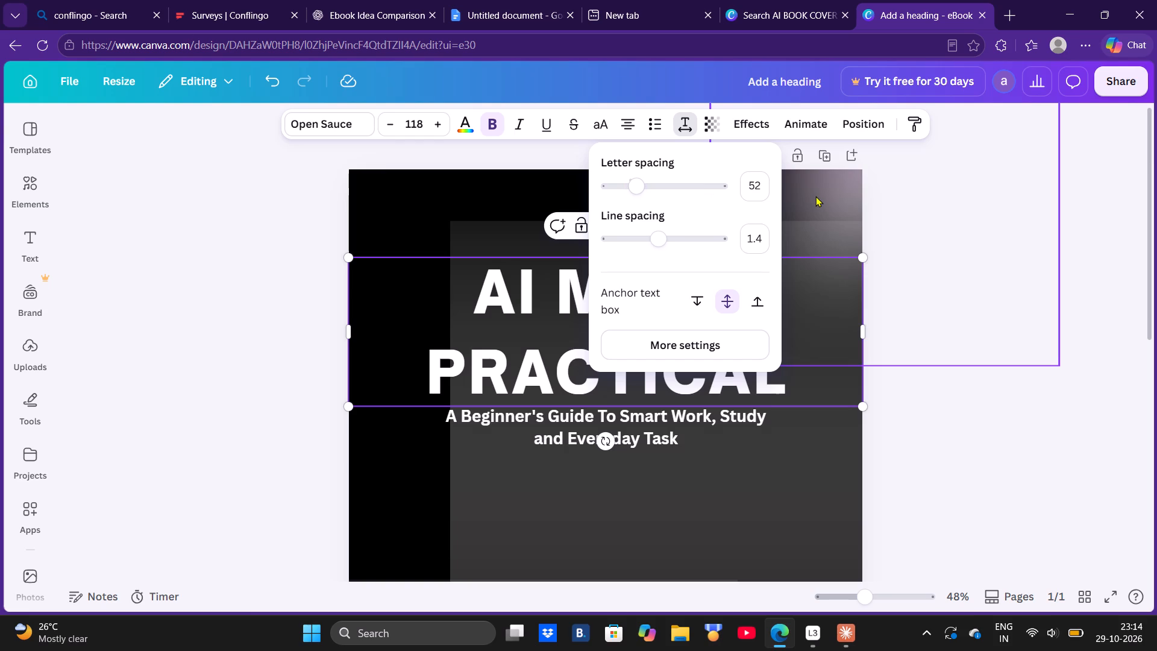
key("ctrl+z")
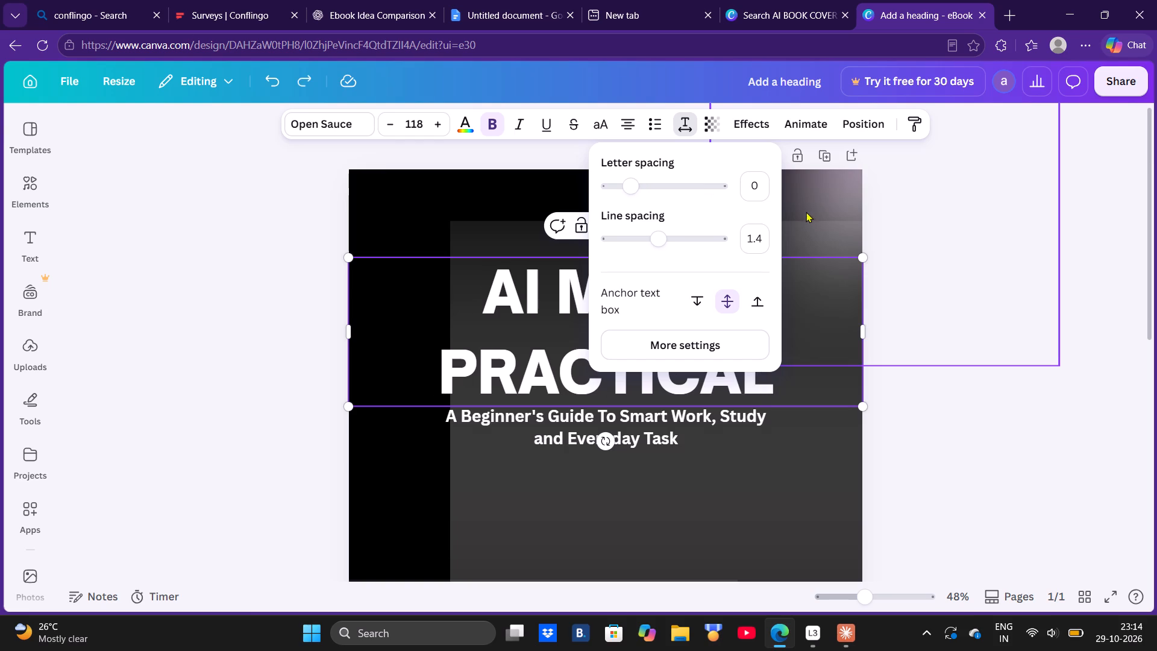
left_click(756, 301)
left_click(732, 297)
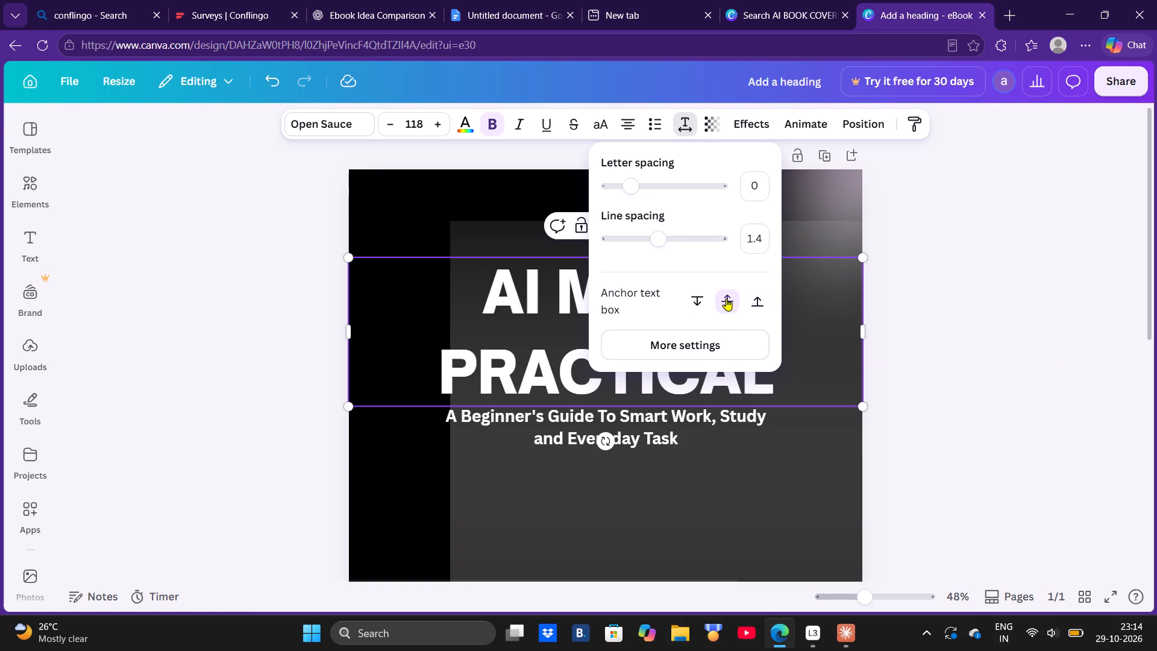
Examine the heading's advanced text settings for spacing, formatting and typography.
scroll(710, 311, "down", 1)
left_click(695, 339)
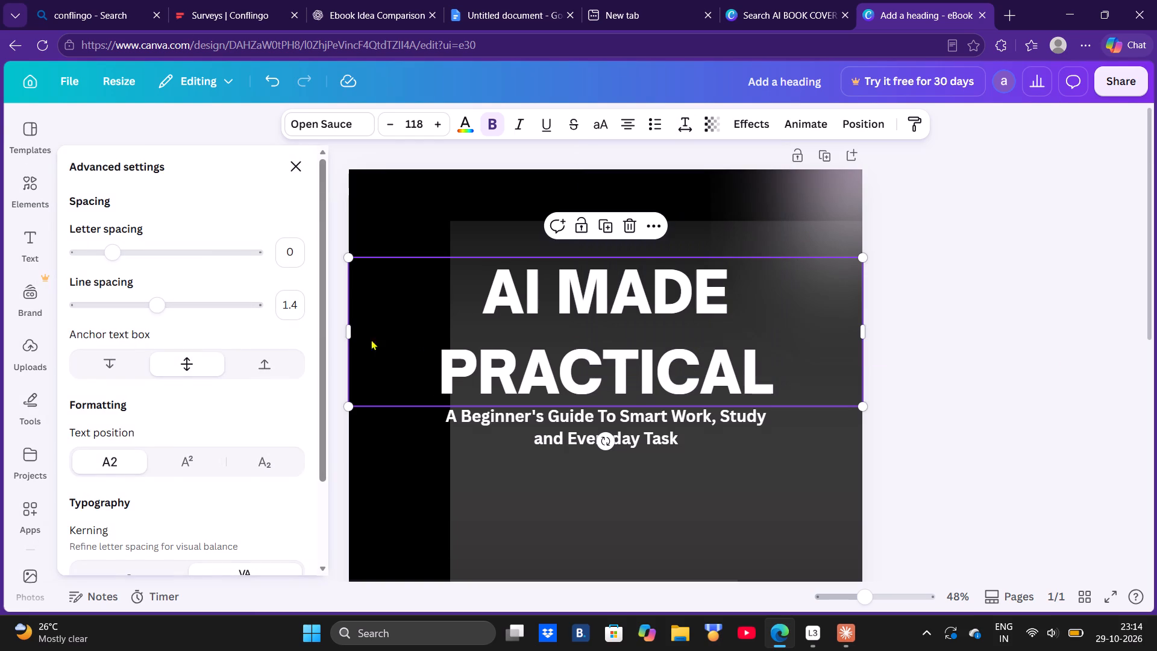
scroll(202, 341, "down", 3)
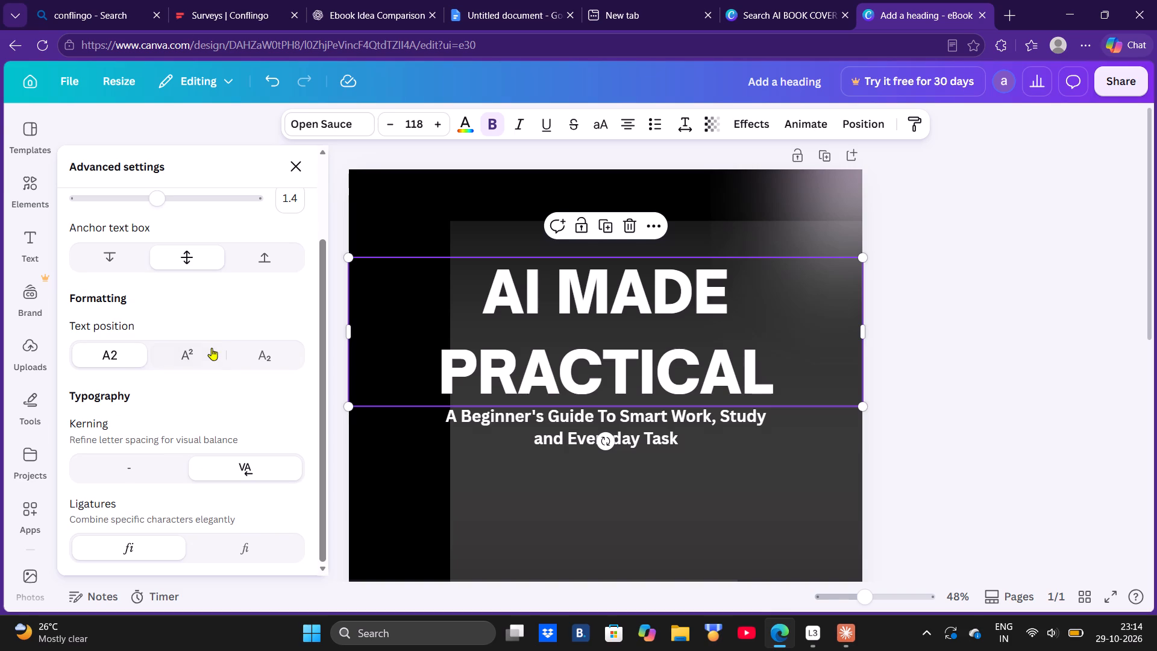
left_click(300, 171)
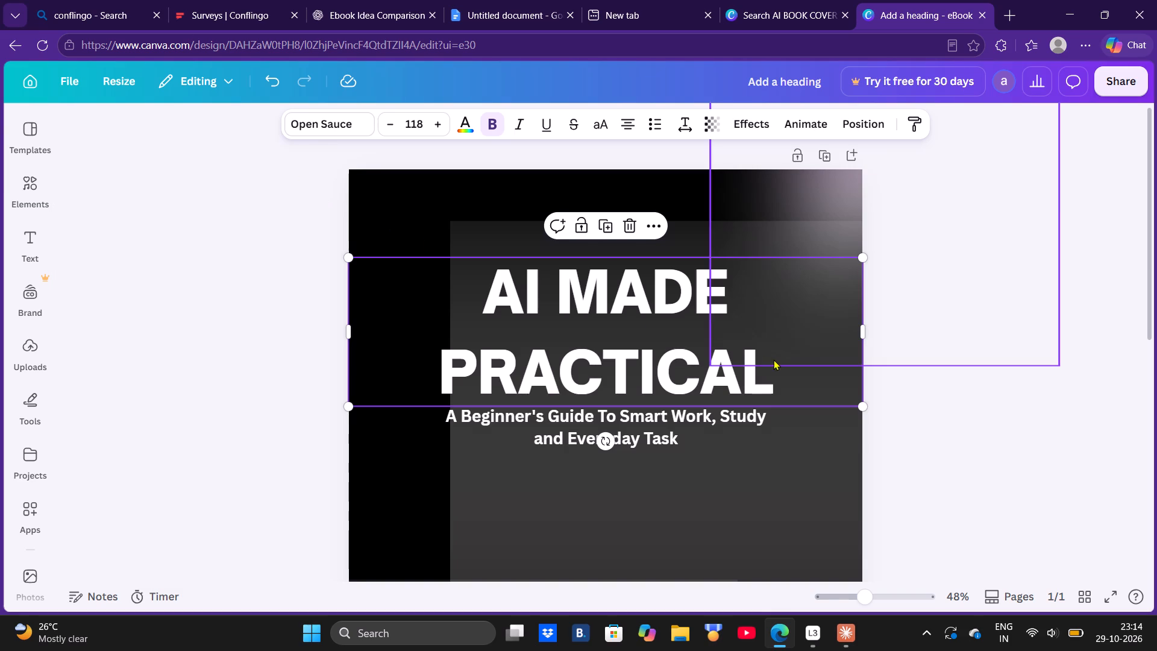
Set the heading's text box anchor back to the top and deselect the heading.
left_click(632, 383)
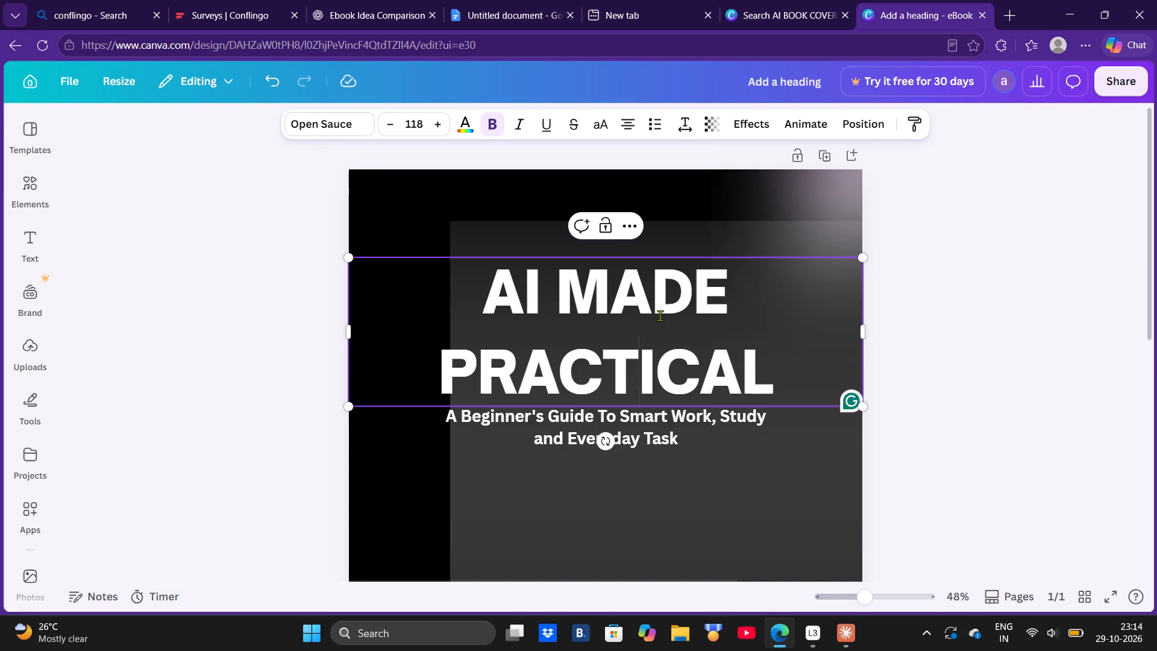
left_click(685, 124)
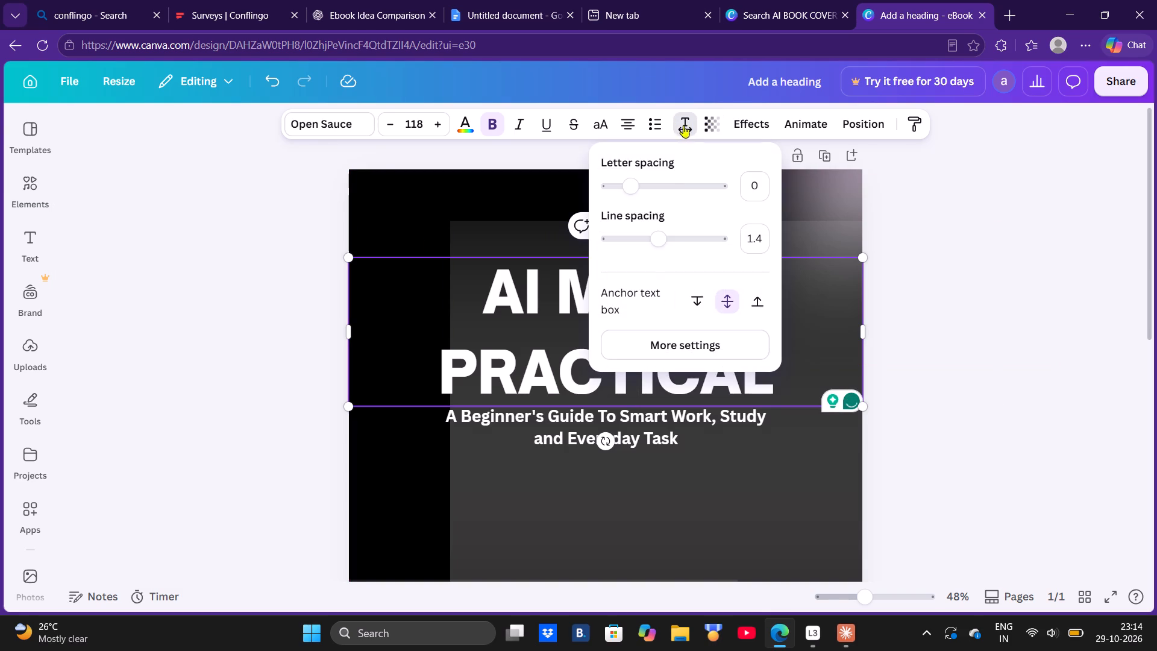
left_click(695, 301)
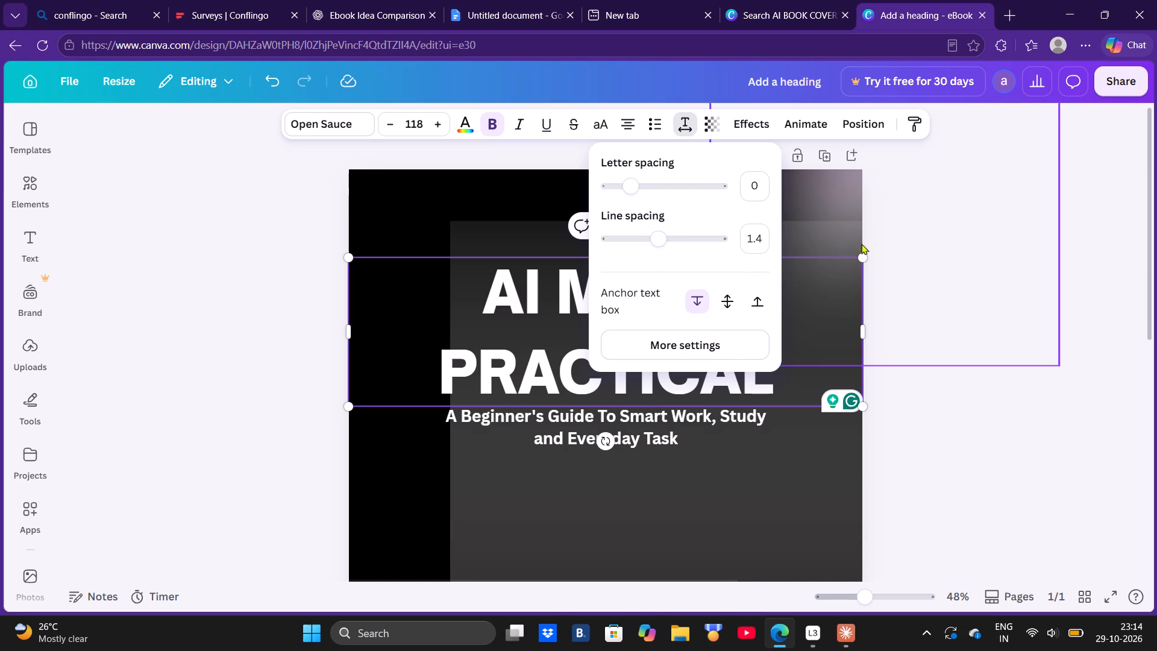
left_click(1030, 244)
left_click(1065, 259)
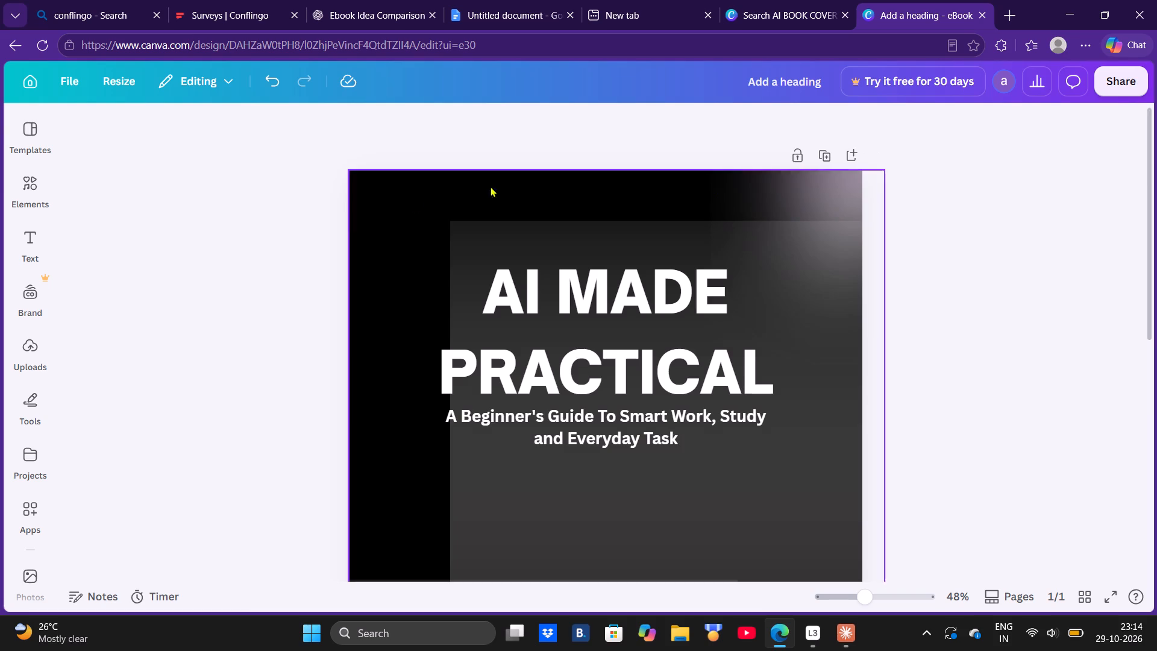
Move the red glow behind the byline slightly further toward the cover's bottom-right corner.
scroll(339, 224, "down", 2)
scroll(831, 265, "down", 4)
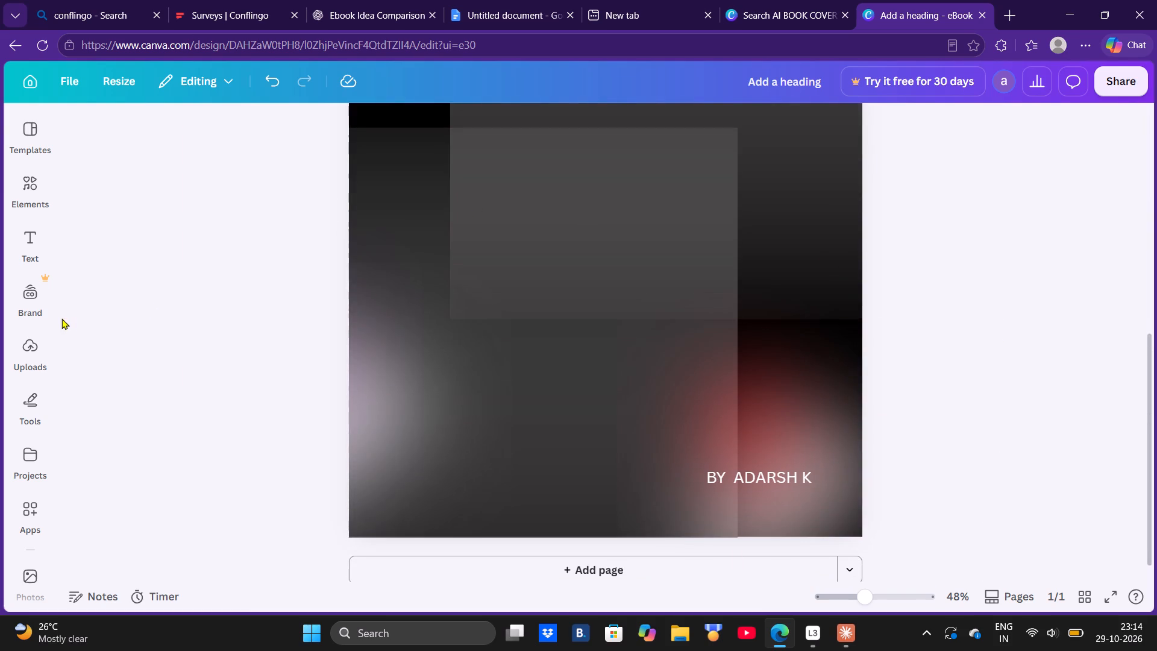
scroll(158, 297, "up", 2)
scroll(187, 300, "down", 3)
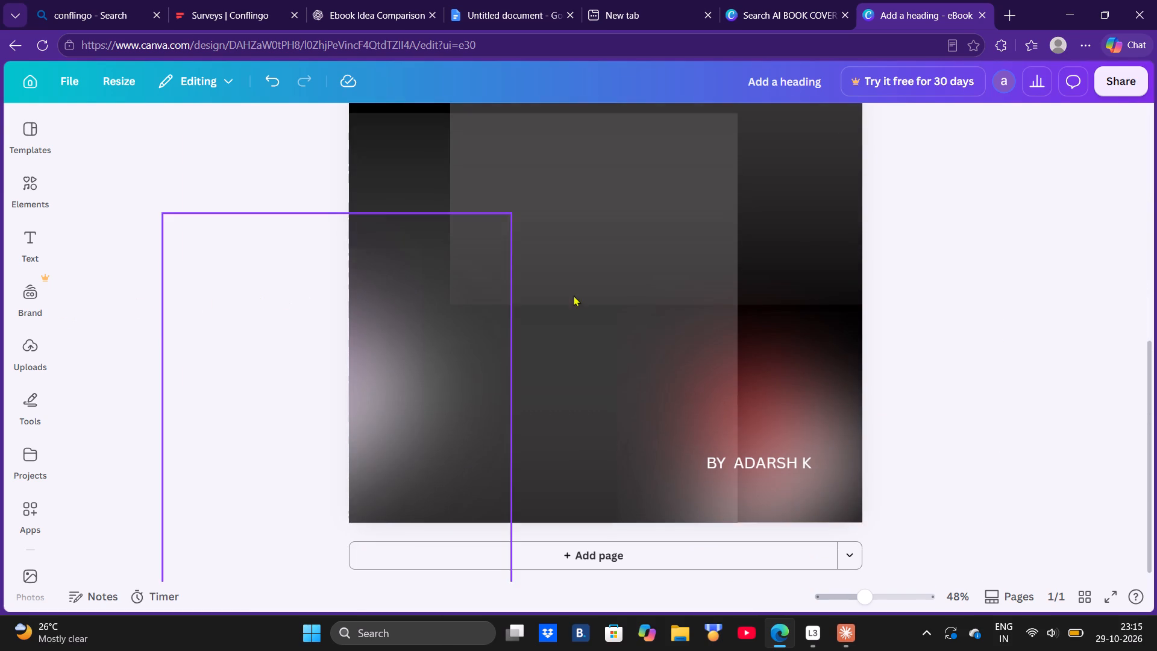
left_click(765, 394)
left_click_drag(797, 417, 801, 424)
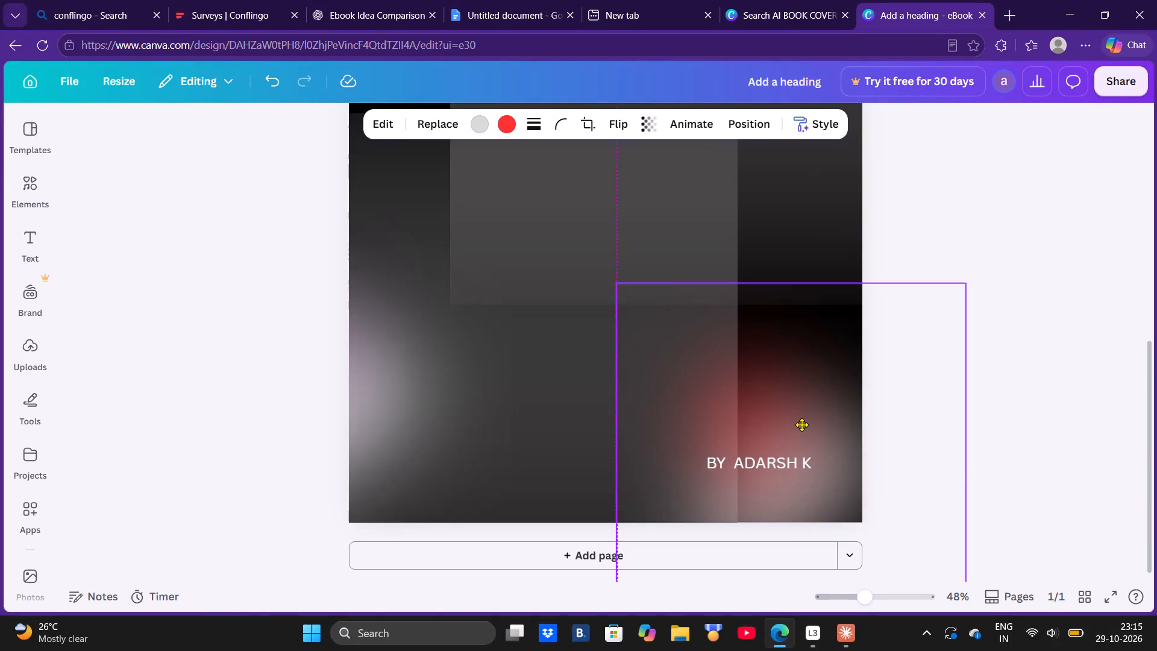
left_click_drag(801, 424, 817, 432)
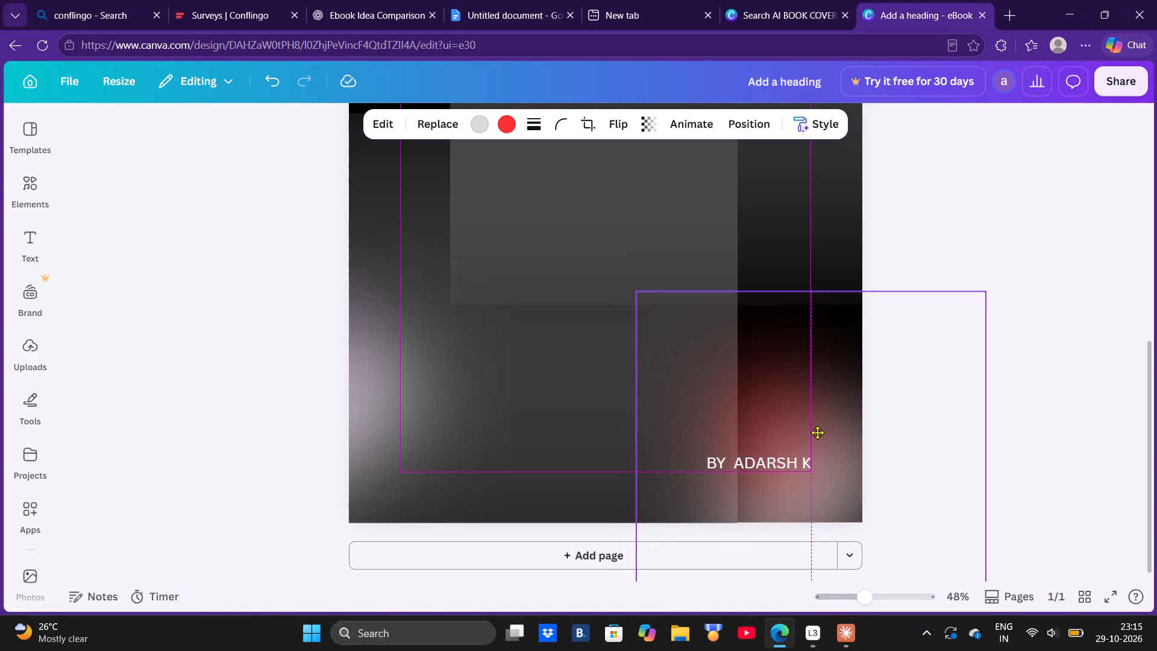
left_click_drag(817, 432, 819, 426)
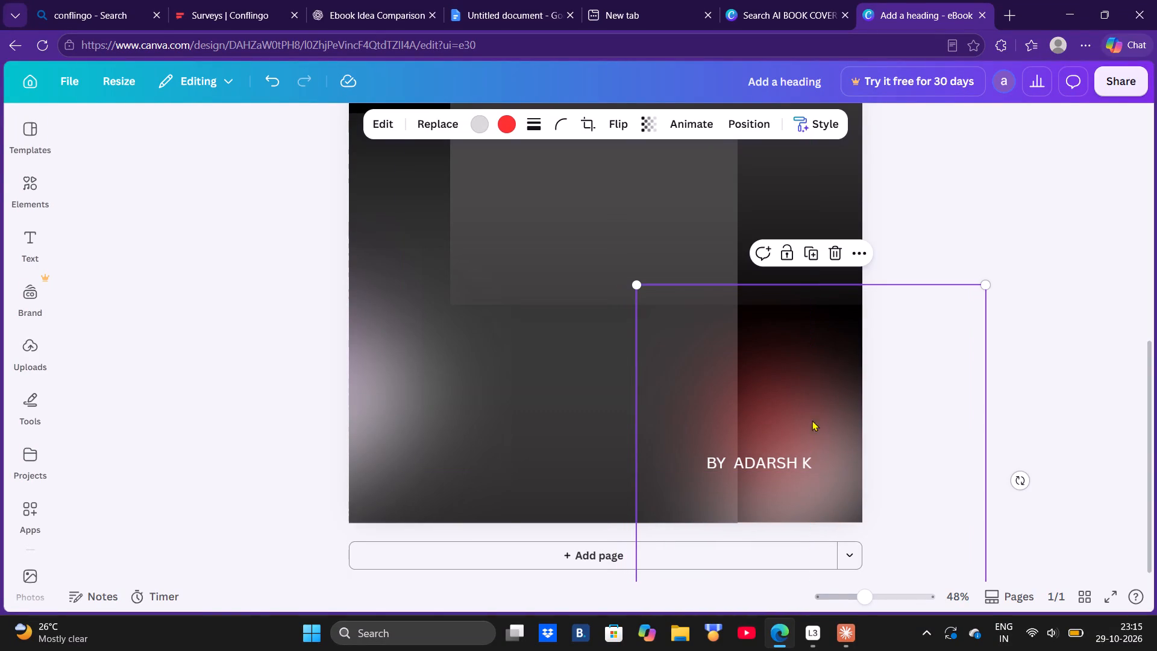
Nudge the pale lilac glow on the cover's lower left edge slightly upward, deselect it and review the whole cover.
left_click_drag(421, 380, 419, 370)
left_click(1016, 264)
scroll(1016, 264, "up", 3)
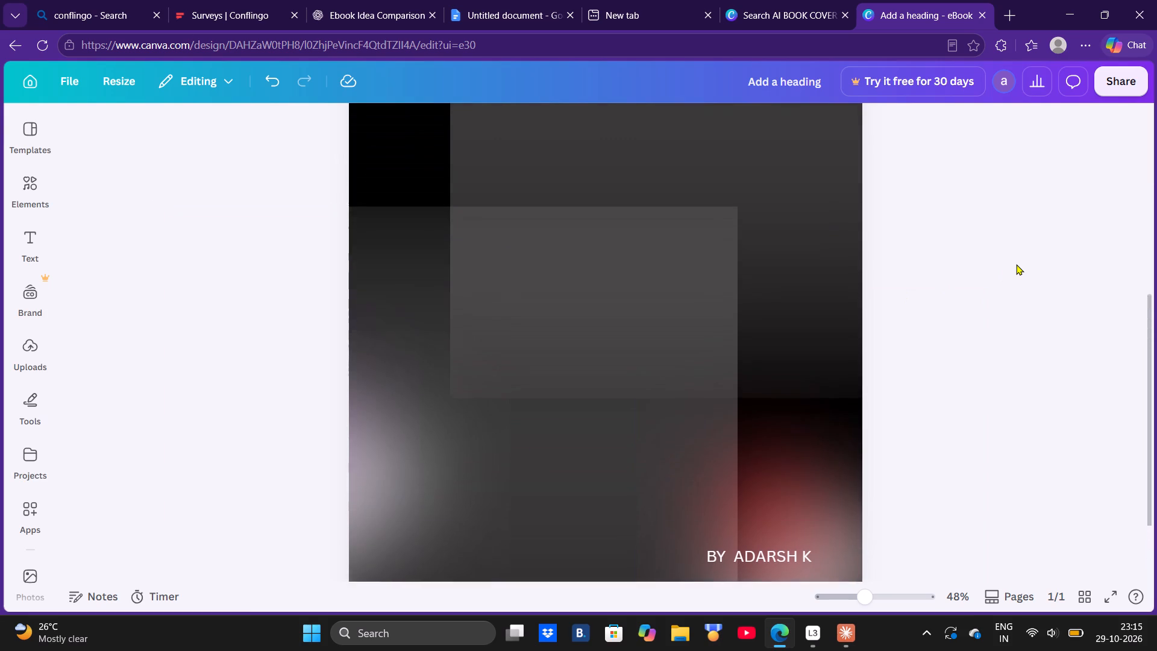
scroll(1014, 266, "up", 3)
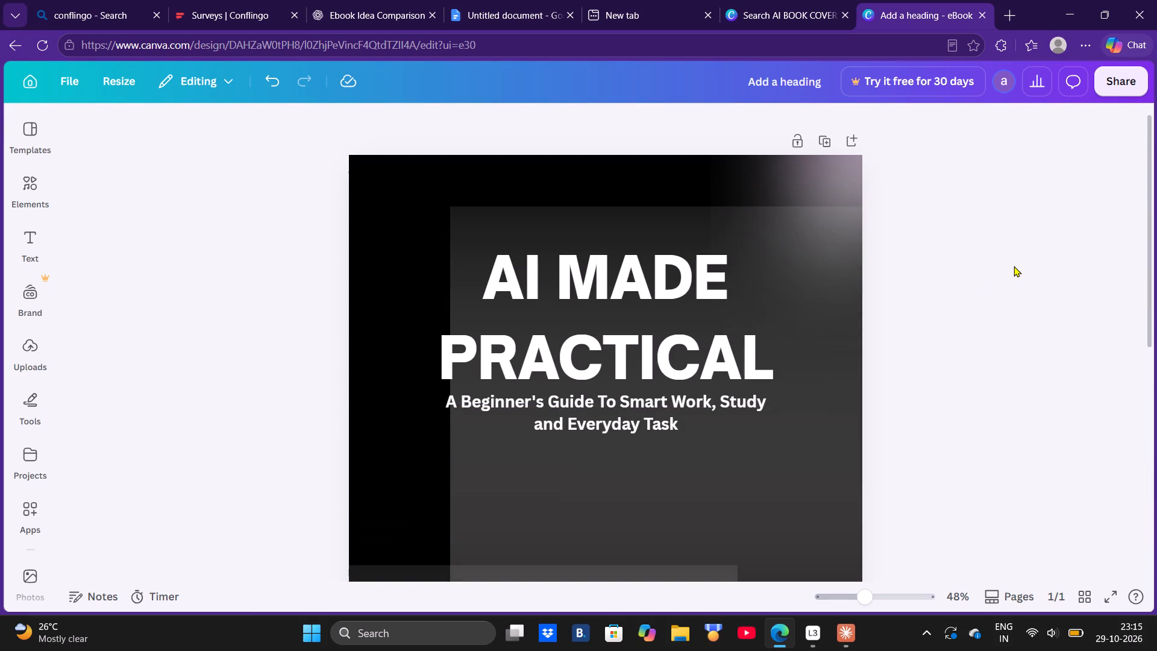
scroll(1014, 266, "down", 1)
scroll(1008, 272, "up", 2)
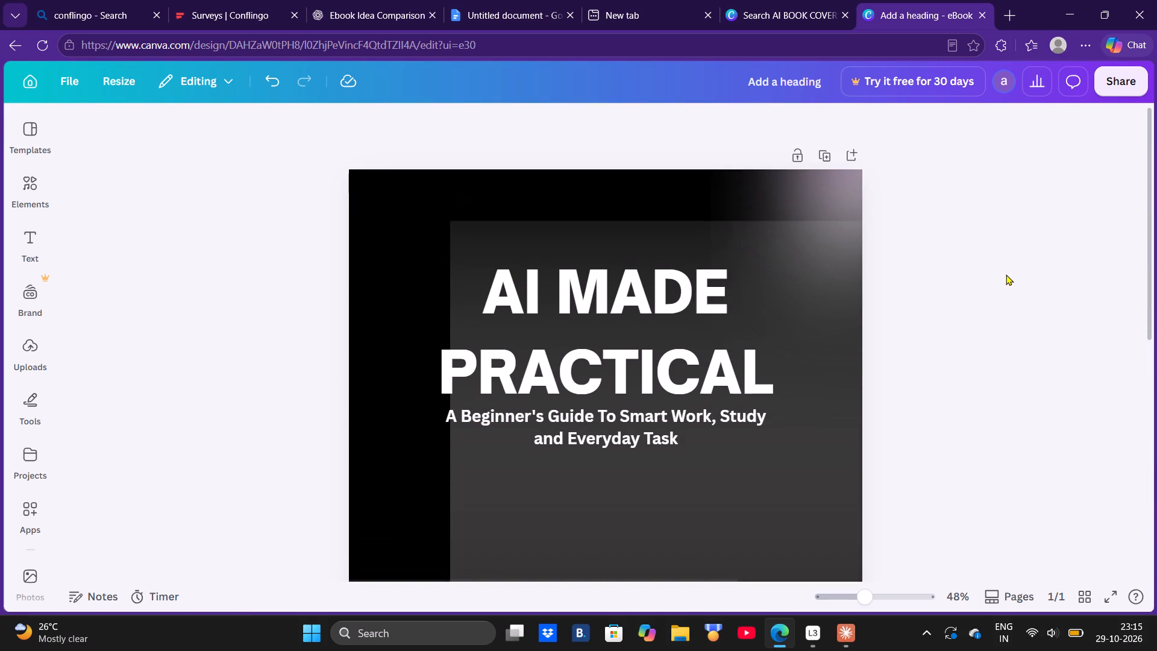
Look through the stock photos for "AI BOT" for an image that suits the cover.
left_click(19, 198)
scroll(112, 263, "down", 4)
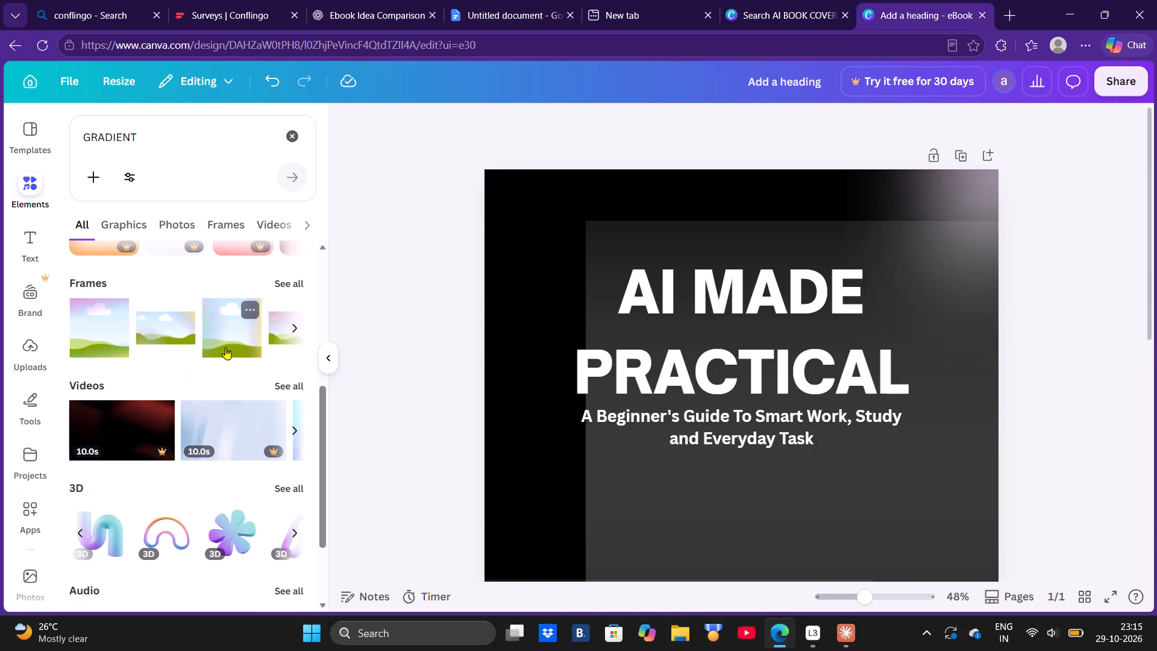
scroll(225, 353, "down", 3)
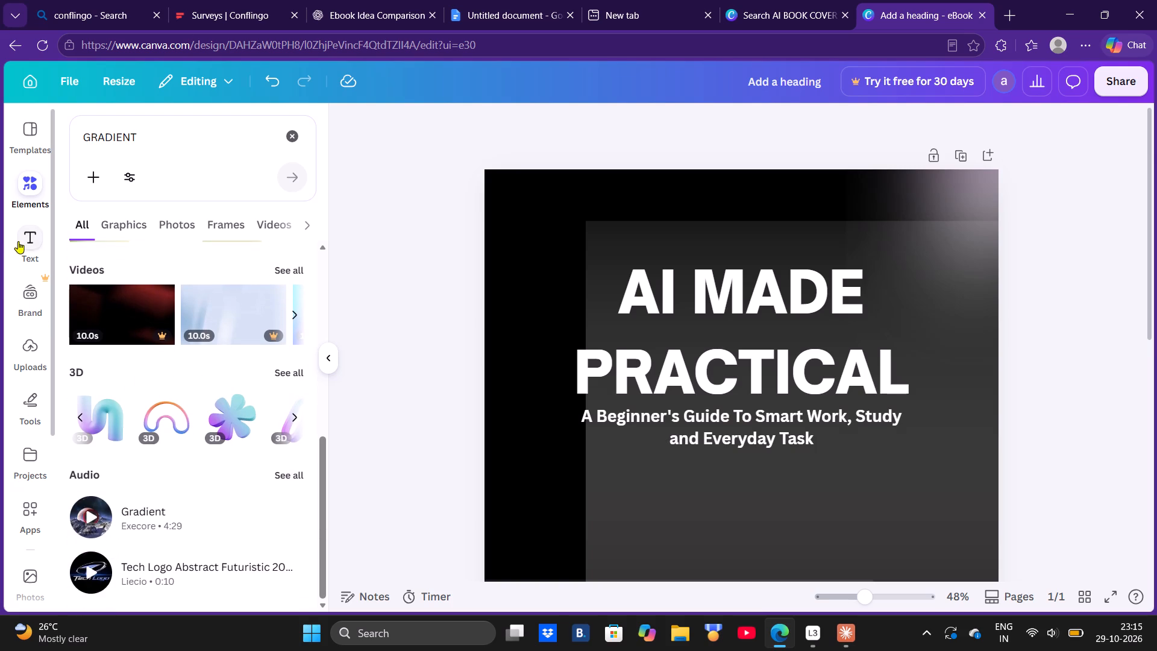
scroll(36, 300, "down", 2)
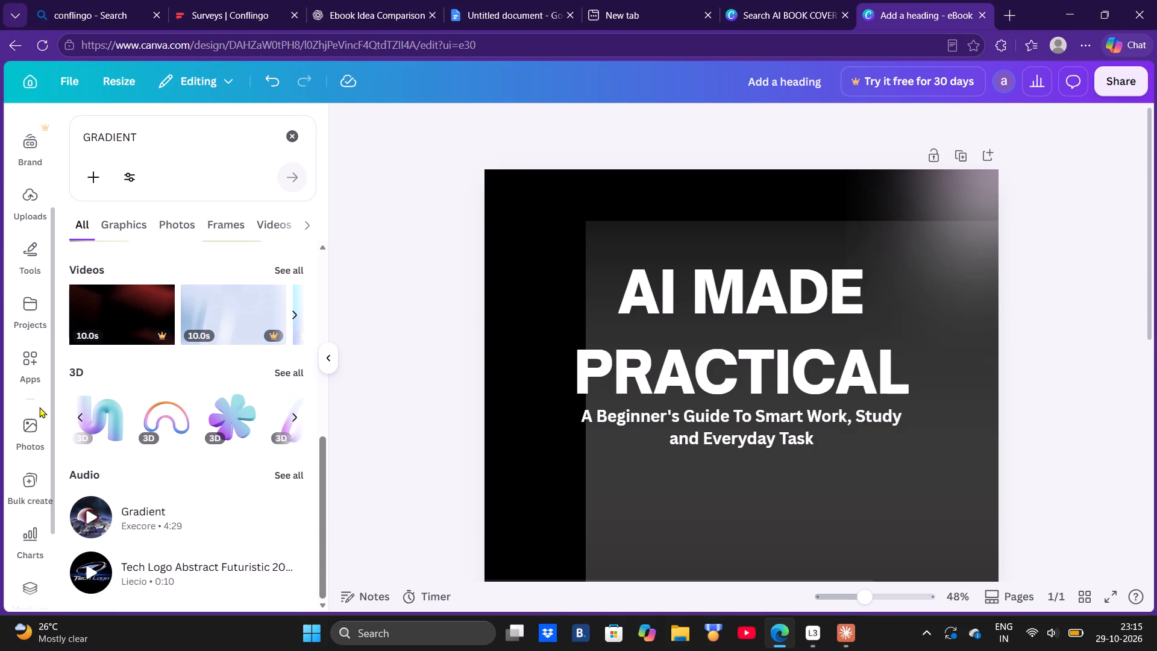
left_click(35, 436)
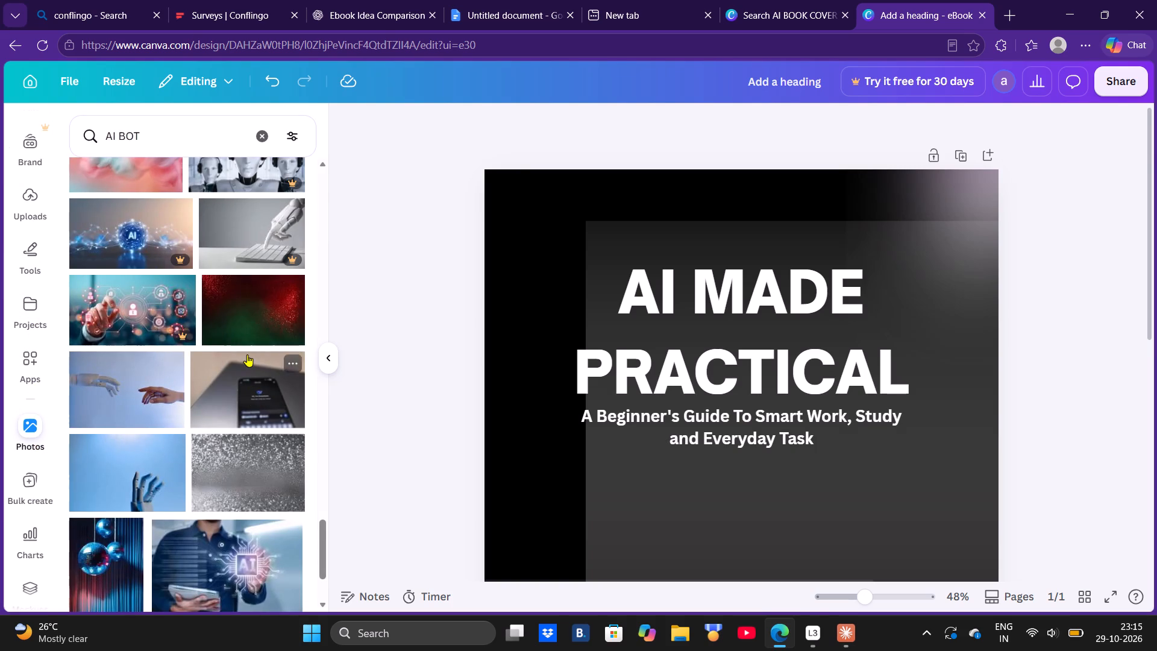
scroll(247, 354, "up", 2)
scroll(247, 354, "down", 7)
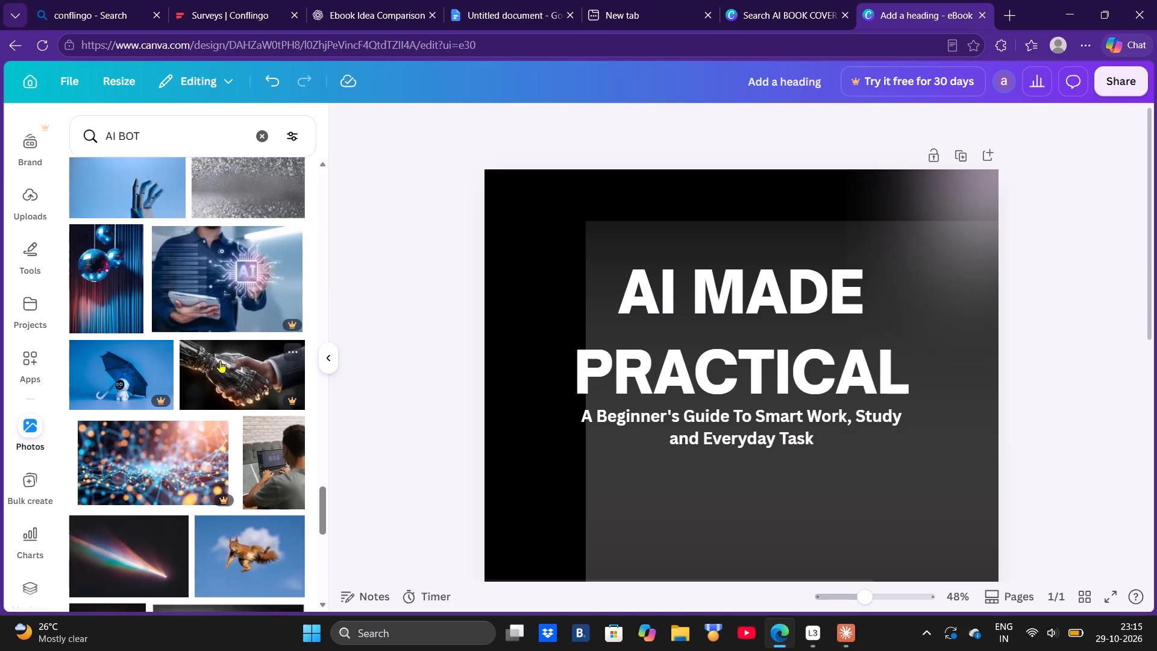
scroll(220, 360, "down", 6)
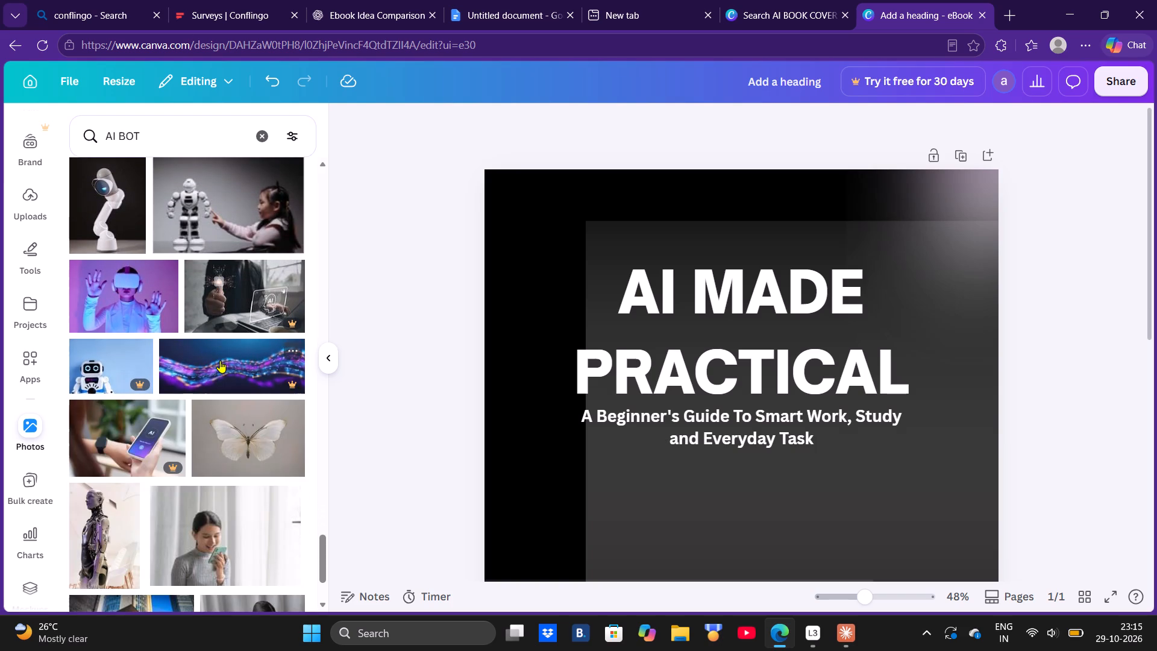
scroll(218, 367, "down", 7)
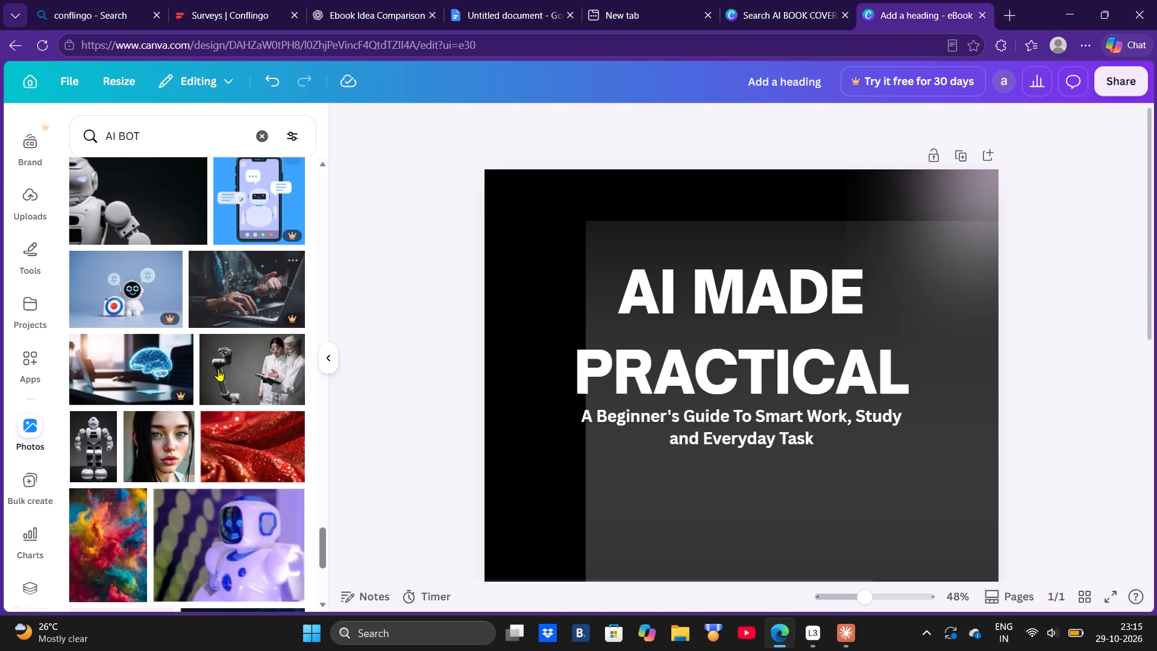
scroll(218, 369, "down", 6)
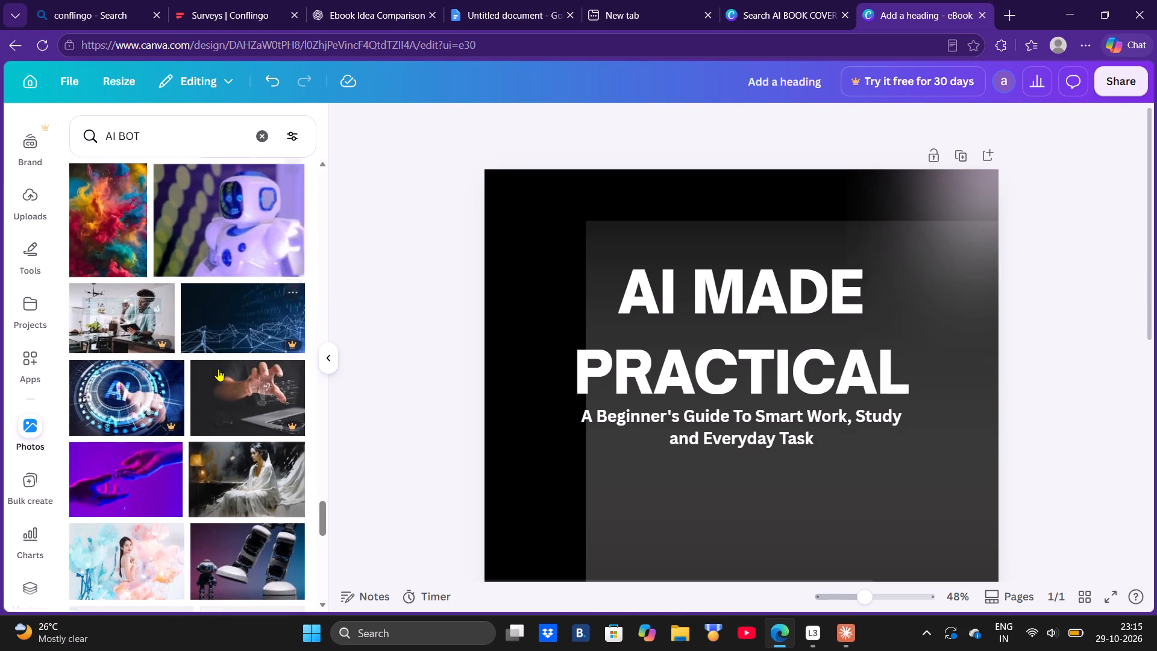
scroll(218, 369, "down", 5)
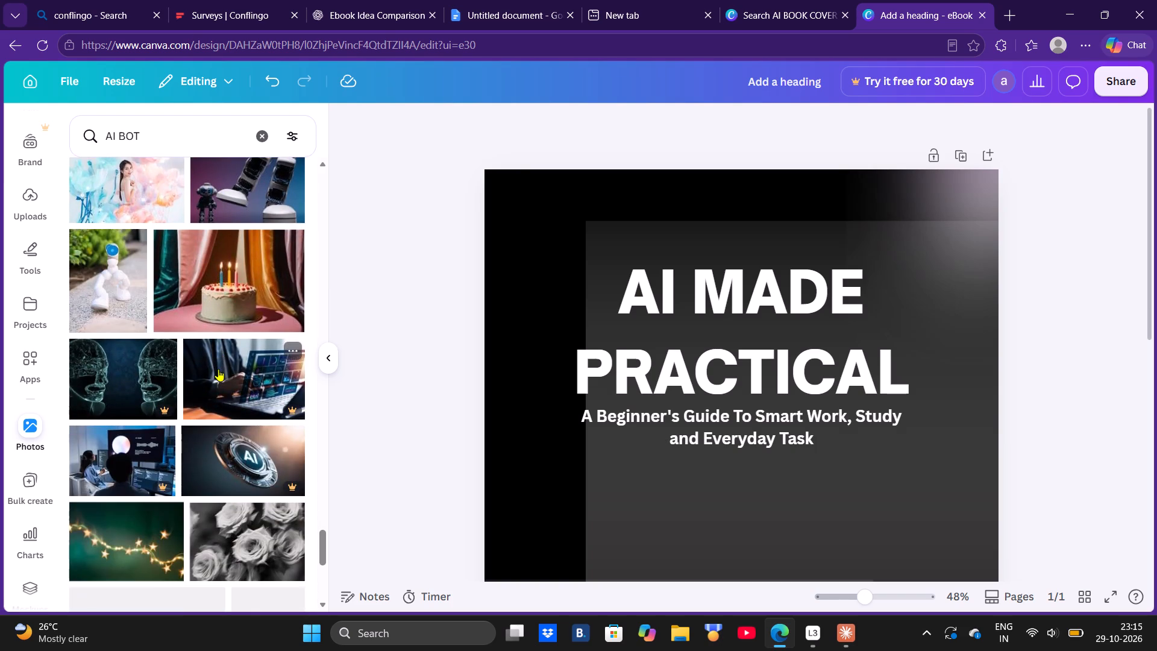
scroll(218, 369, "down", 8)
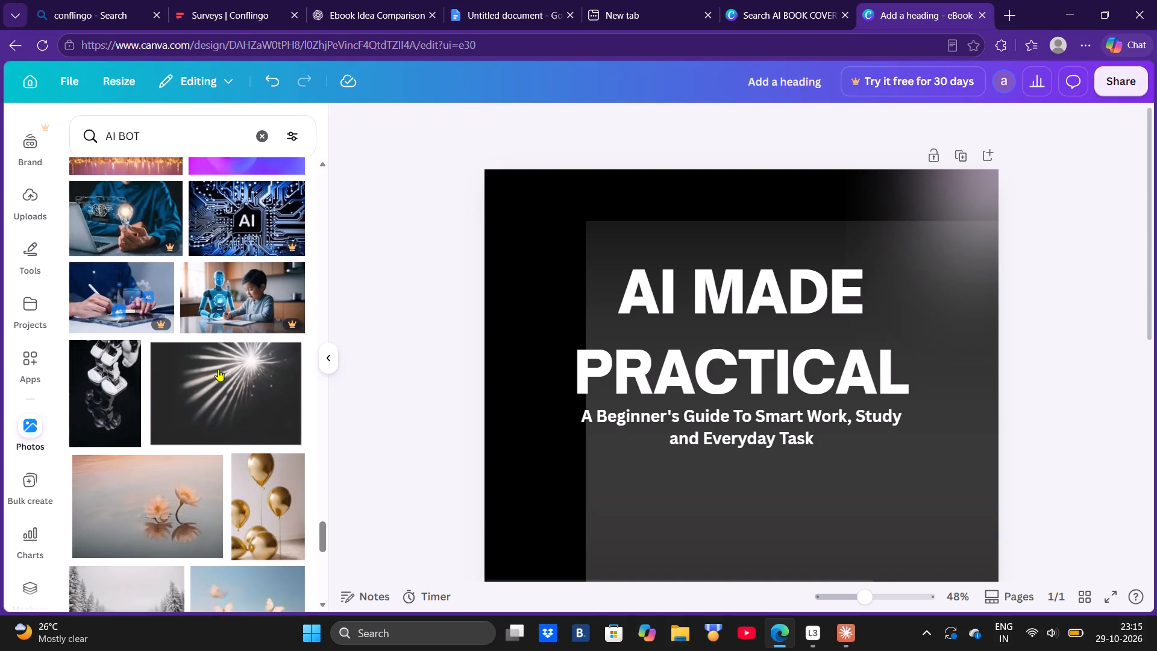
scroll(218, 369, "down", 5)
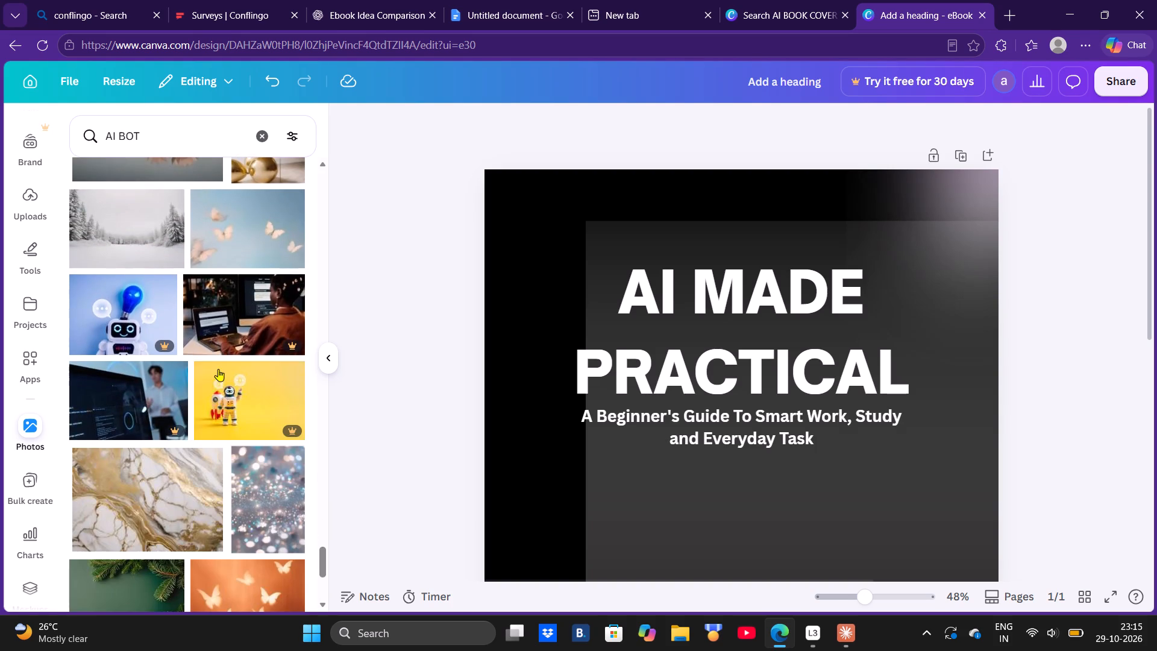
scroll(212, 375, "down", 6)
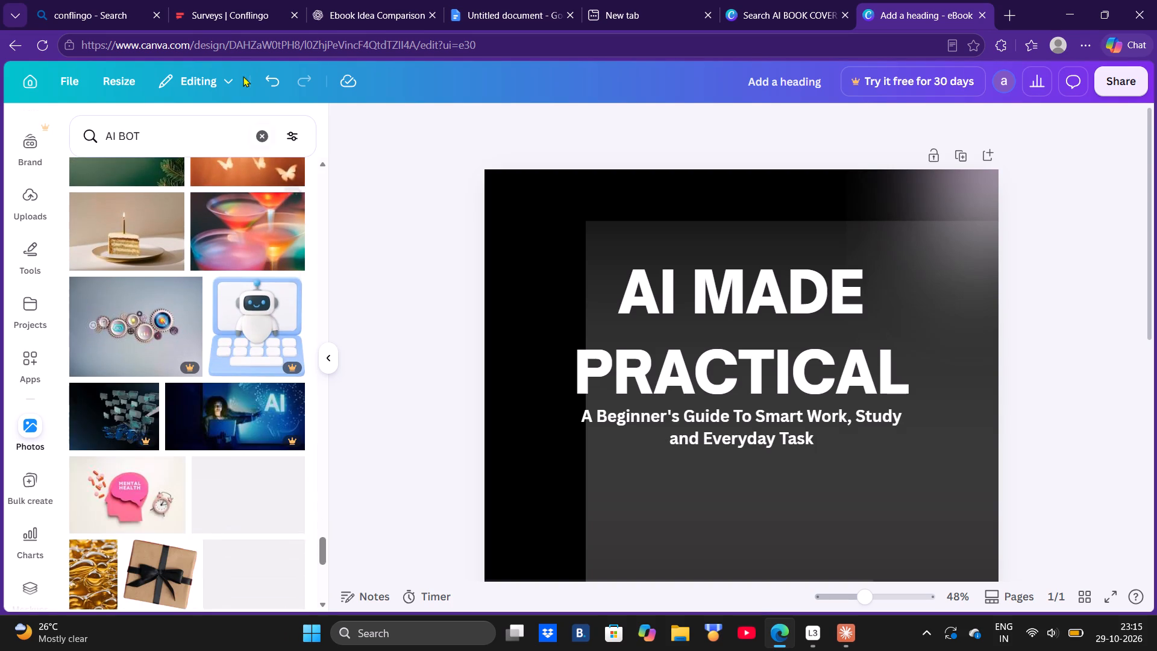
Search the web for "stock images free" in a new browser tab and open the Envato royalty-free images result.
left_click(1015, 13)
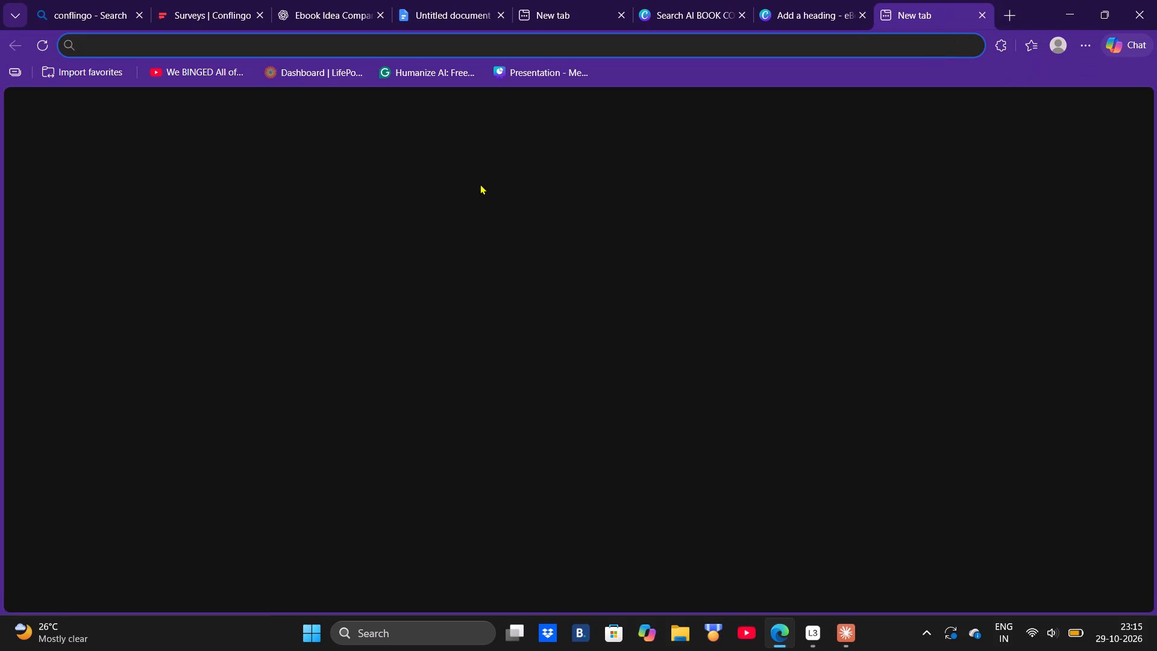
left_click(400, 152)
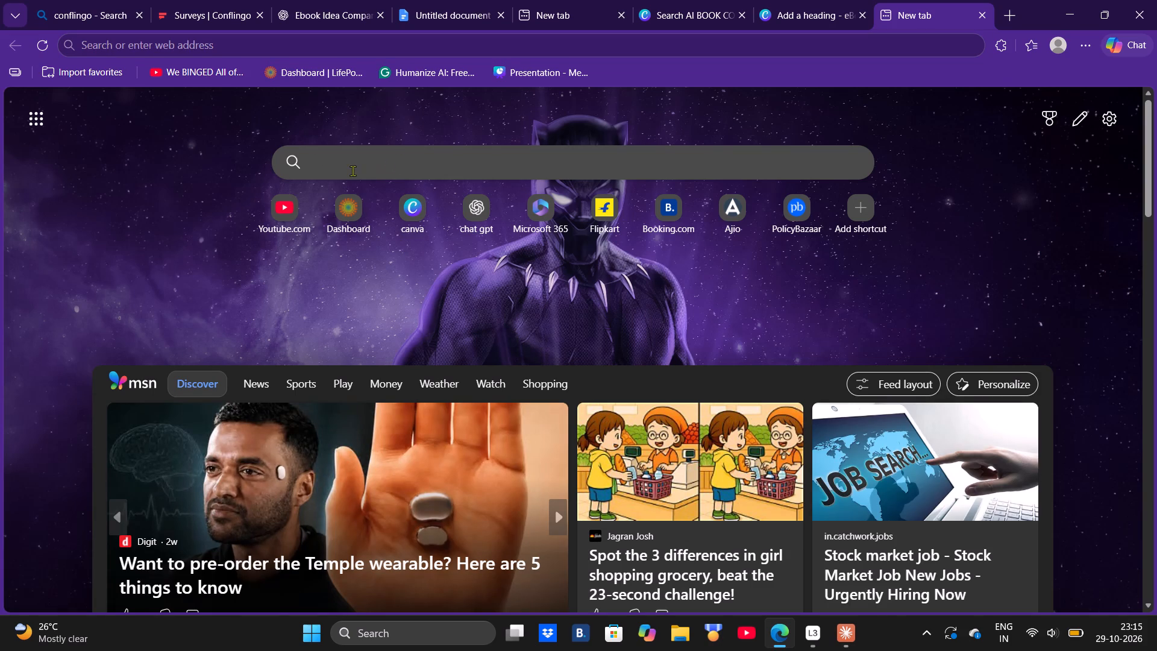
type("stock imah")
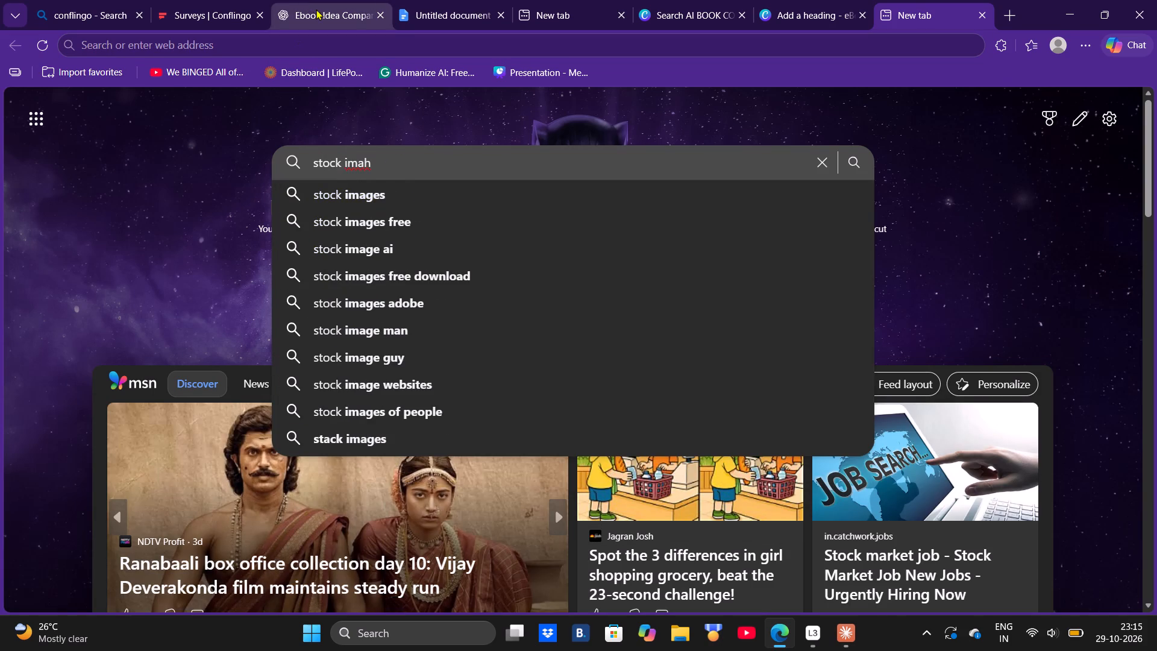
left_click(385, 212)
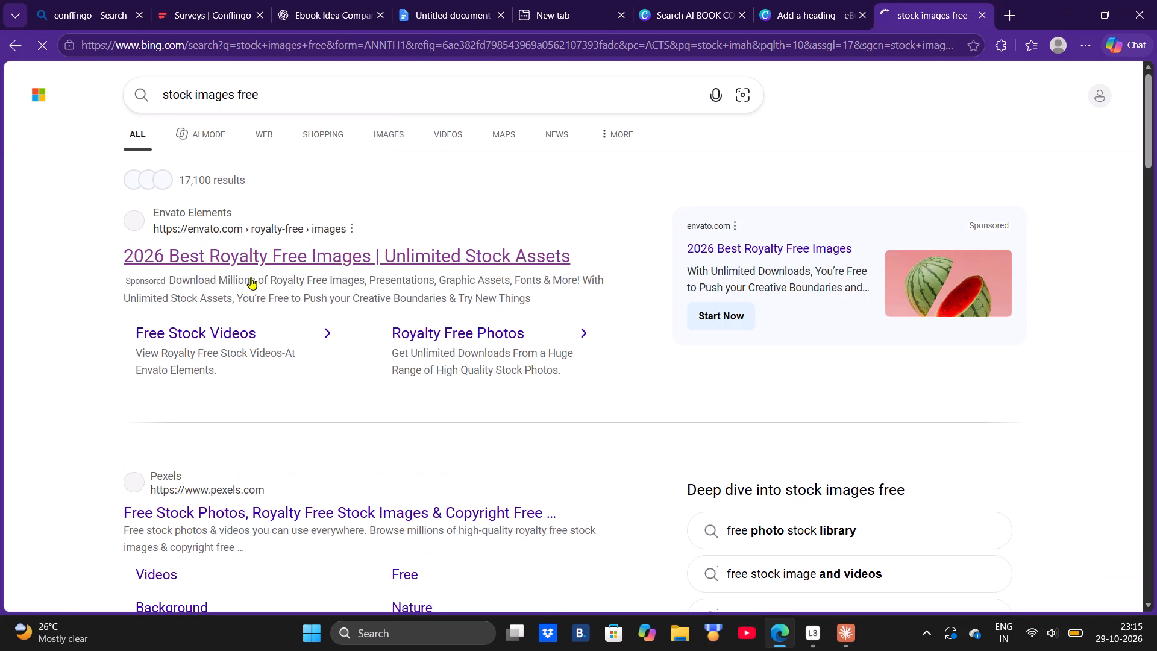
left_click(247, 256)
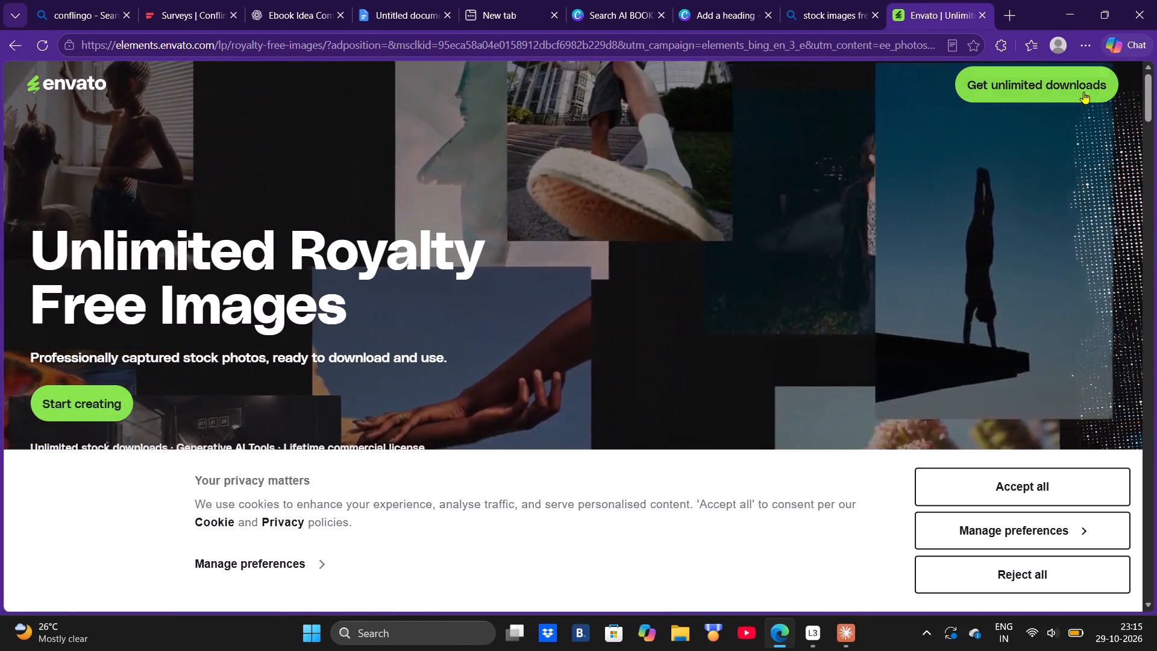
Go to Envato's main asset page and search all items for "ai bot".
left_click(1056, 90)
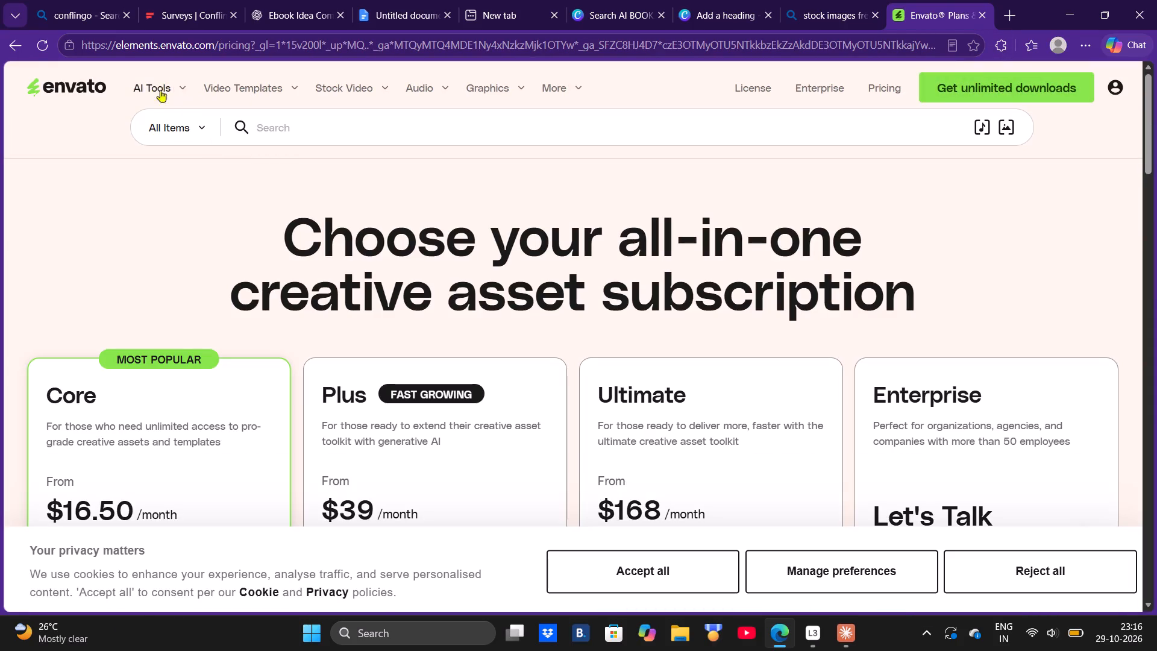
left_click(77, 90)
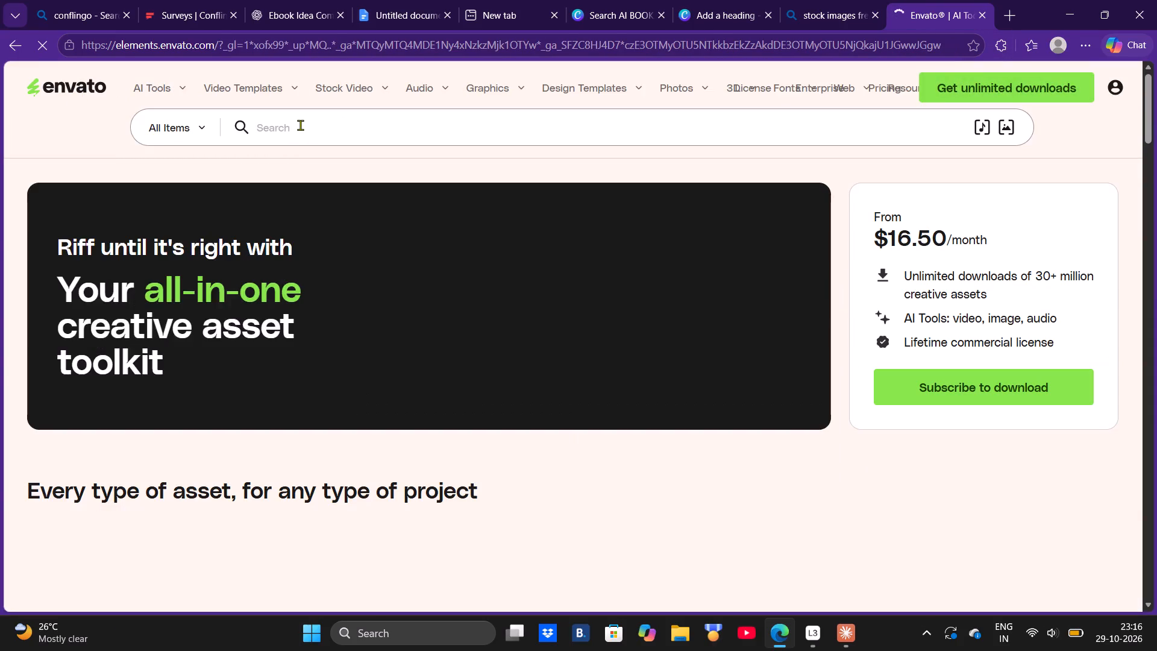
left_click(306, 121)
type("ai chat bot")
key("Return")
left_click(309, 132)
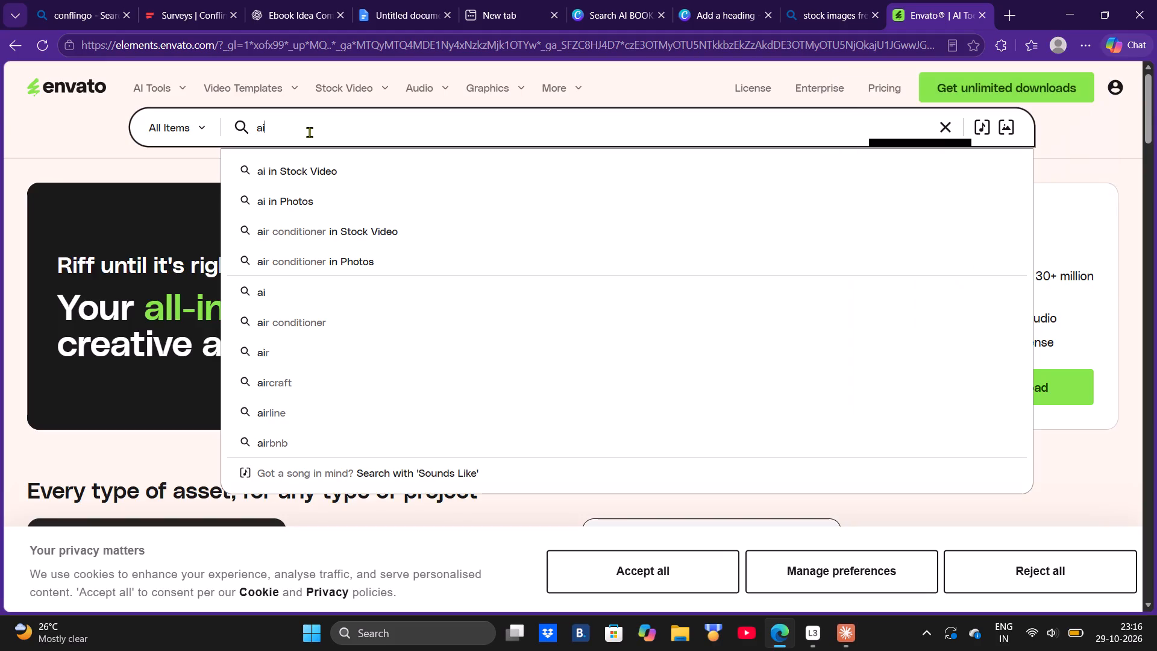
key("space")
type("bot")
key("Return")
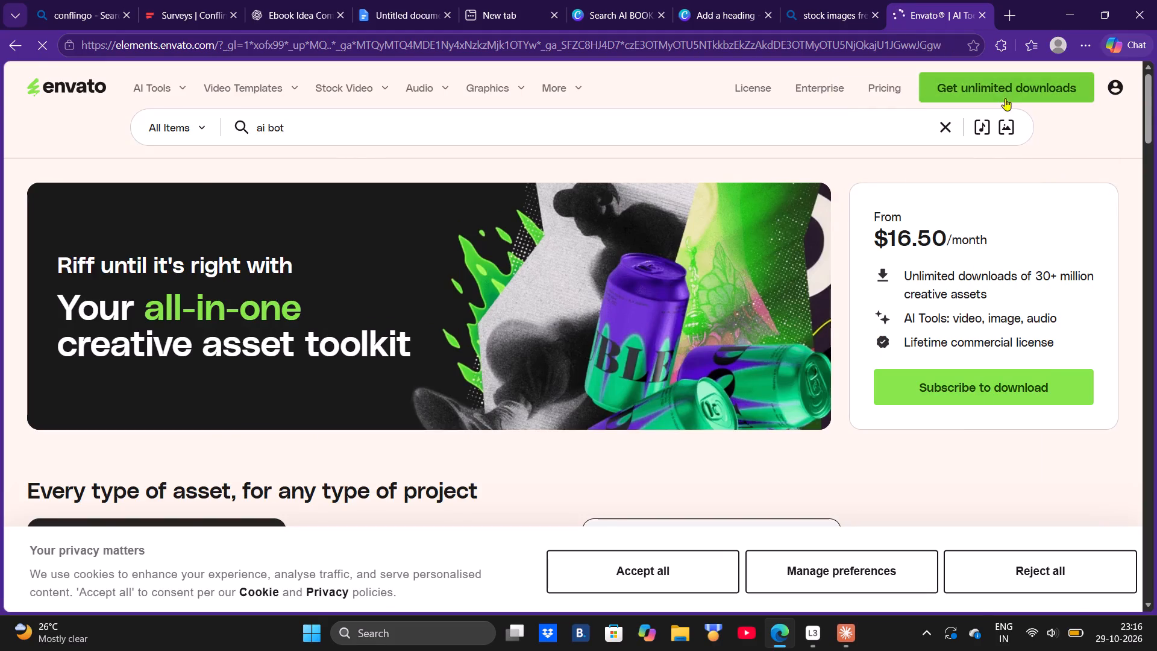
Look over the "ai bot" results and open the full set of photos.
scroll(730, 312, "down", 5)
scroll(572, 335, "down", 3)
scroll(524, 308, "up", 5)
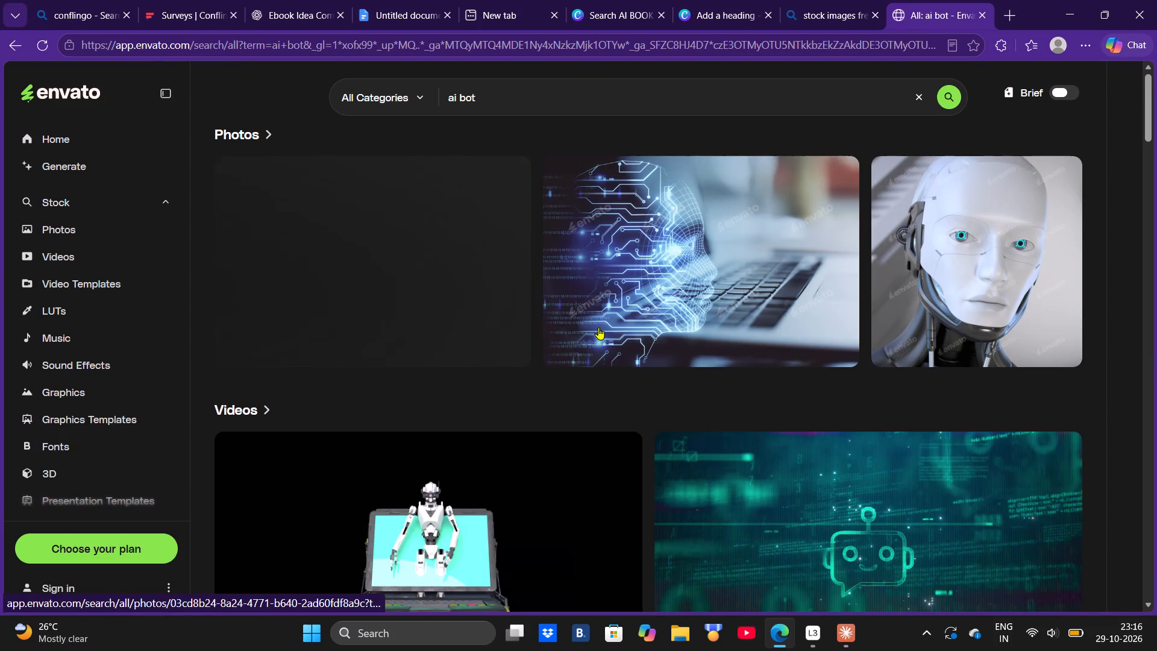
left_click(245, 132)
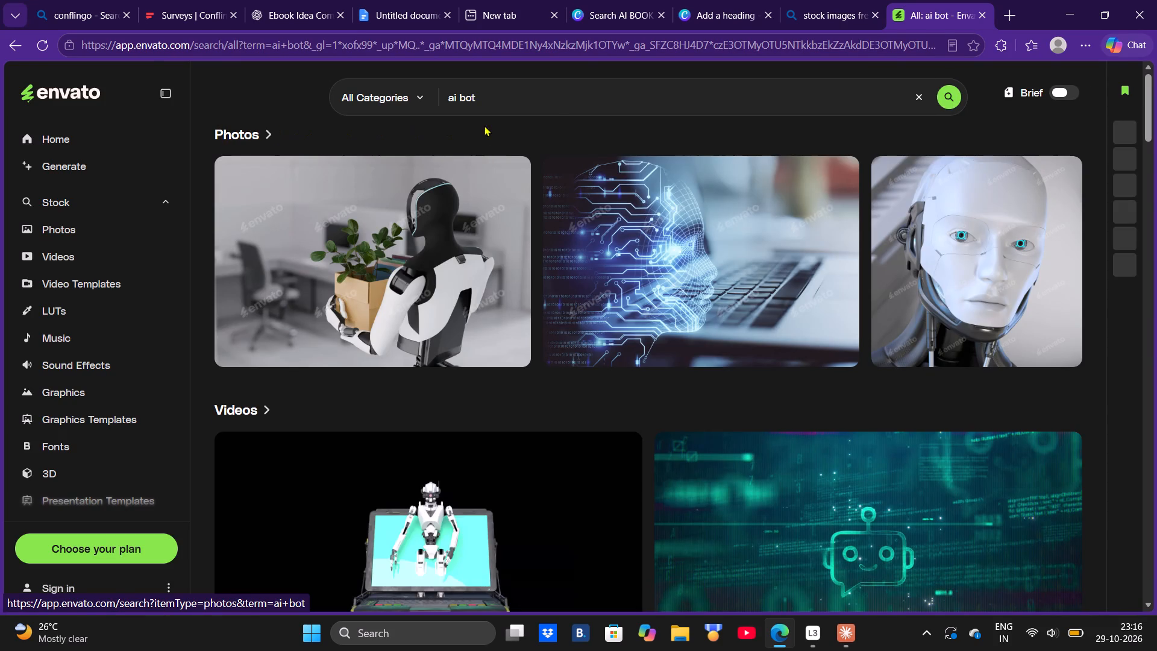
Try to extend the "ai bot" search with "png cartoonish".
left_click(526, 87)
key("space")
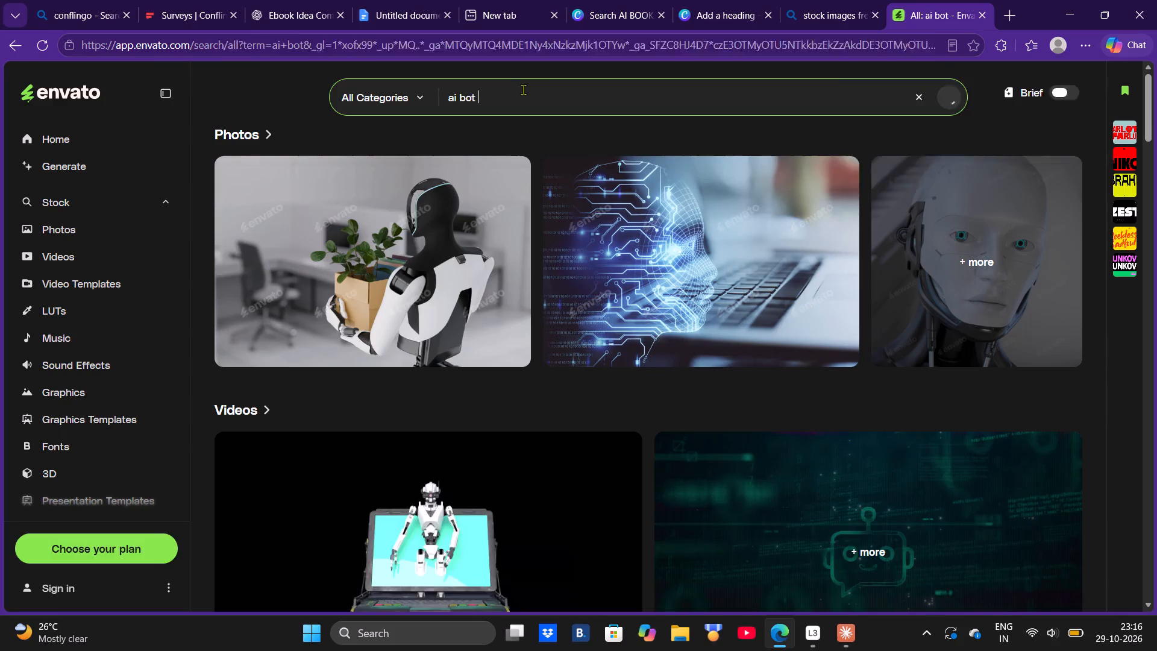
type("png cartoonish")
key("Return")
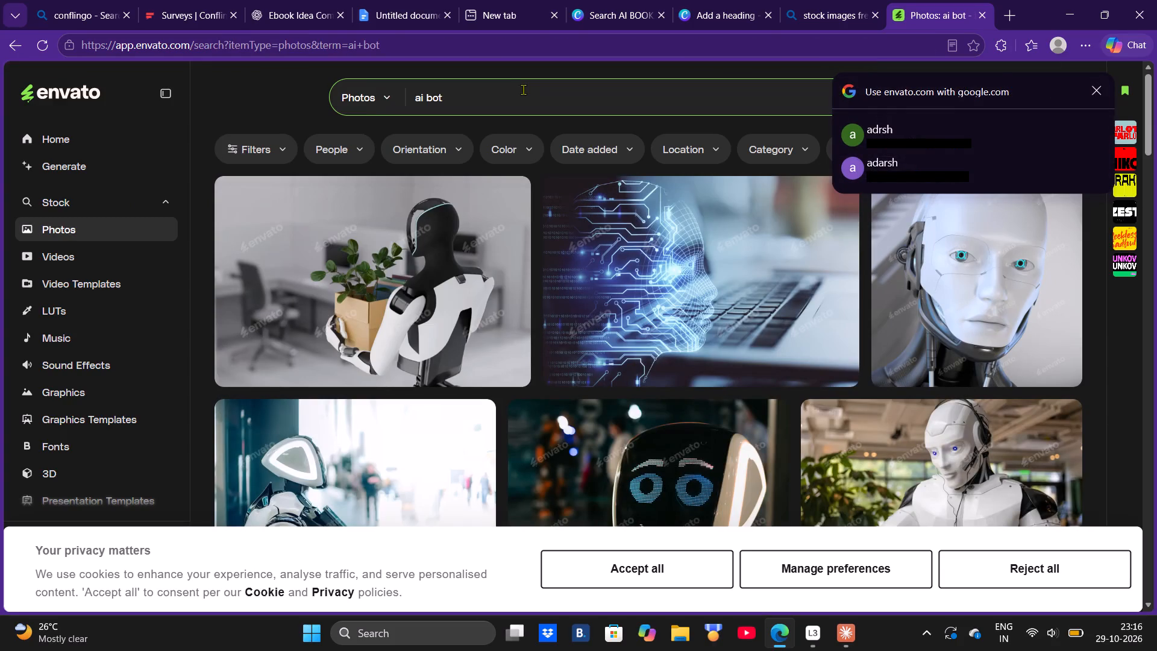
Search Envato's photos for "ai bot cartonish png image".
left_click(522, 89)
key("space")
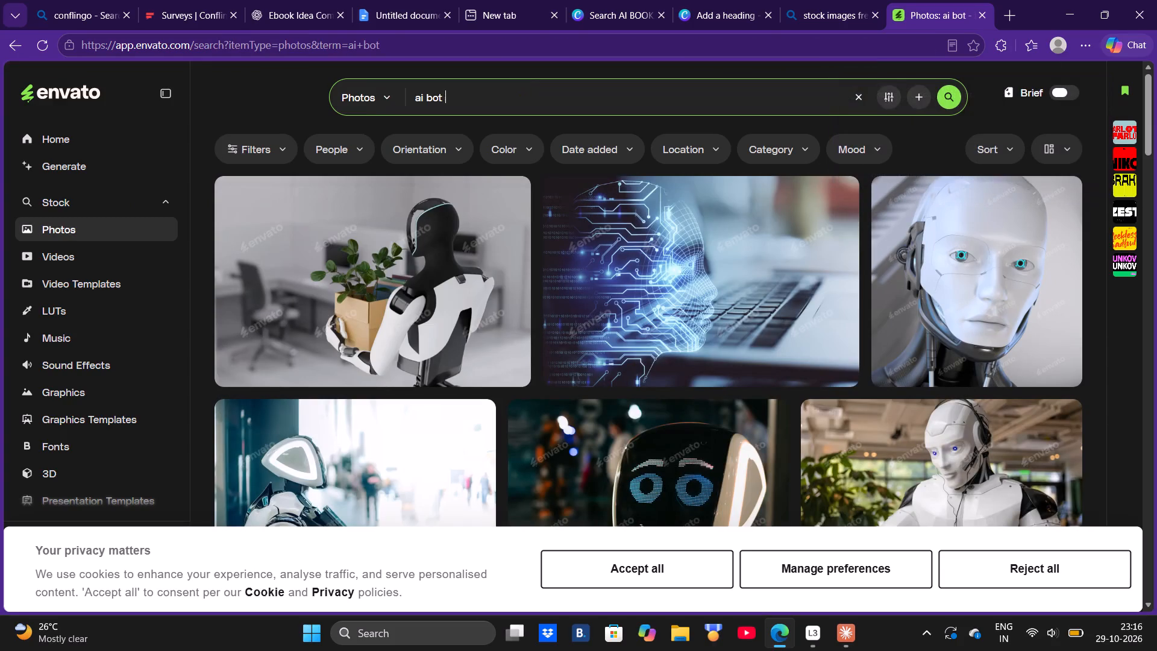
type("vh")
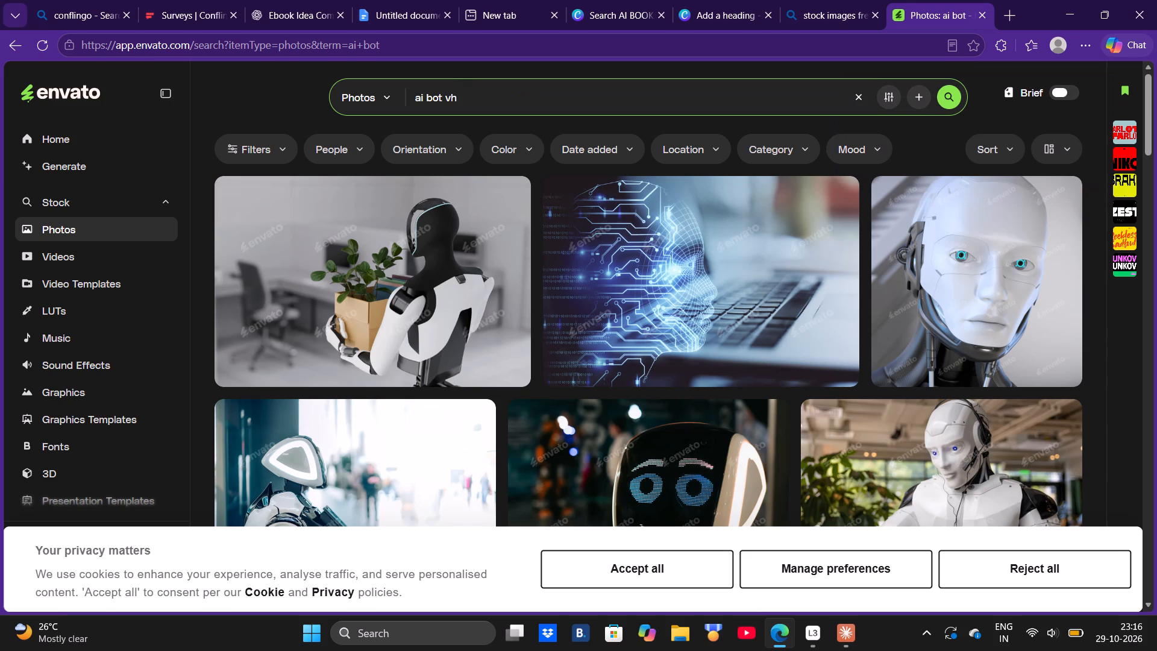
key("BackSpace")
key("BackSpace")
type("cartonish")
key("space")
type("png")
key("space")
type("image")
key("Return")
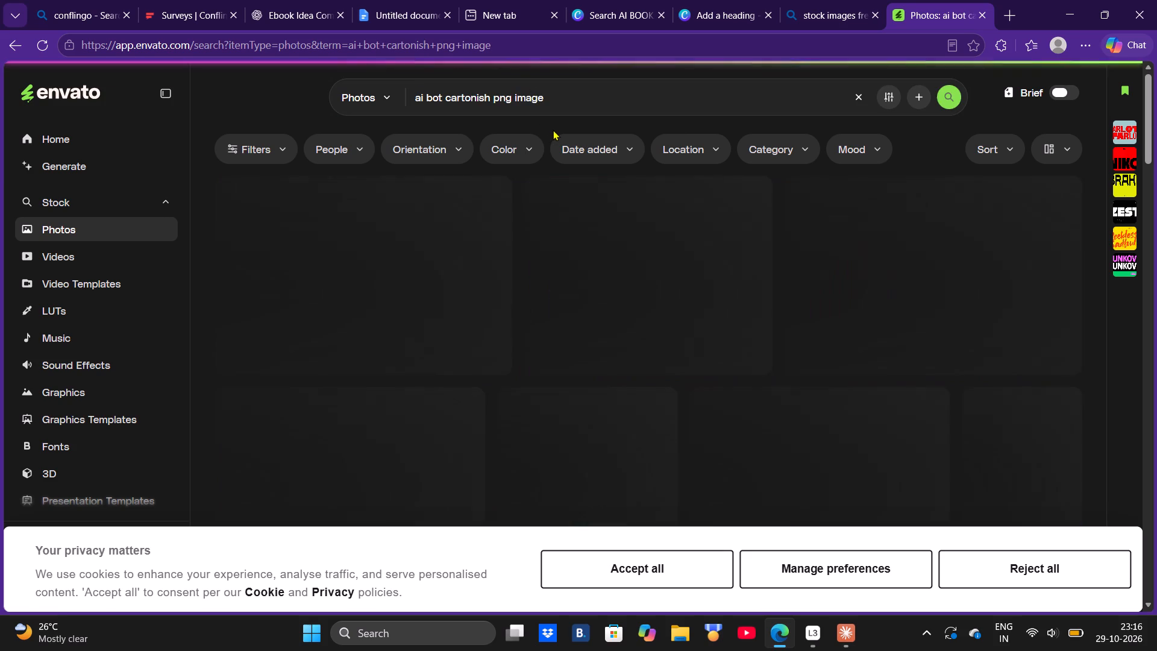
Examine the photo results for a cartoon-style robot image suitable for the cover.
scroll(665, 247, "down", 1)
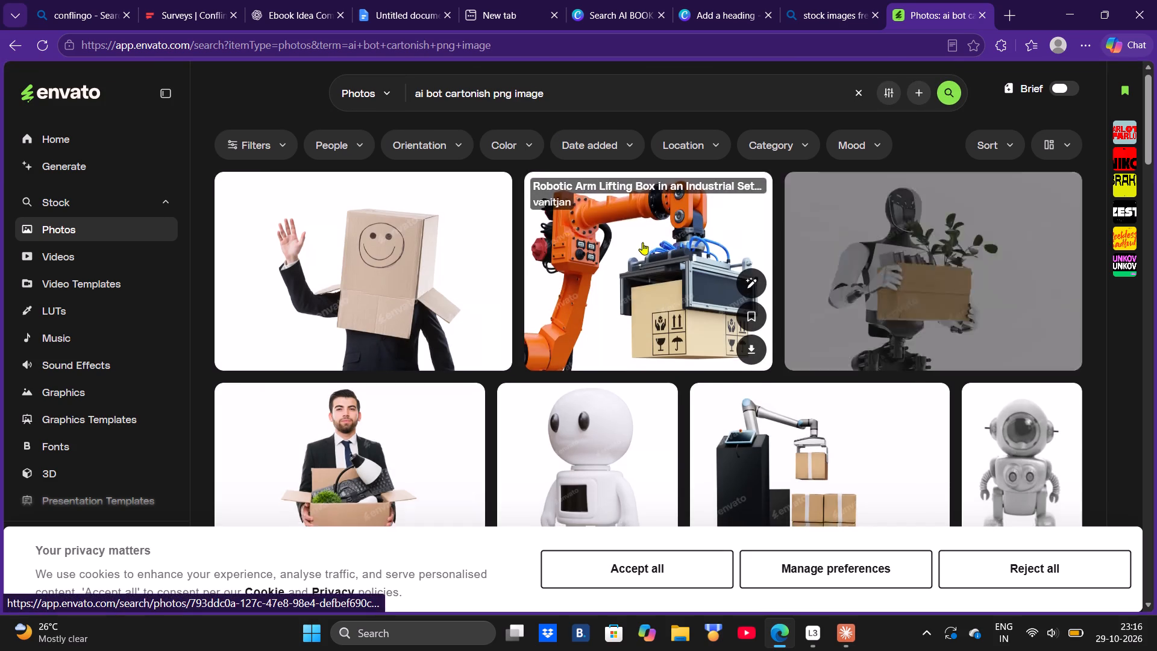
scroll(680, 260, "down", 6)
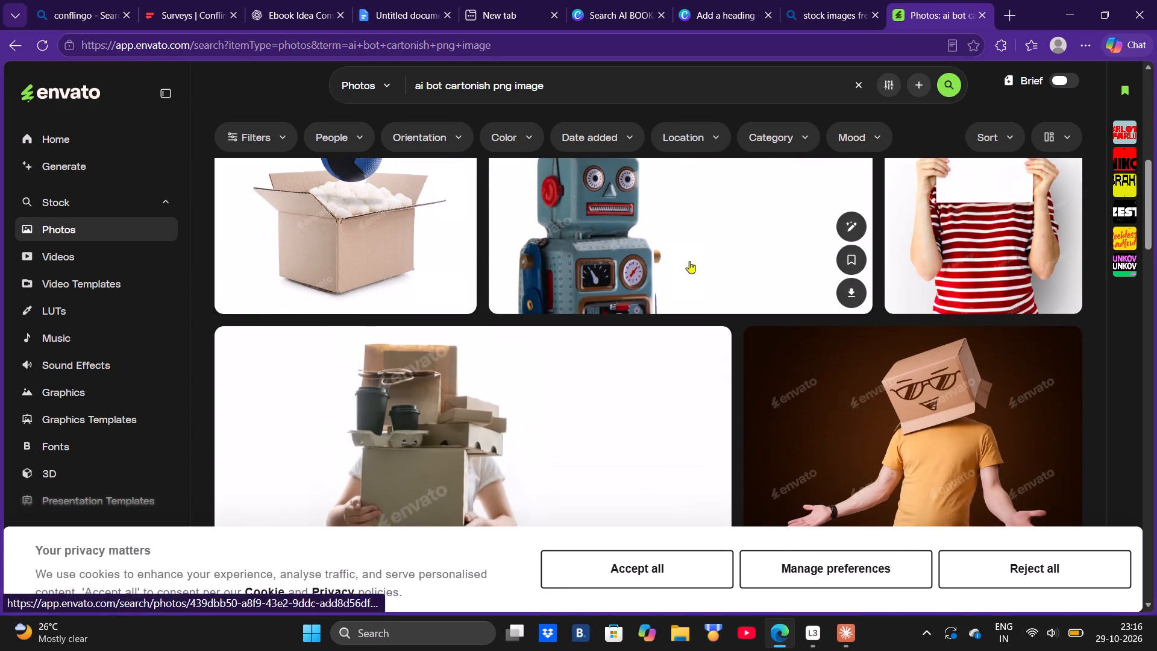
scroll(688, 261, "down", 7)
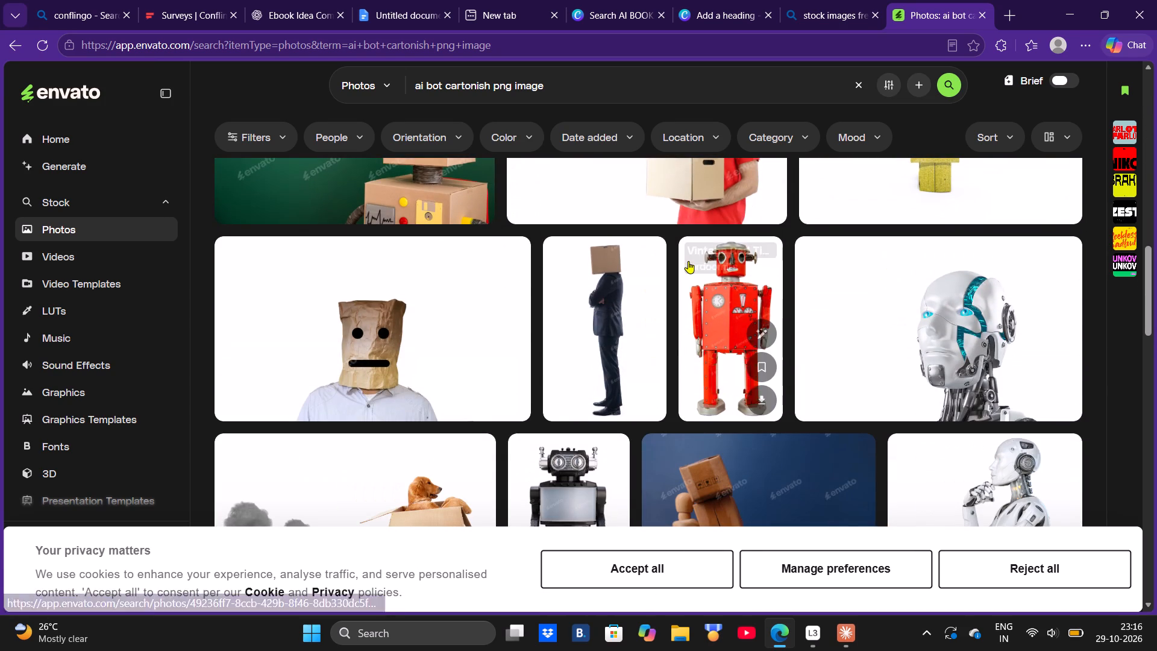
scroll(652, 257, "down", 2)
scroll(751, 262, "up", 1)
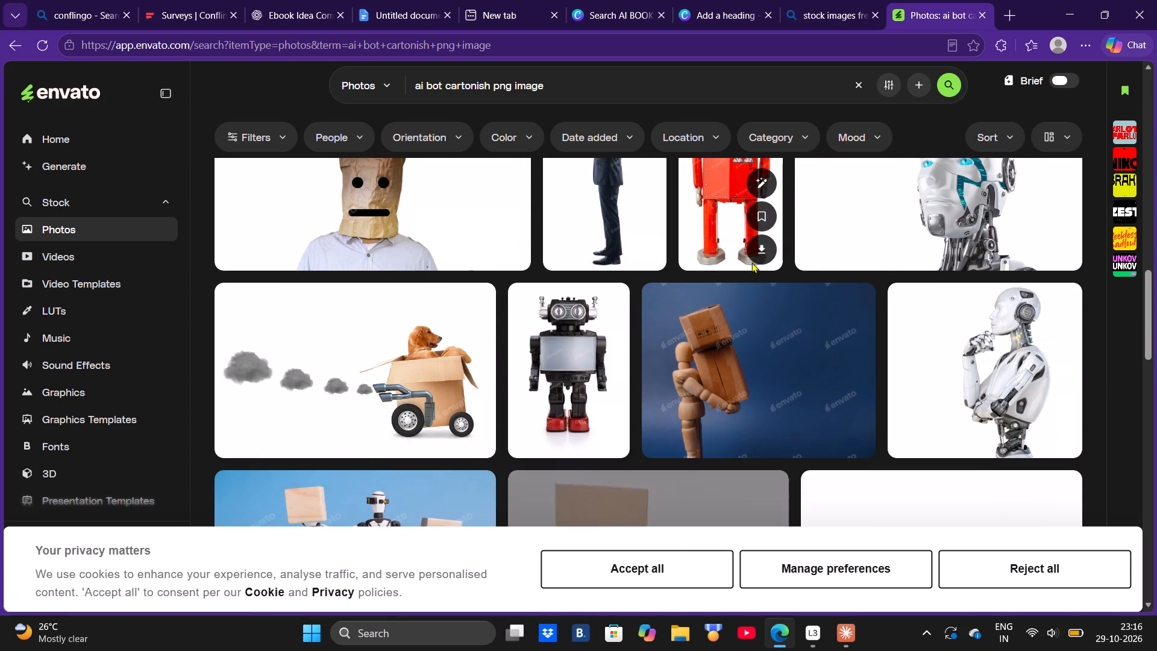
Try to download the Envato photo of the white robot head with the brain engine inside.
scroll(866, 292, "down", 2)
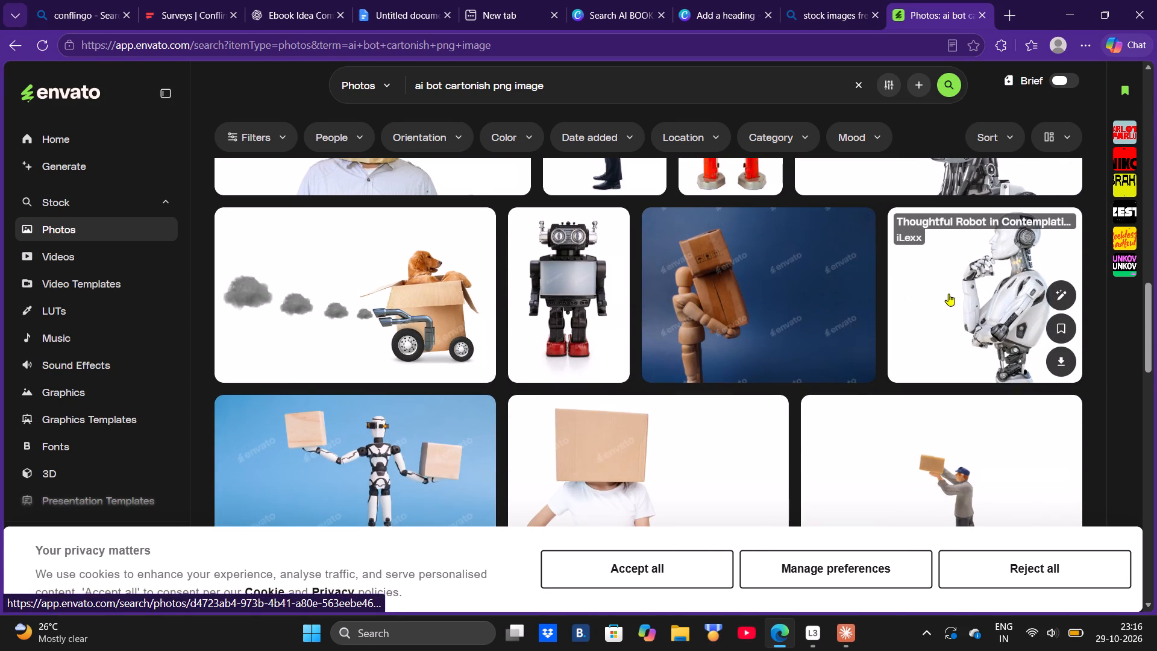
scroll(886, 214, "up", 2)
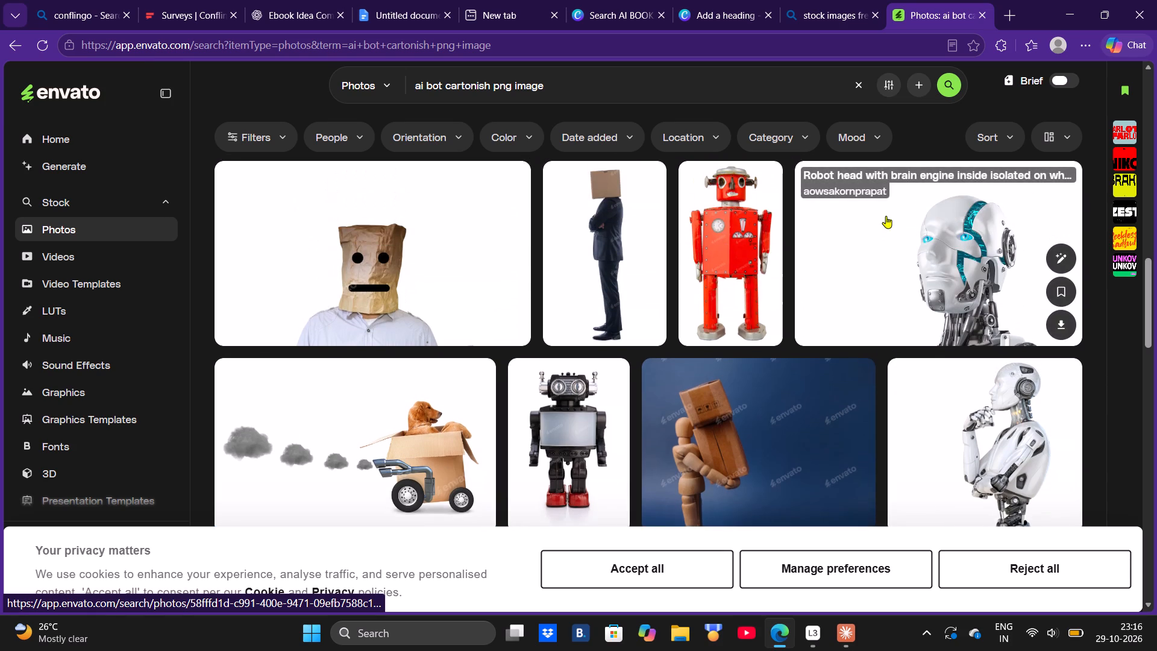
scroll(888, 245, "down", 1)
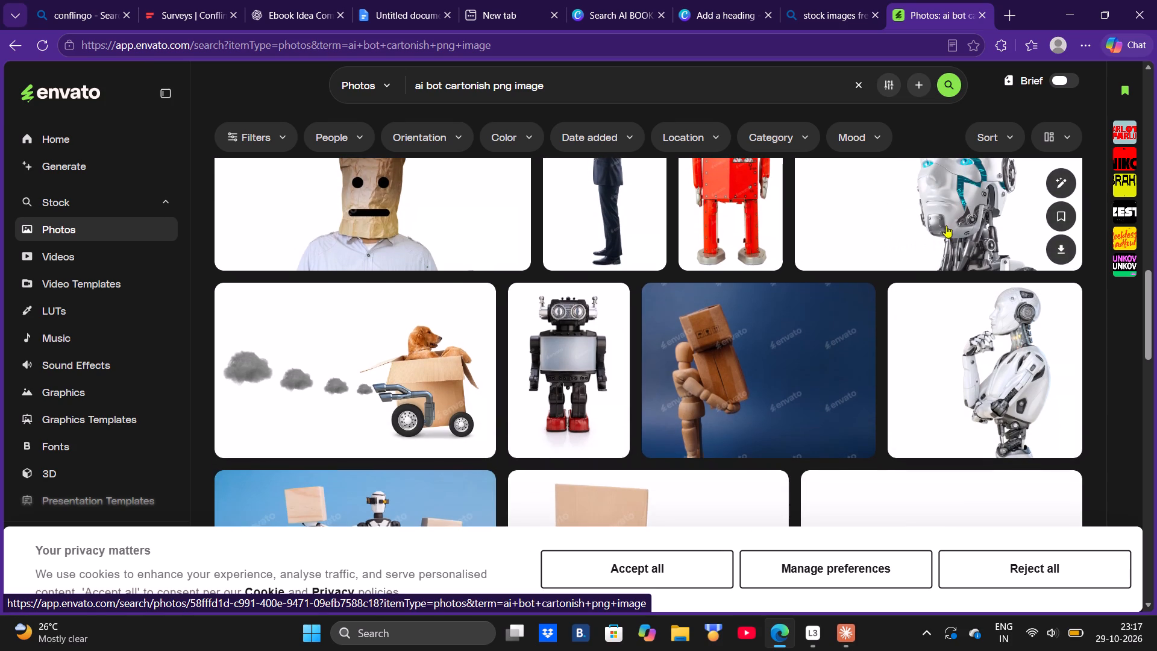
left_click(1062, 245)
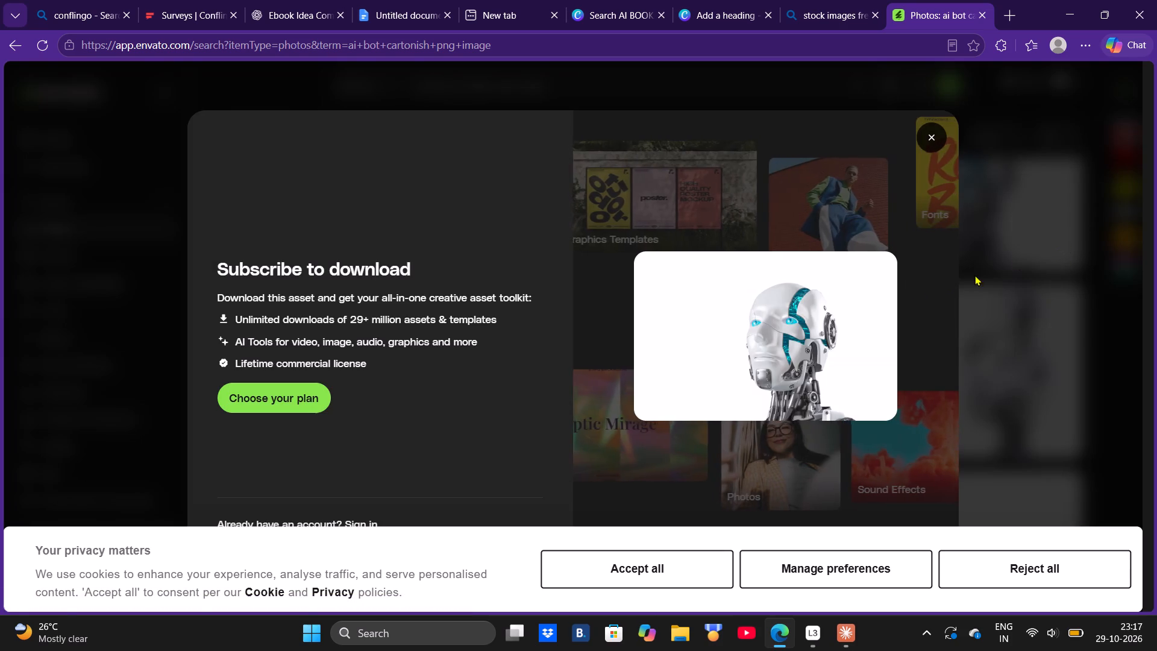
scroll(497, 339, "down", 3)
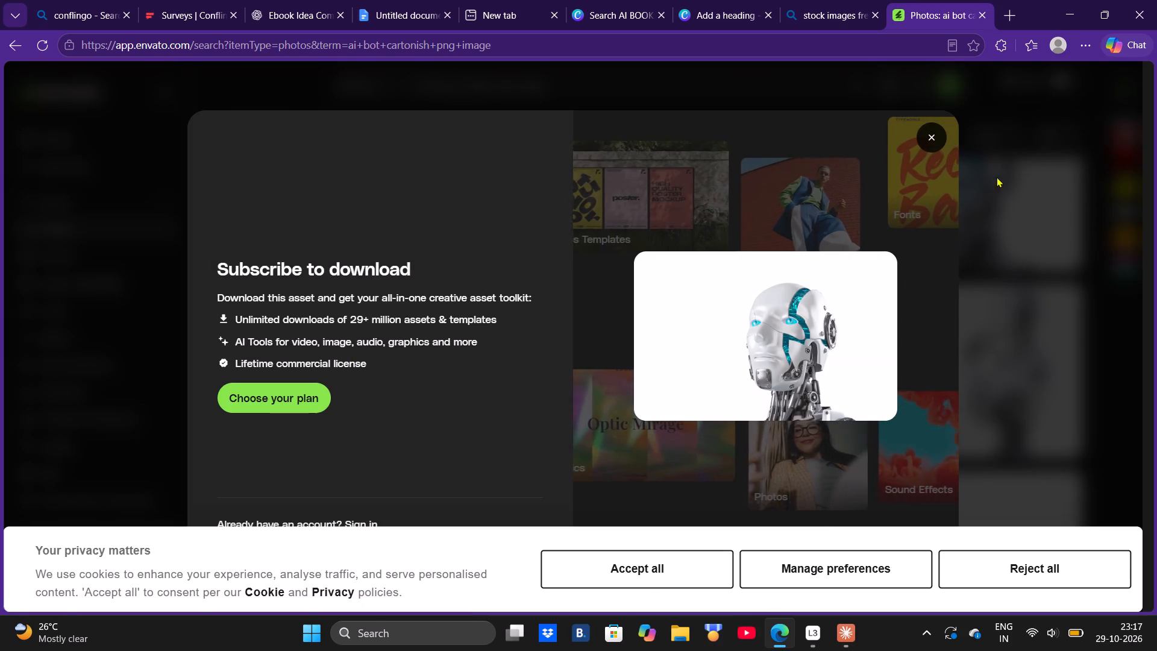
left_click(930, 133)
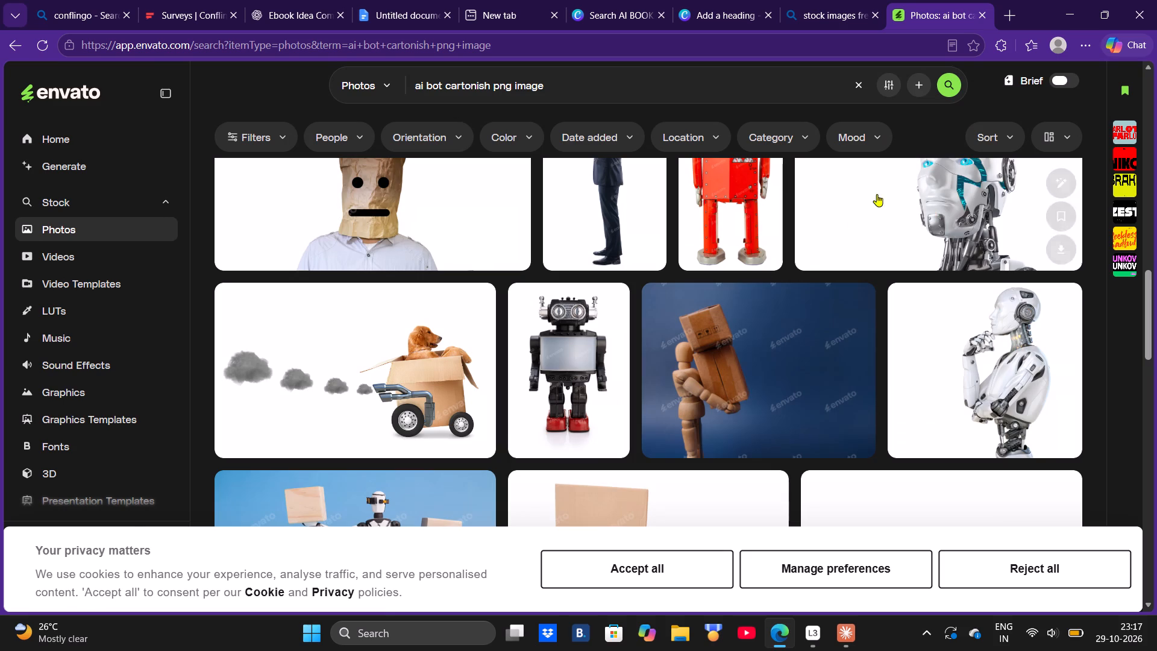
Leave Envato, return to the "stock images free" web results and open the Pexels site.
scroll(738, 296, "down", 8)
left_click(710, 298)
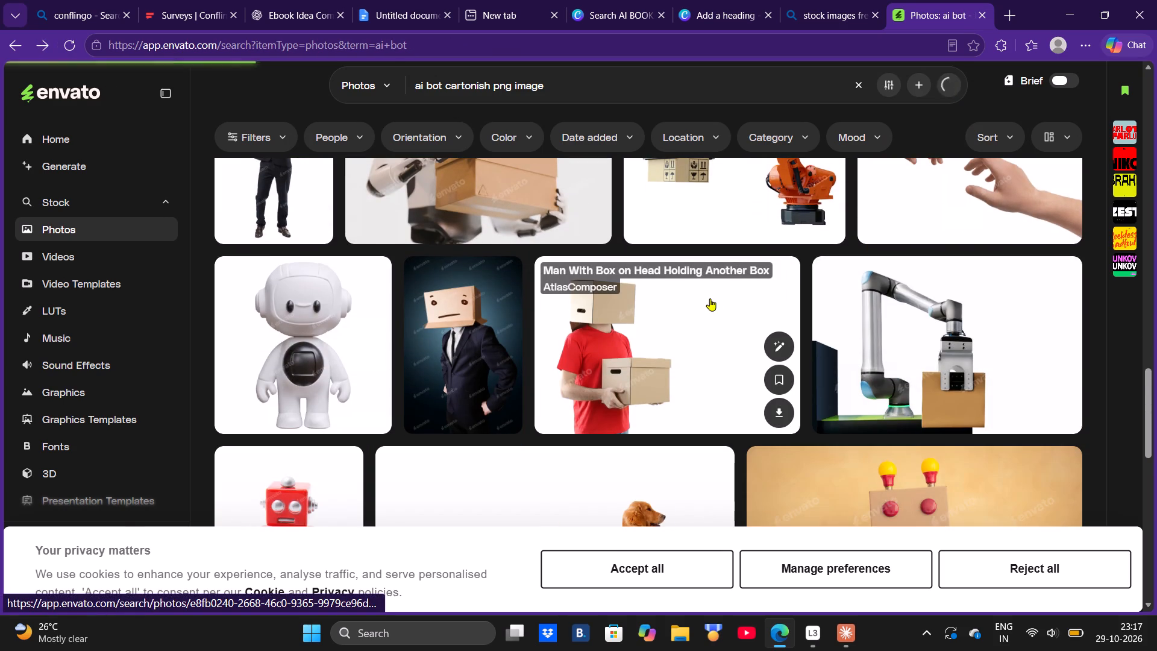
left_click(702, 298)
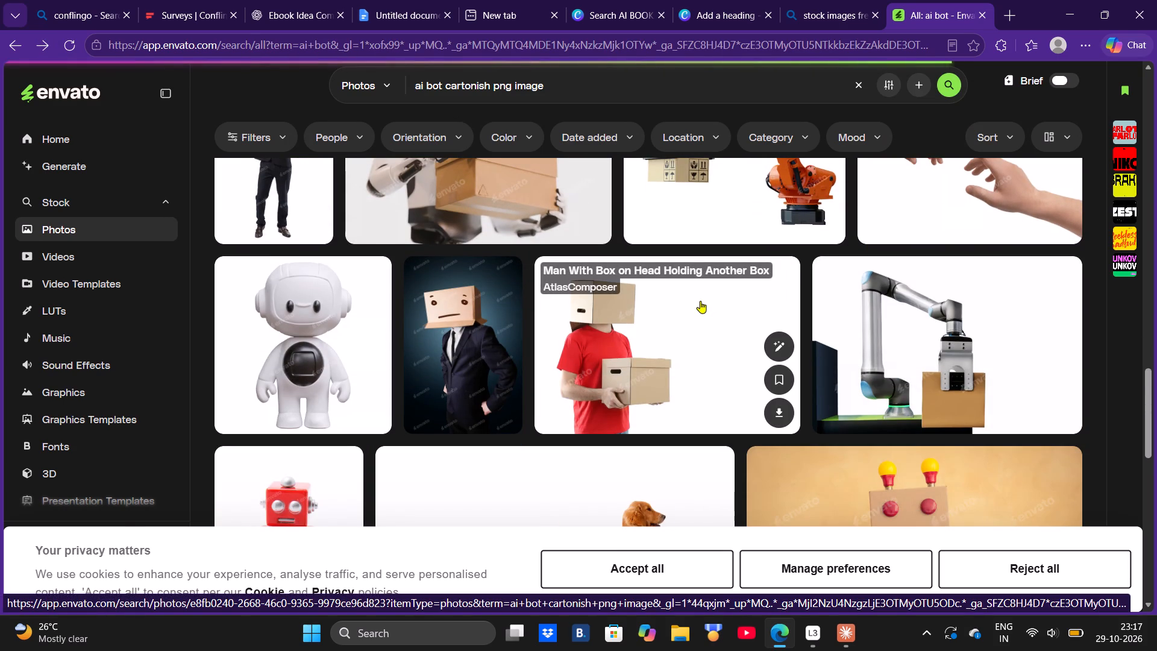
left_click(700, 301)
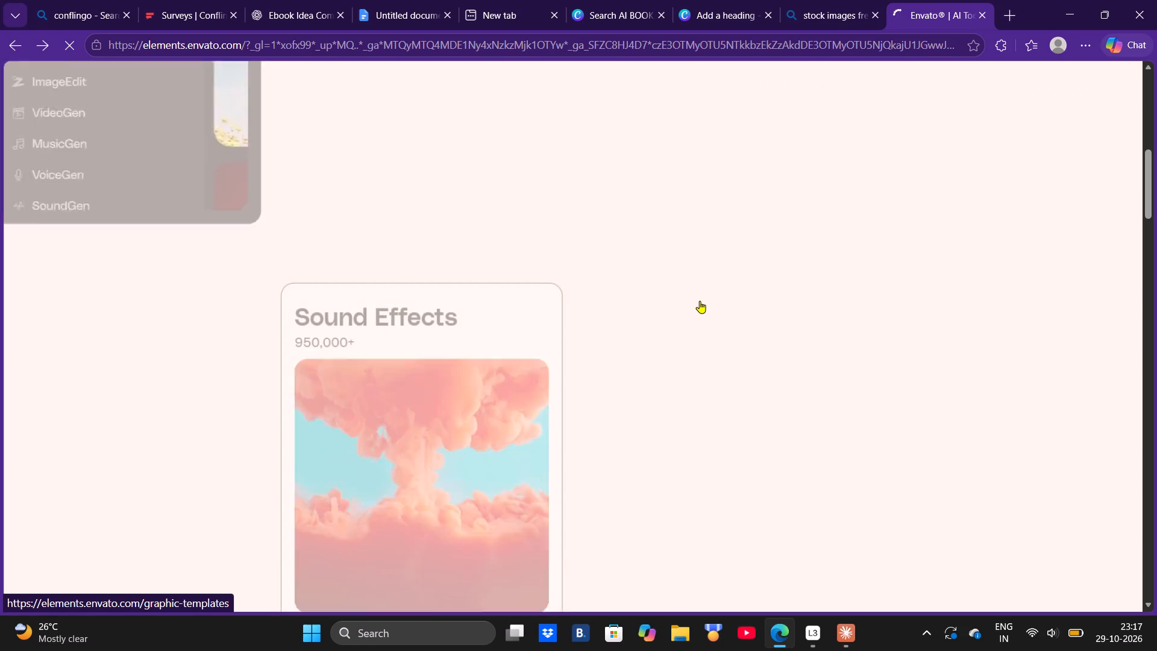
left_click(700, 301)
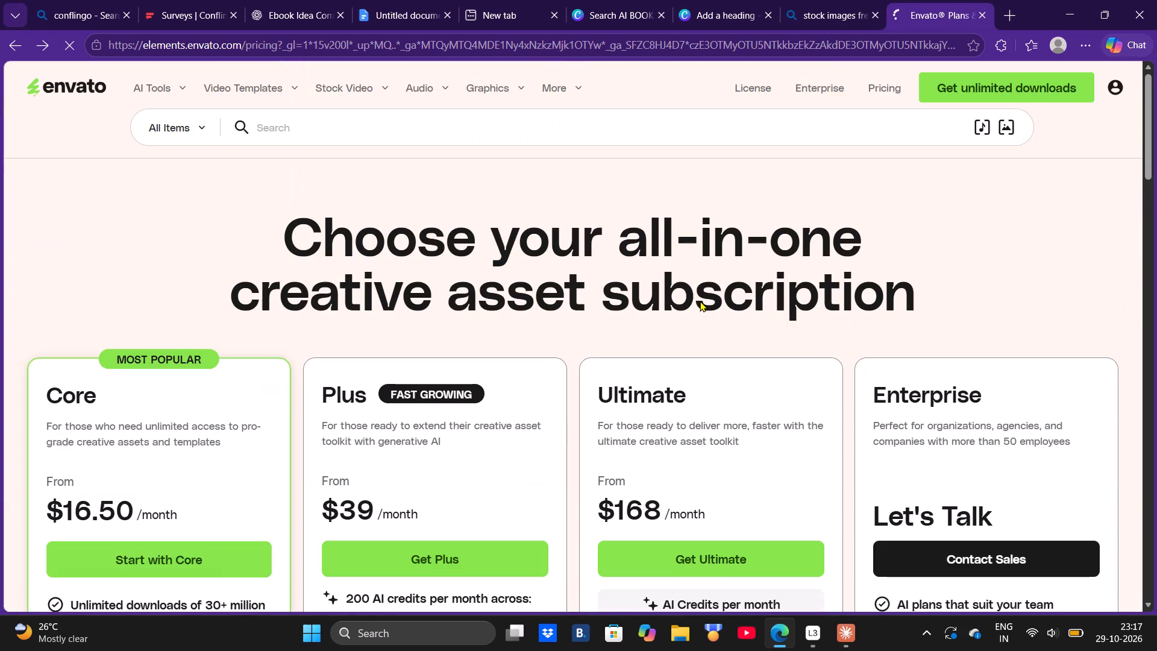
left_click(700, 301)
left_click(697, 295)
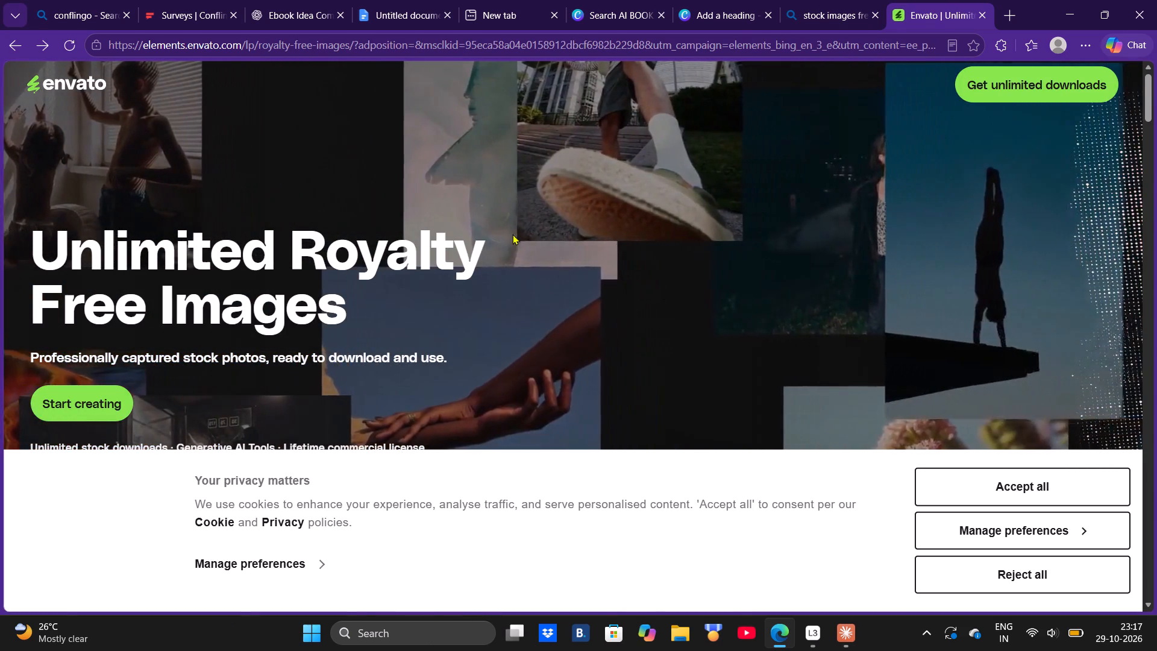
left_click(5, 46)
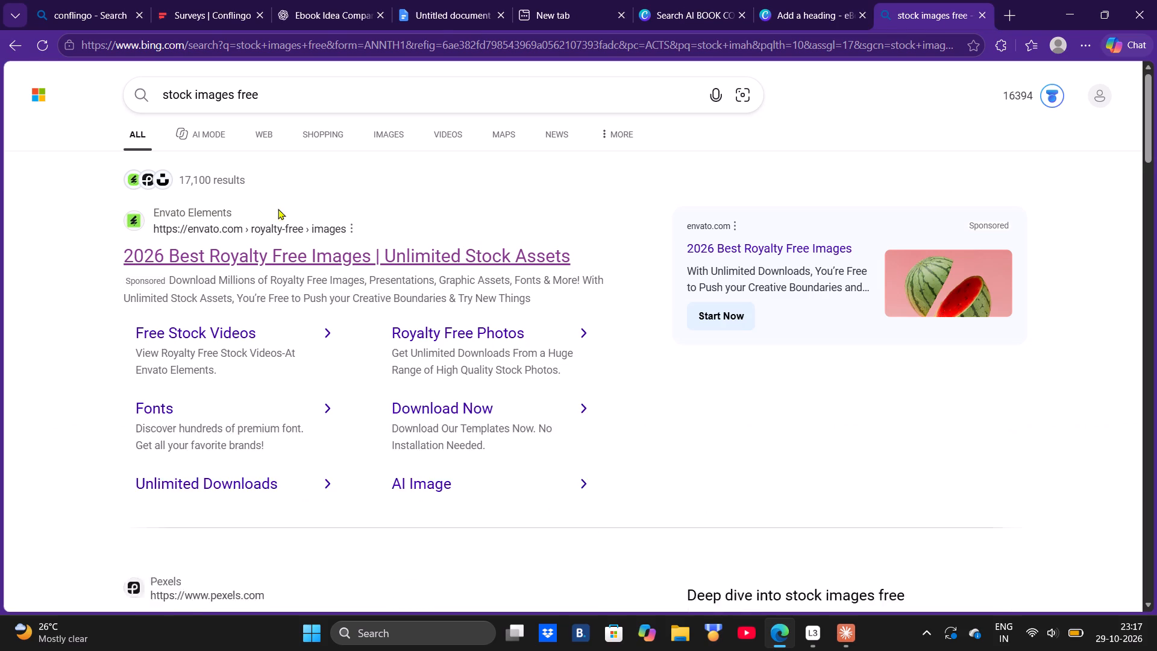
scroll(445, 339, "down", 4)
scroll(339, 354, "down", 3)
left_click(227, 212)
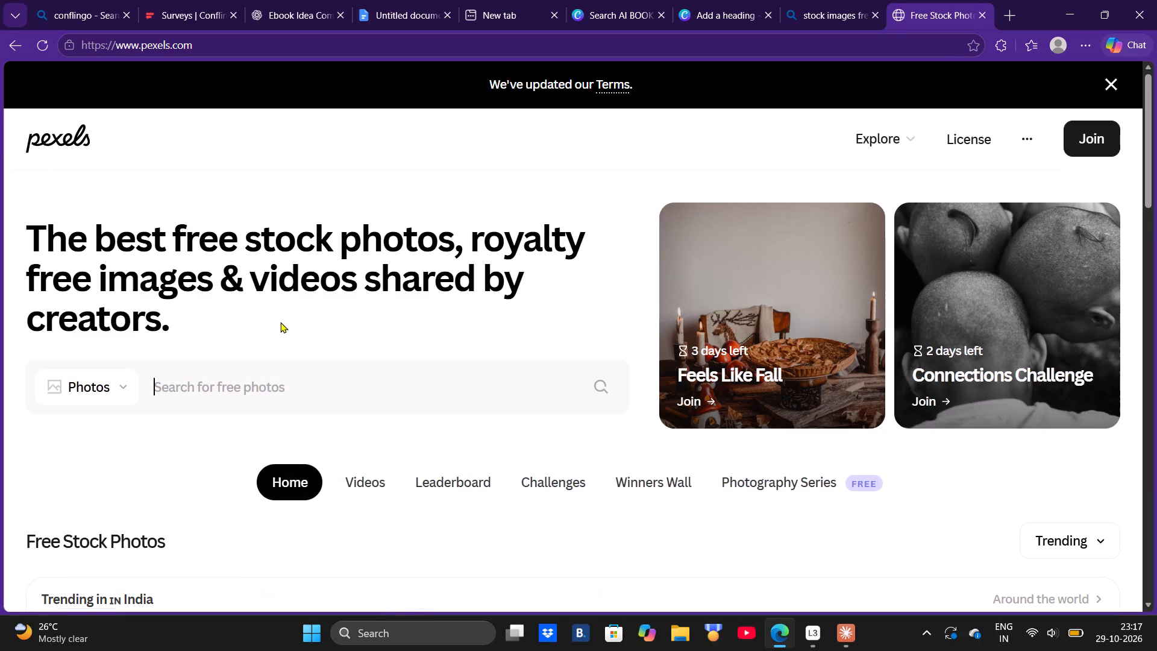
Search Pexels' photos for "ai bot png image".
type("ai bot")
key("Return")
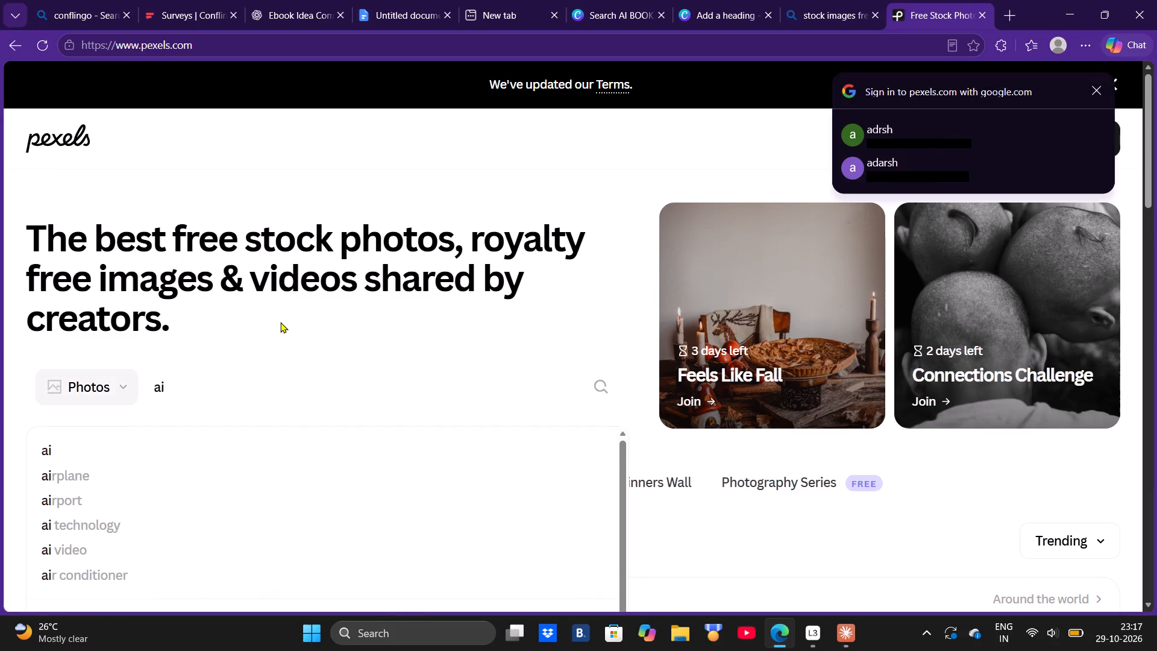
left_click(255, 400)
key("space")
type("bi")
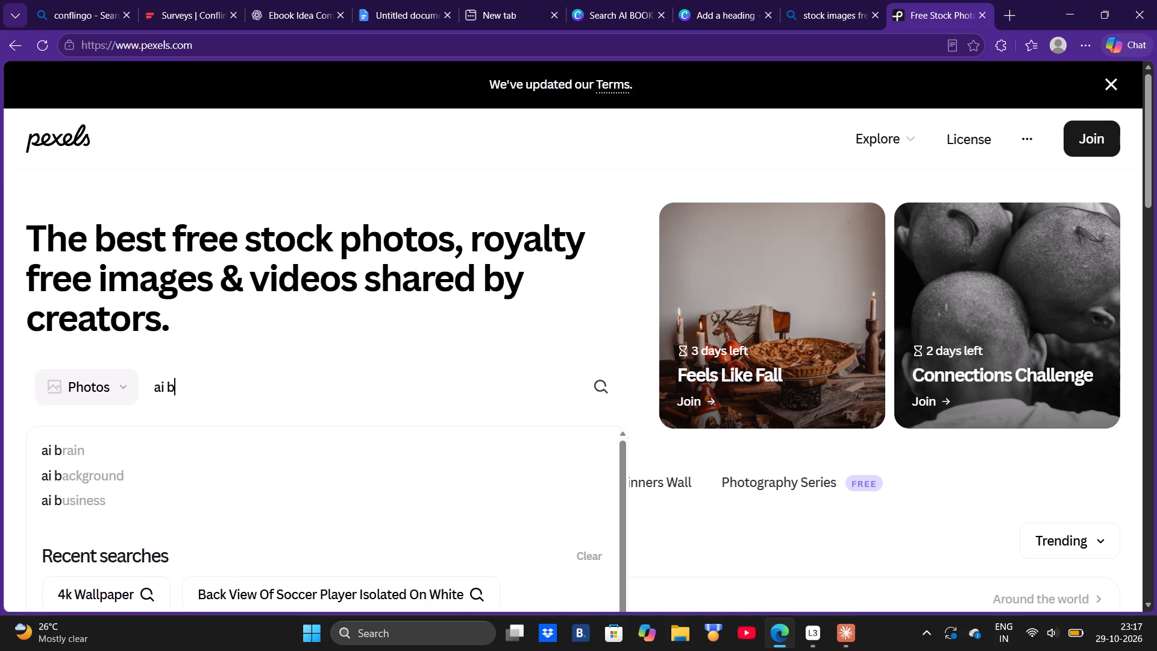
key("BackSpace")
type("ot")
key("space")
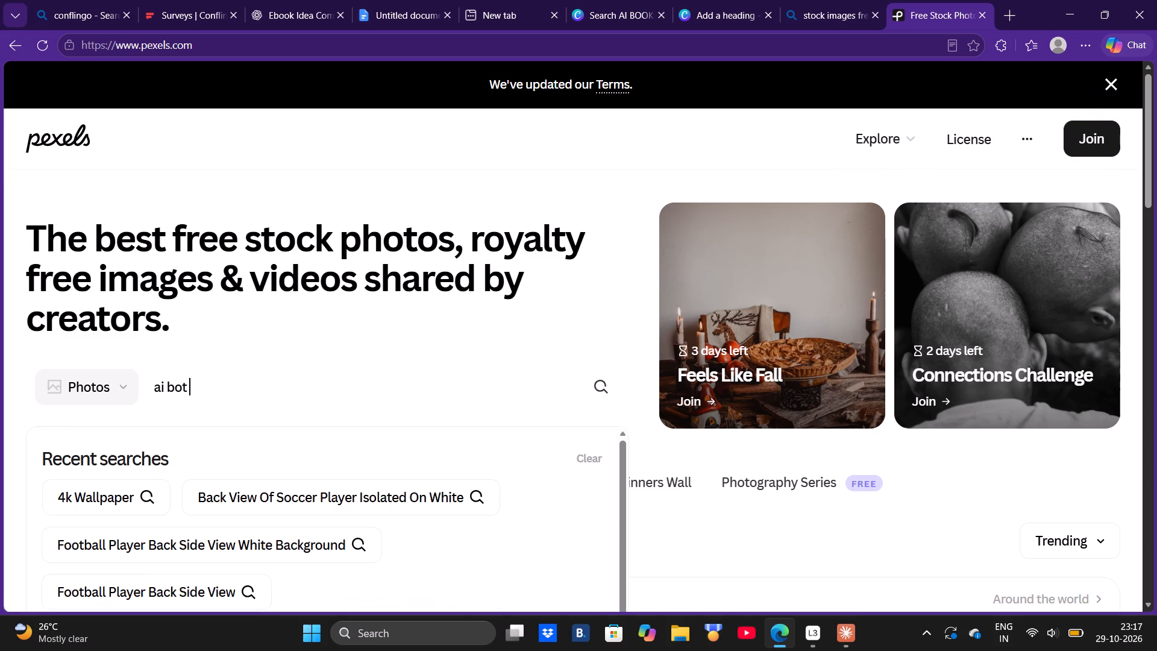
type("ong image")
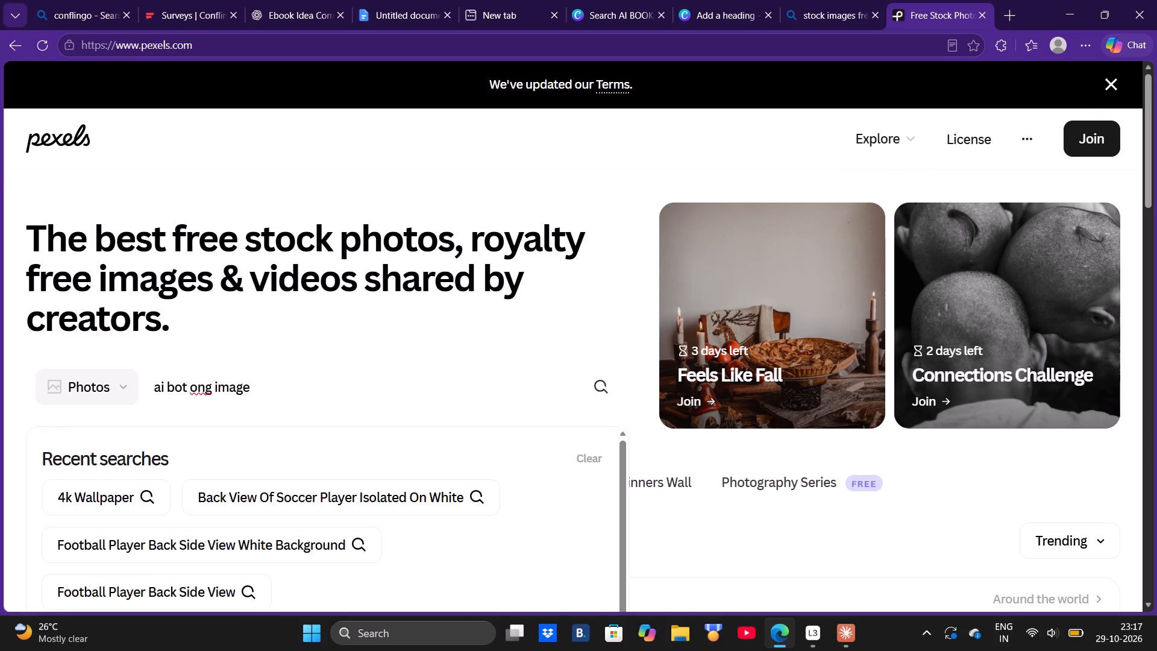
key("Left")
key("Left")
key("Left")
key("Left")
key("Left")
key("Left")
key("Left")
key("Left")
key("BackSpace")
key("p")
key("Return")
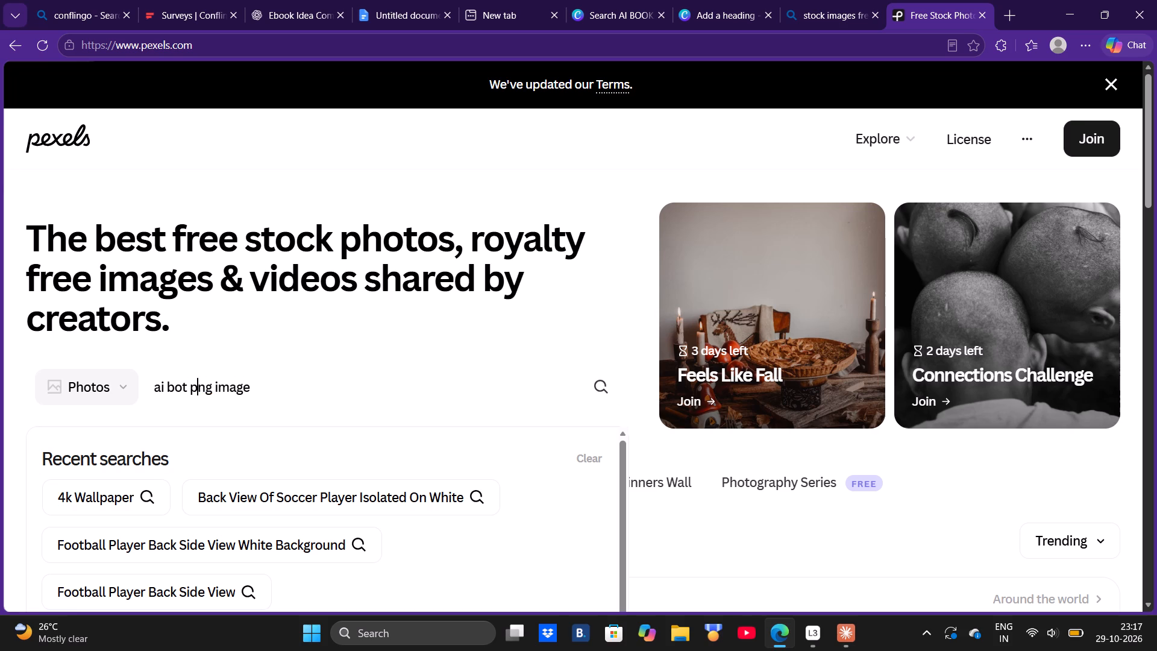
left_click(595, 384)
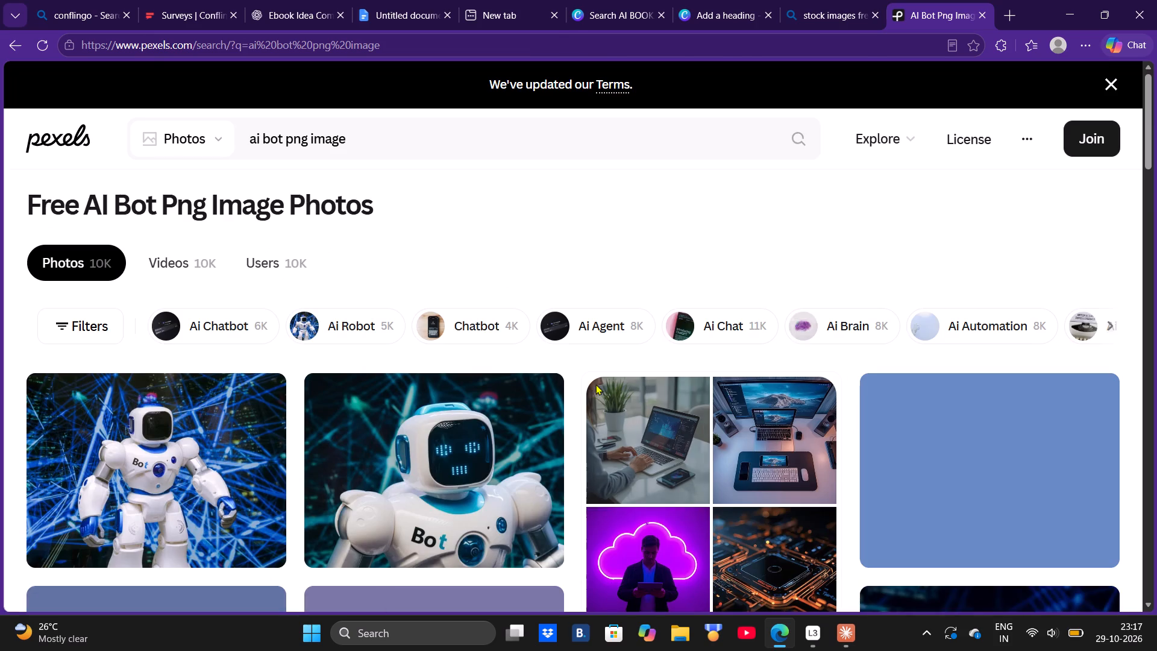
Examine the "ai bot png image" photos for a robot picture that suits the cover.
left_click(5, 46)
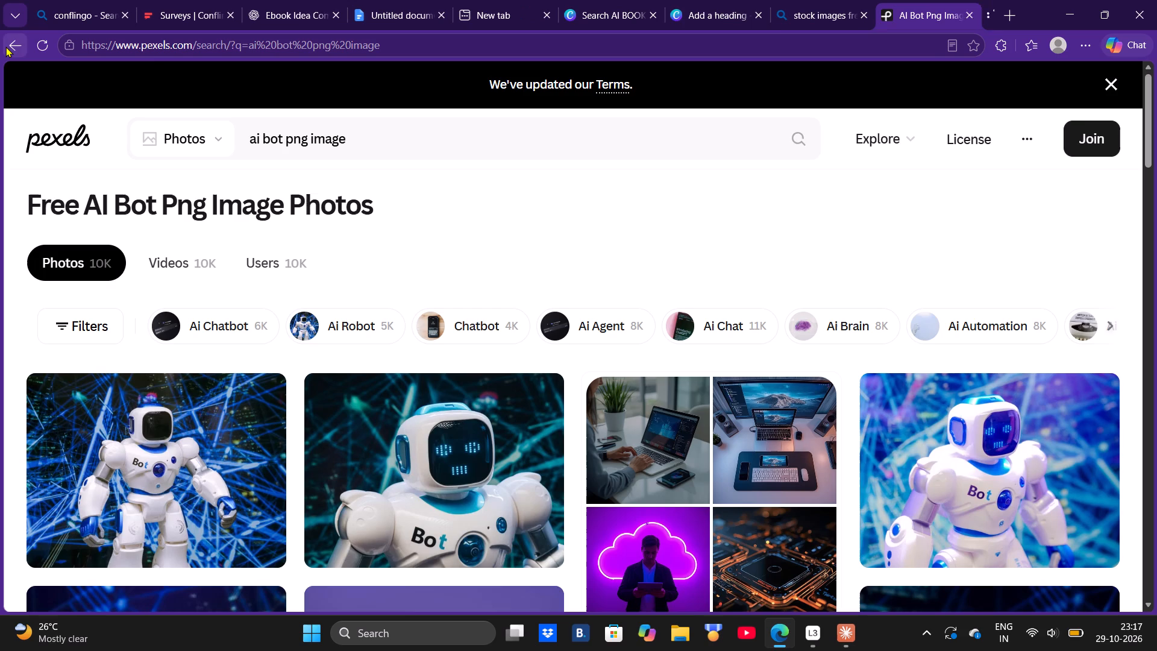
scroll(527, 332, "down", 3)
scroll(497, 318, "up", 2)
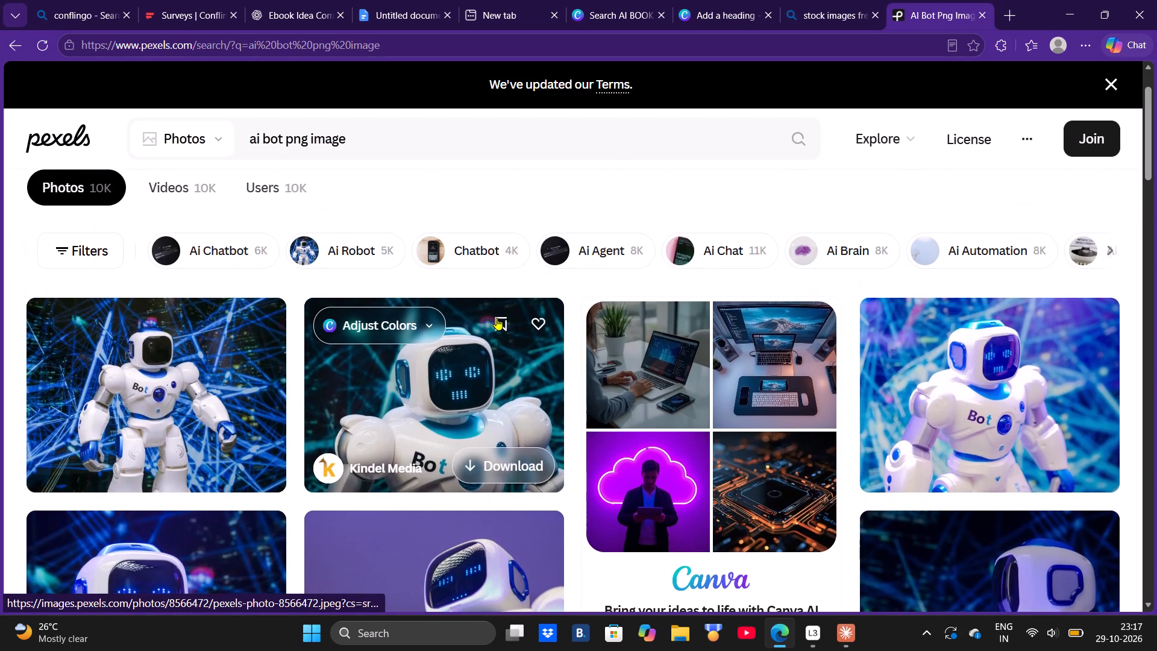
scroll(515, 336, "down", 9)
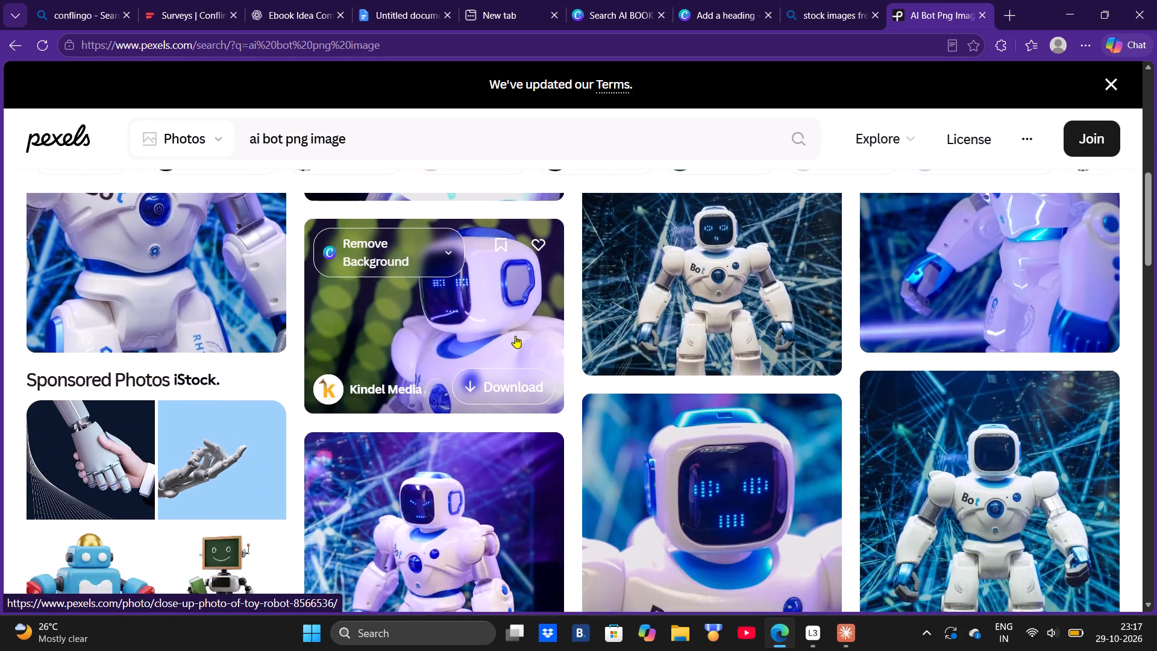
scroll(515, 336, "down", 10)
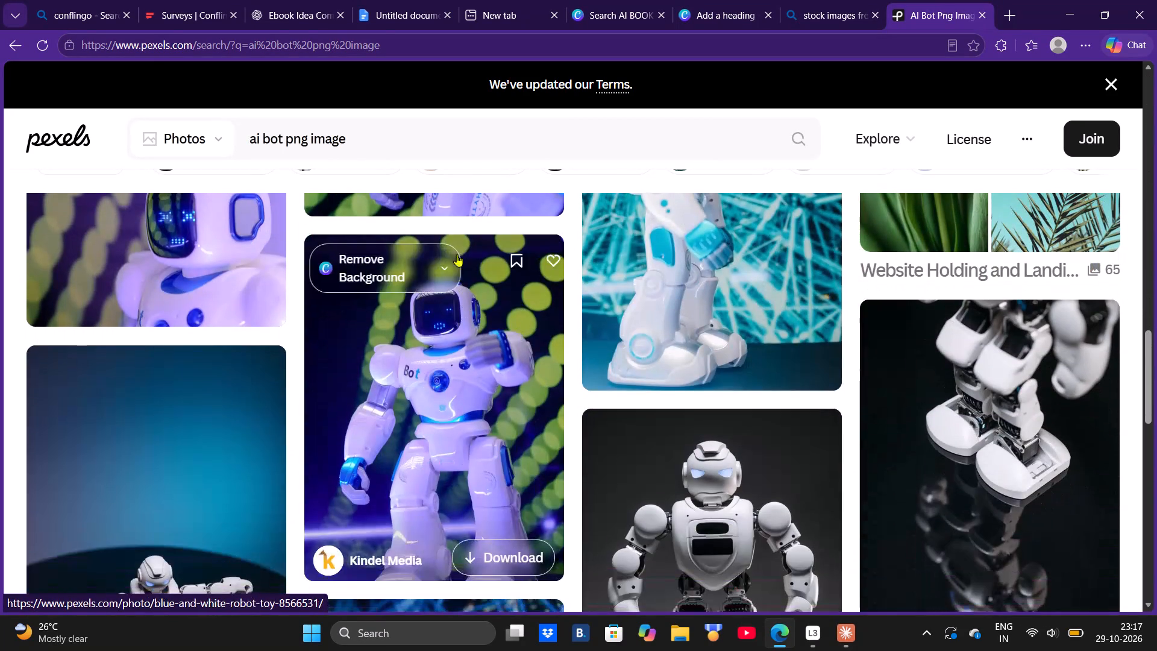
Shorten the Pexels search to "ai png image" and run it.
left_click(286, 143)
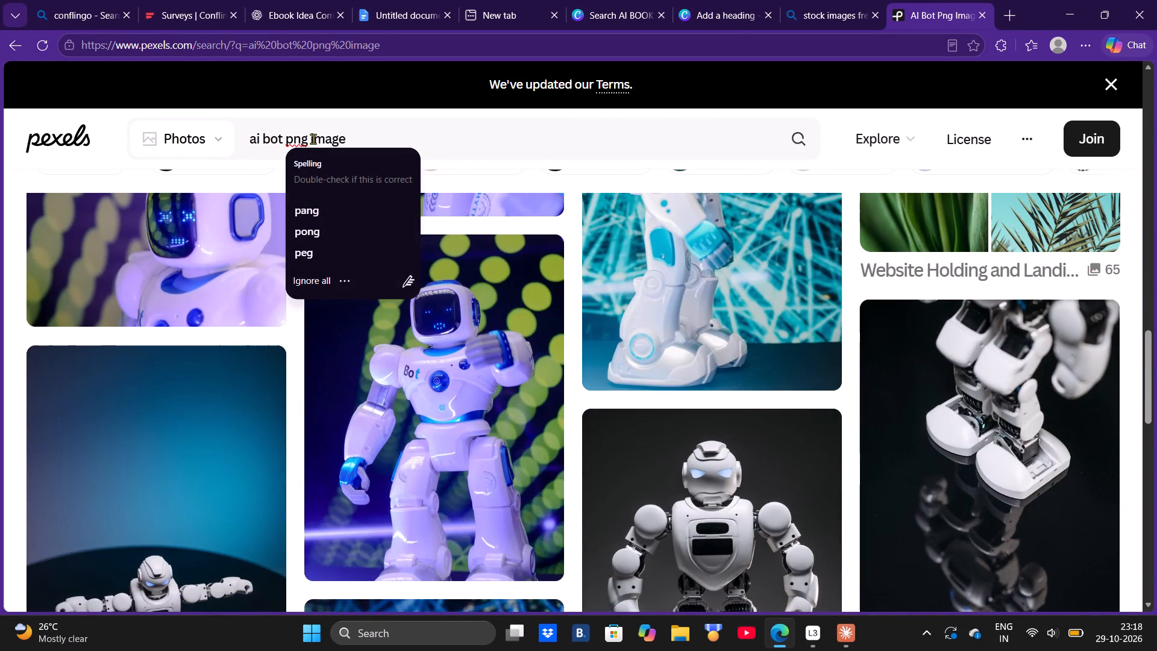
key("BackSpace")
key("BackSpace")
key("BackSpace")
key("BackSpace")
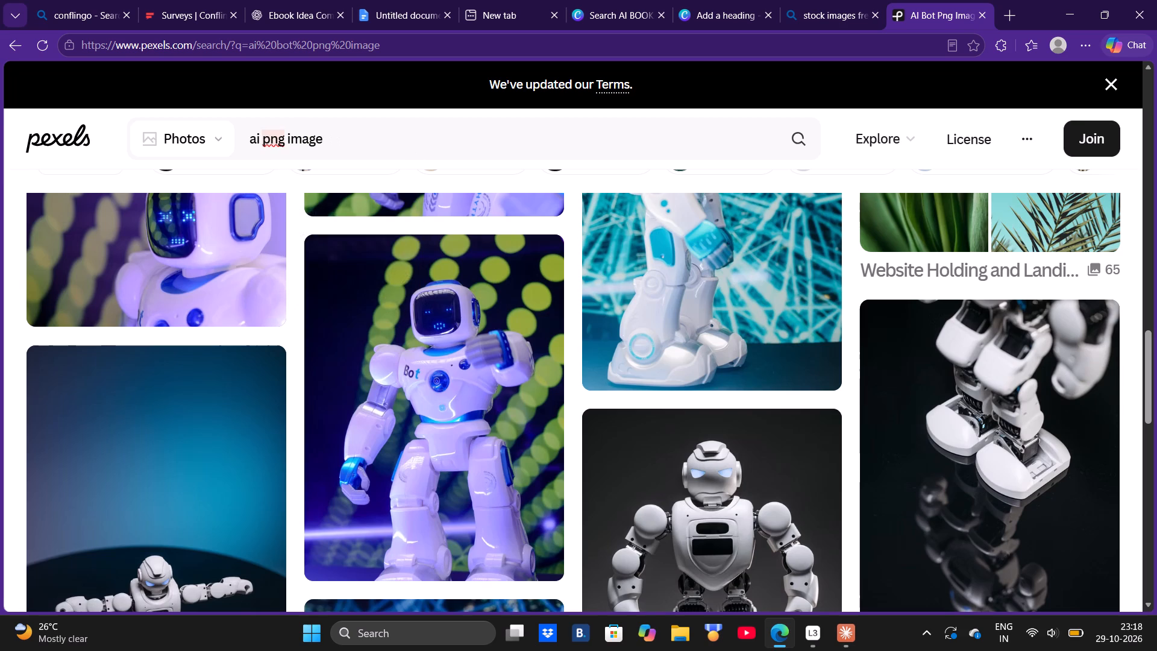
key("Return")
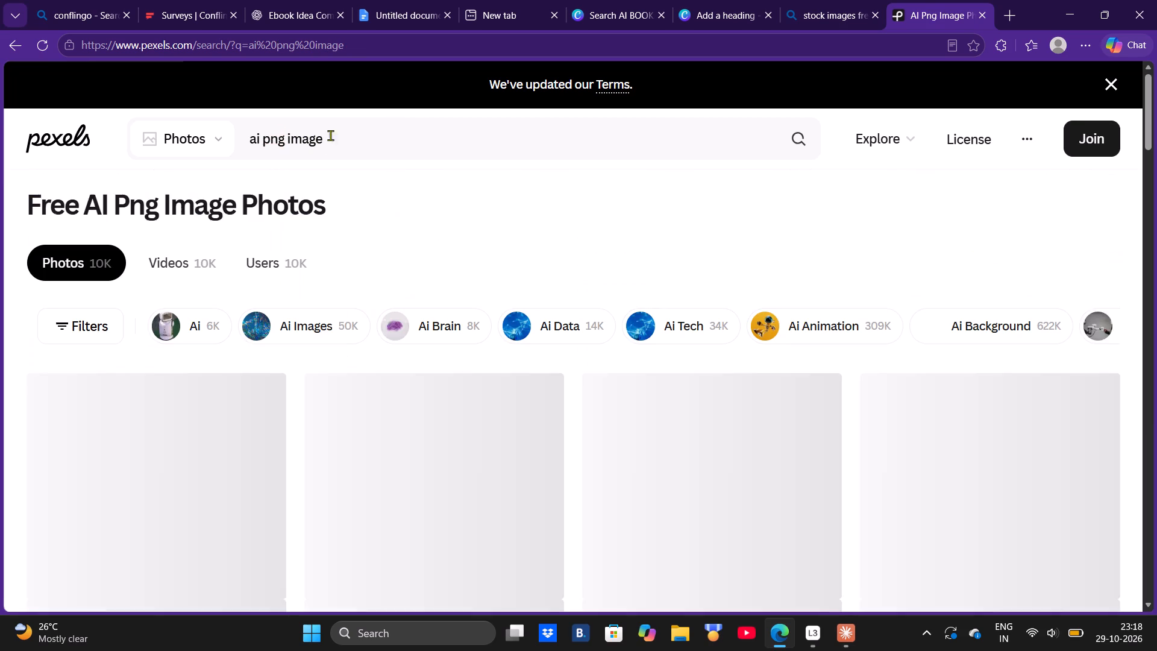
scroll(588, 206, "down", 2)
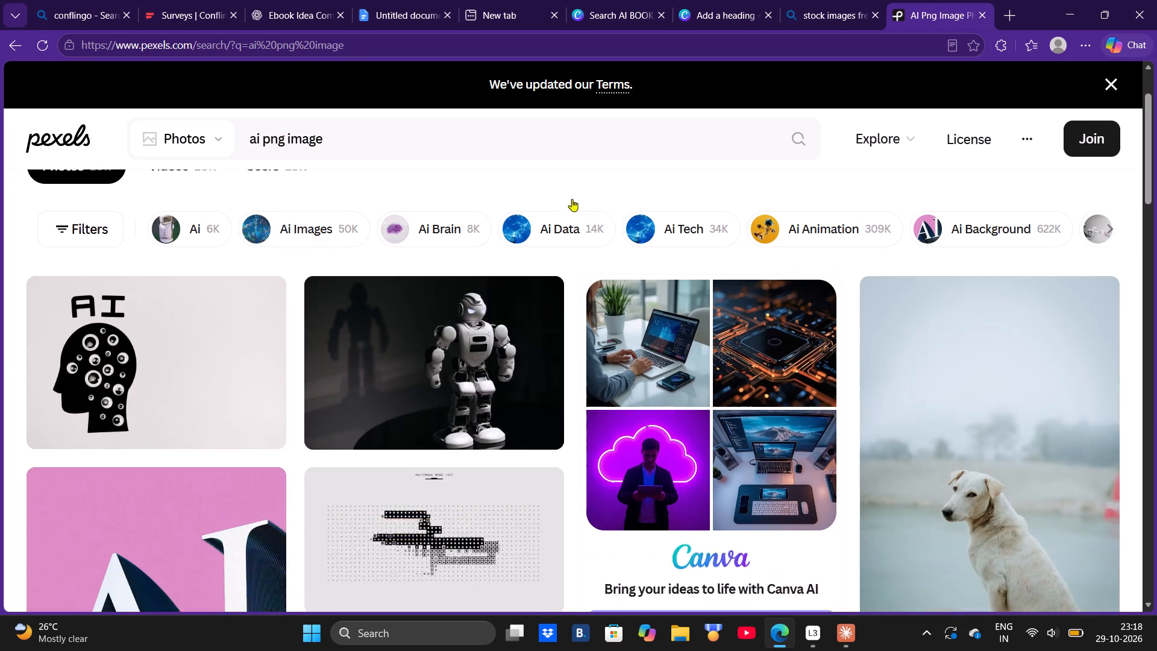
scroll(560, 196, "down", 2)
scroll(551, 192, "up", 2)
scroll(551, 192, "down", 3)
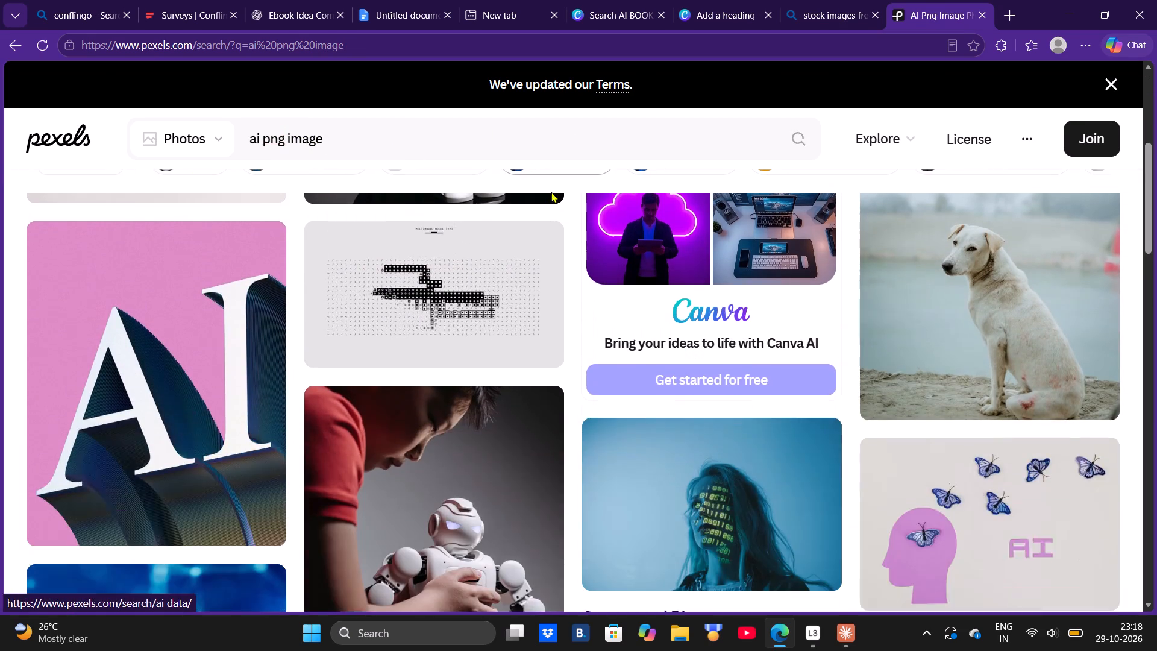
scroll(551, 192, "down", 13)
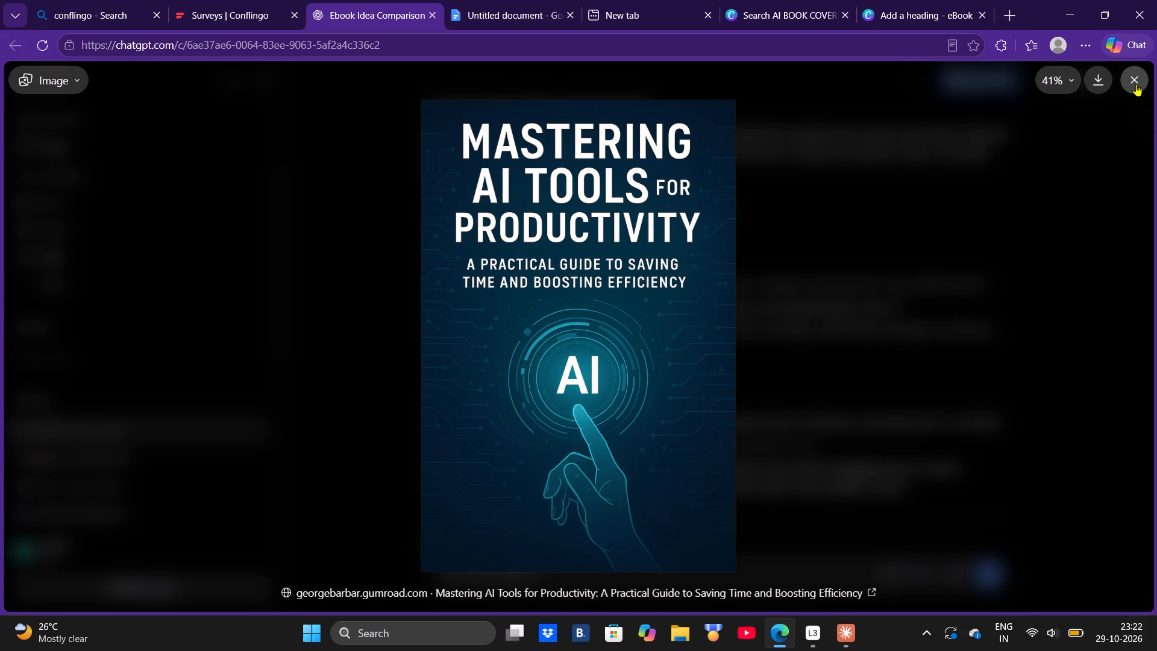
Switch to the Canva eBook design containing the AI Made Practical cover.
left_click(897, 14)
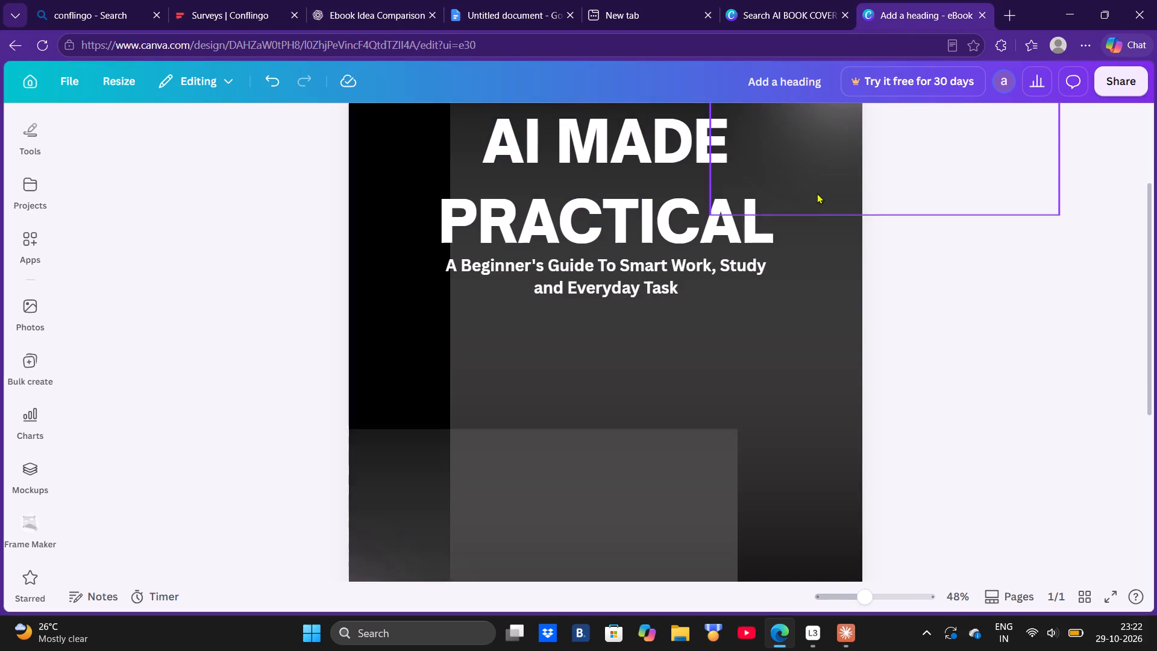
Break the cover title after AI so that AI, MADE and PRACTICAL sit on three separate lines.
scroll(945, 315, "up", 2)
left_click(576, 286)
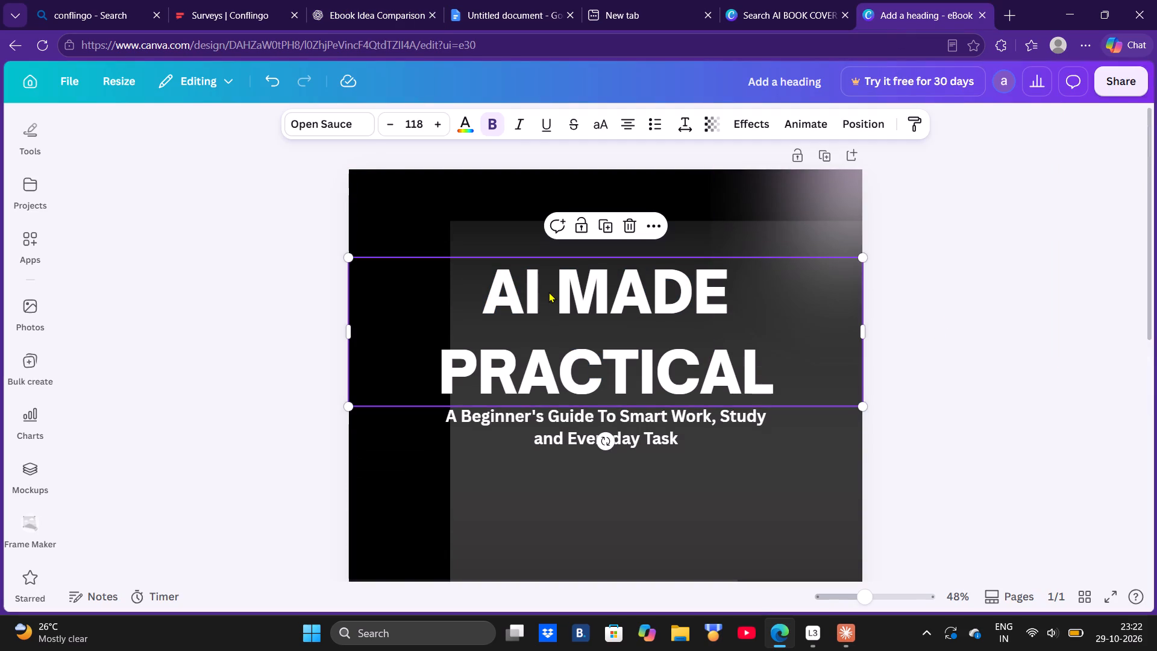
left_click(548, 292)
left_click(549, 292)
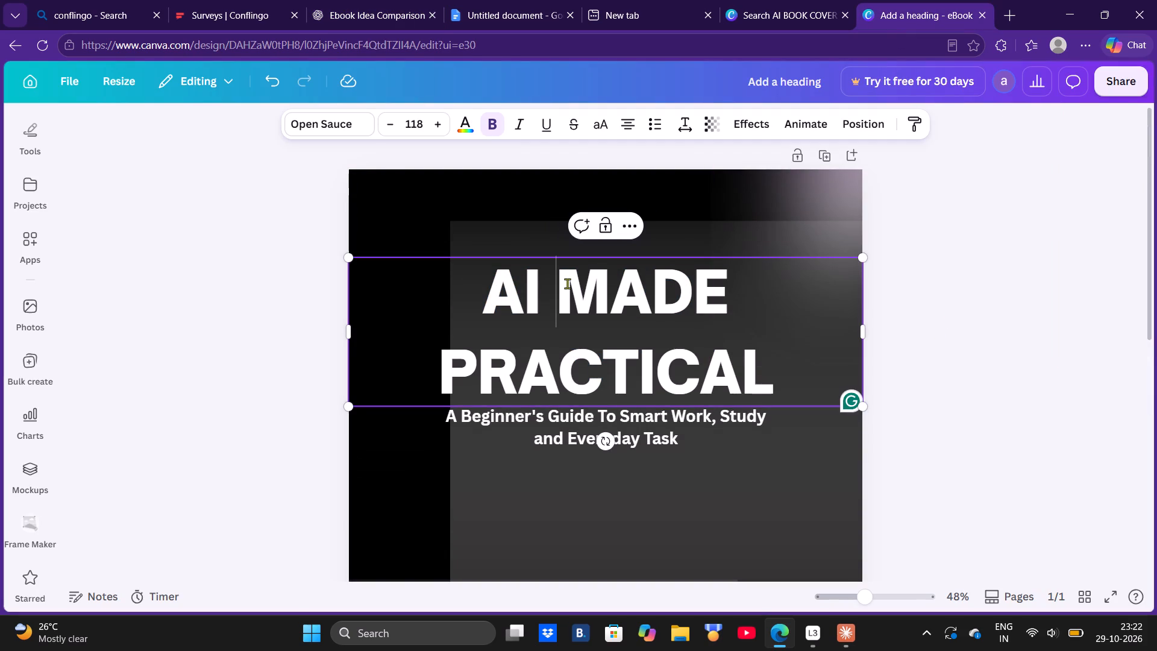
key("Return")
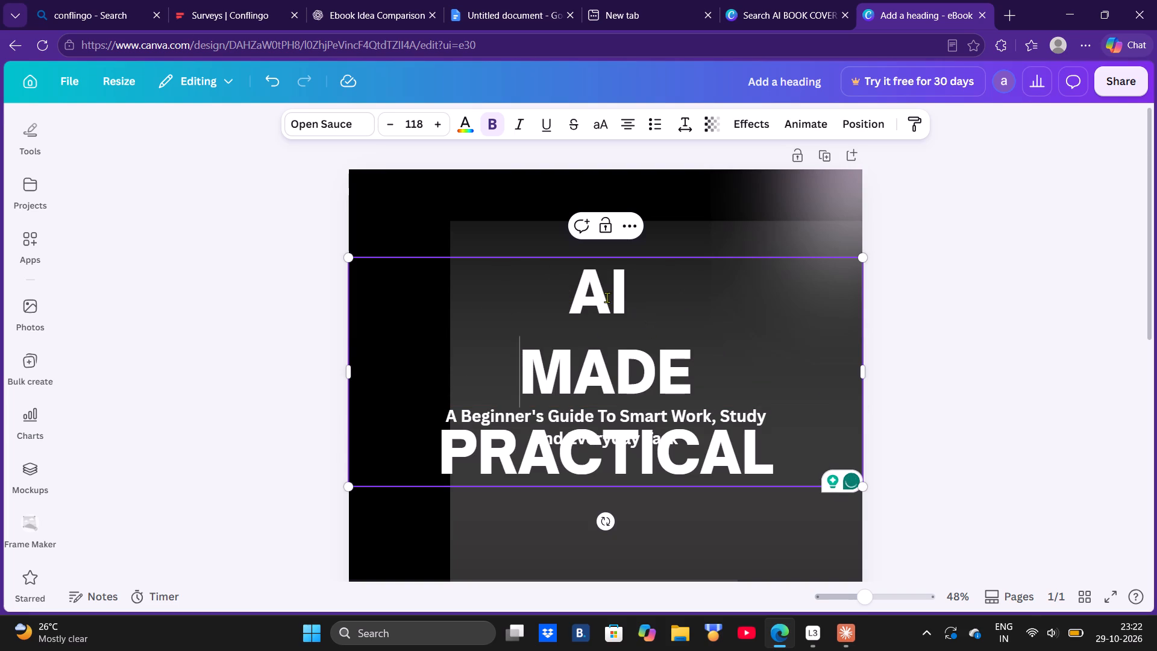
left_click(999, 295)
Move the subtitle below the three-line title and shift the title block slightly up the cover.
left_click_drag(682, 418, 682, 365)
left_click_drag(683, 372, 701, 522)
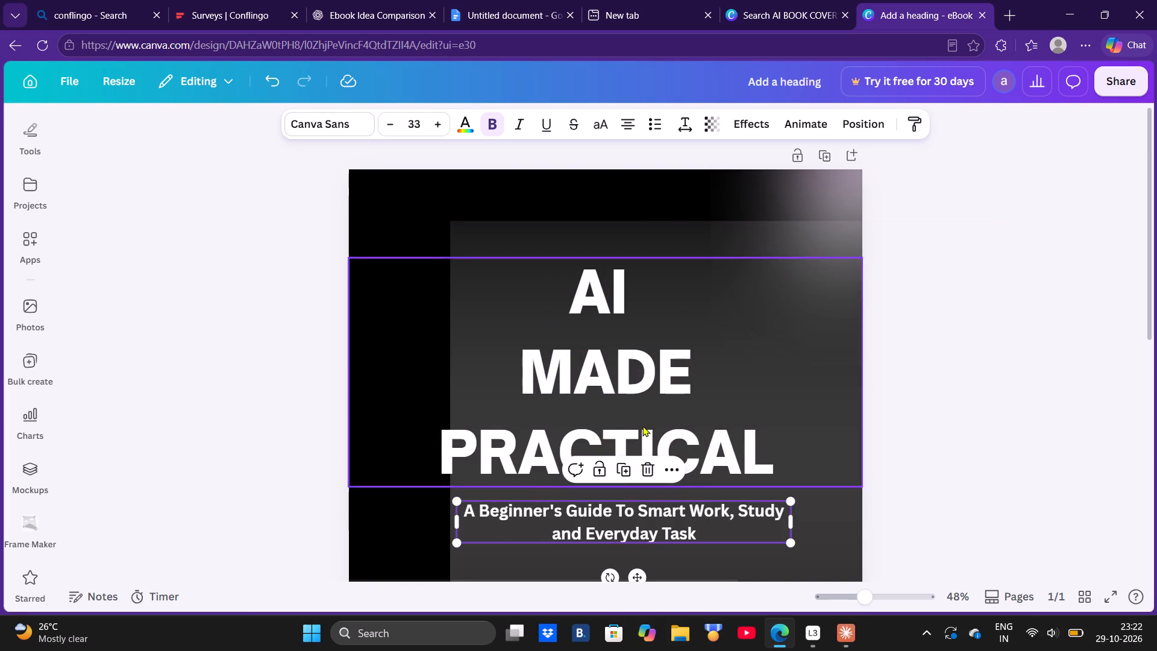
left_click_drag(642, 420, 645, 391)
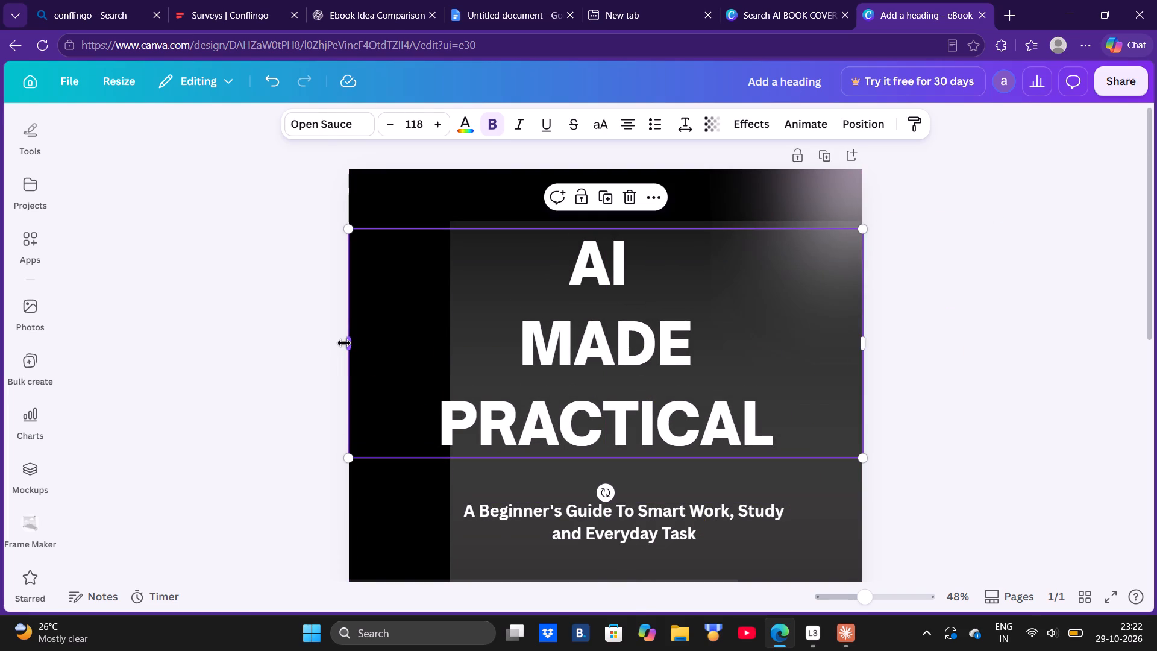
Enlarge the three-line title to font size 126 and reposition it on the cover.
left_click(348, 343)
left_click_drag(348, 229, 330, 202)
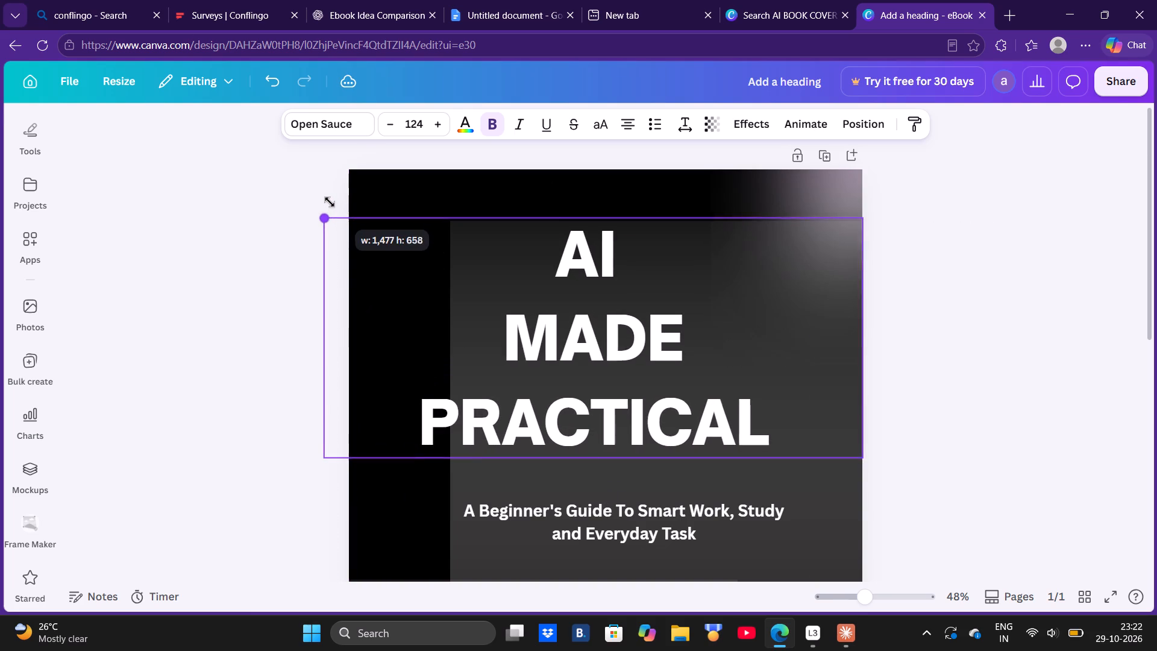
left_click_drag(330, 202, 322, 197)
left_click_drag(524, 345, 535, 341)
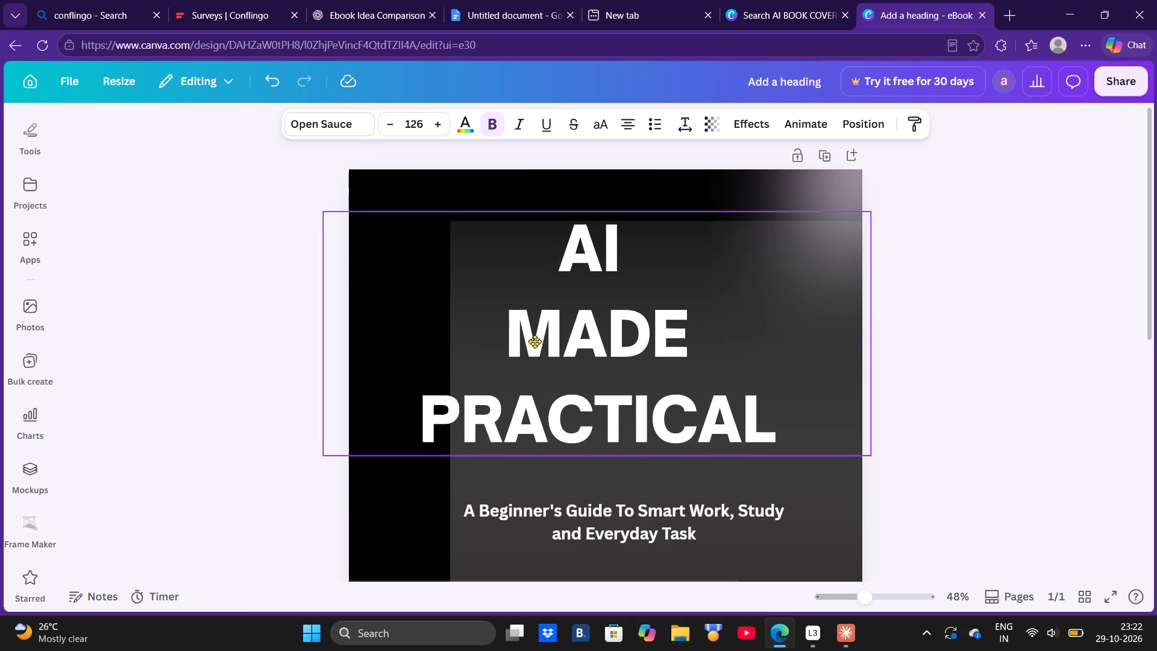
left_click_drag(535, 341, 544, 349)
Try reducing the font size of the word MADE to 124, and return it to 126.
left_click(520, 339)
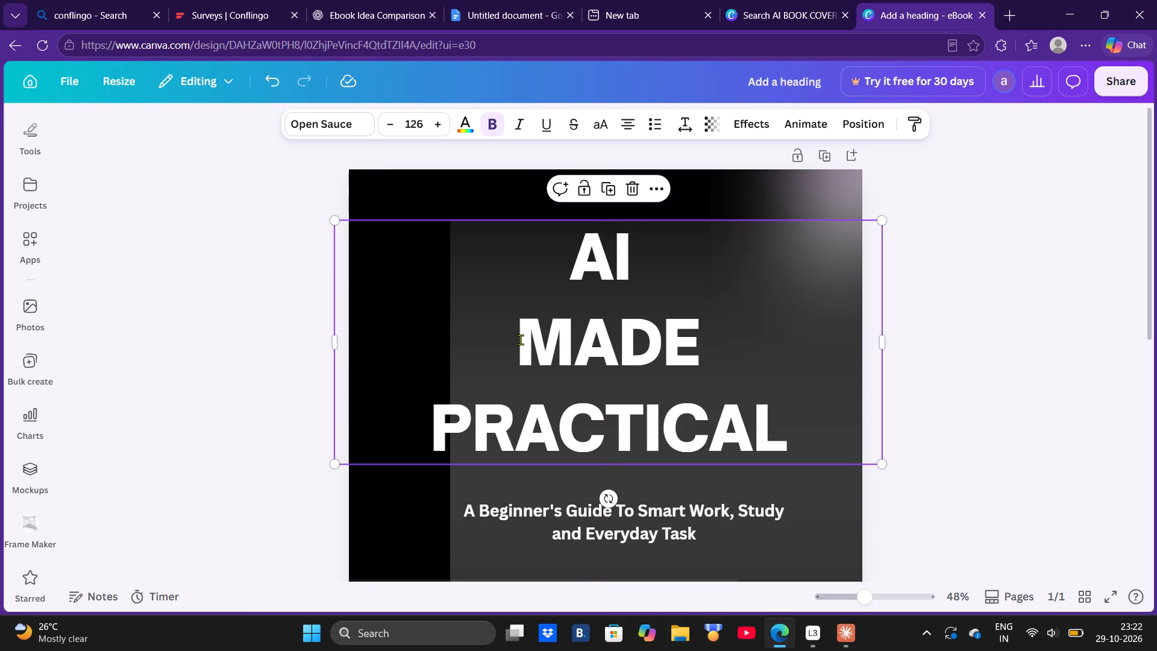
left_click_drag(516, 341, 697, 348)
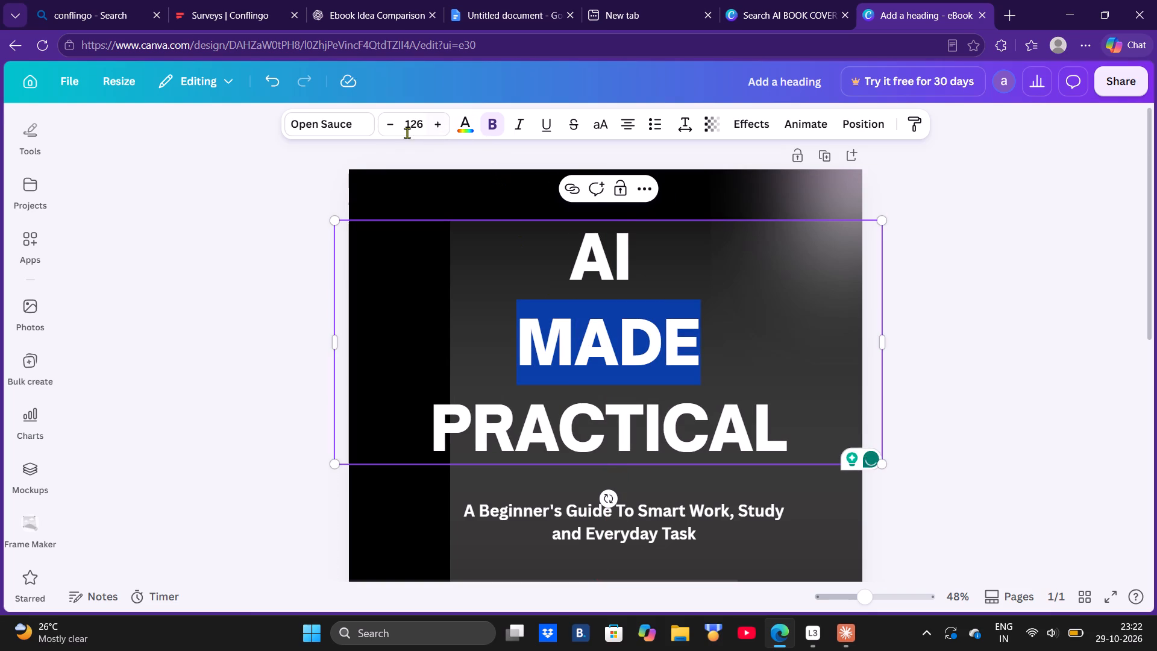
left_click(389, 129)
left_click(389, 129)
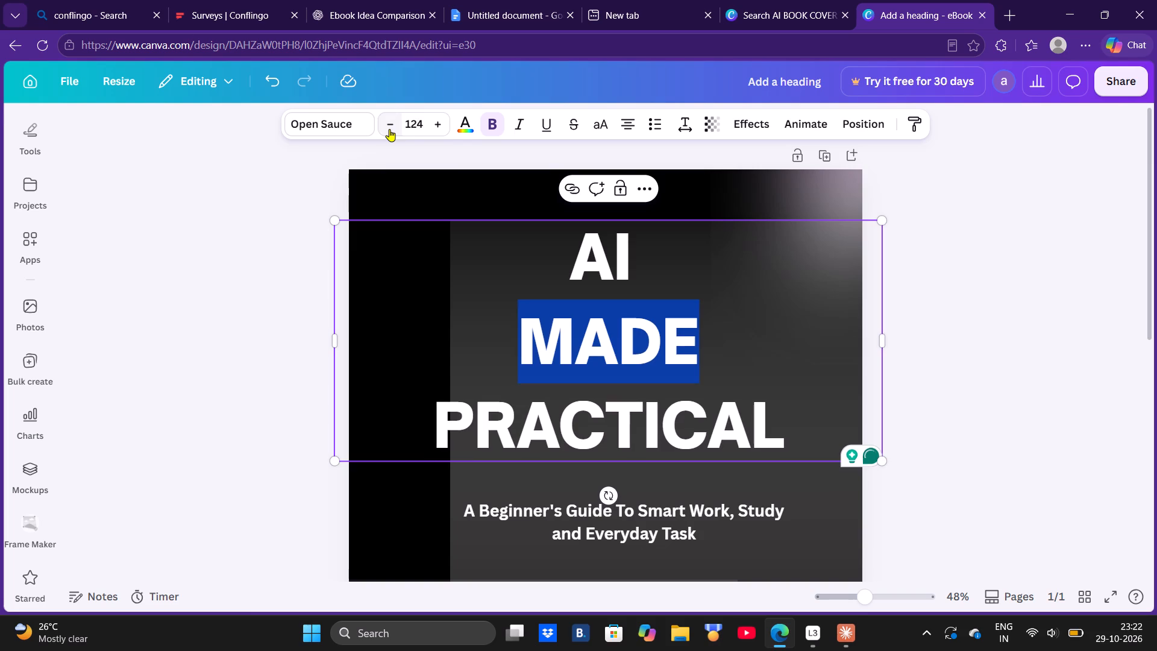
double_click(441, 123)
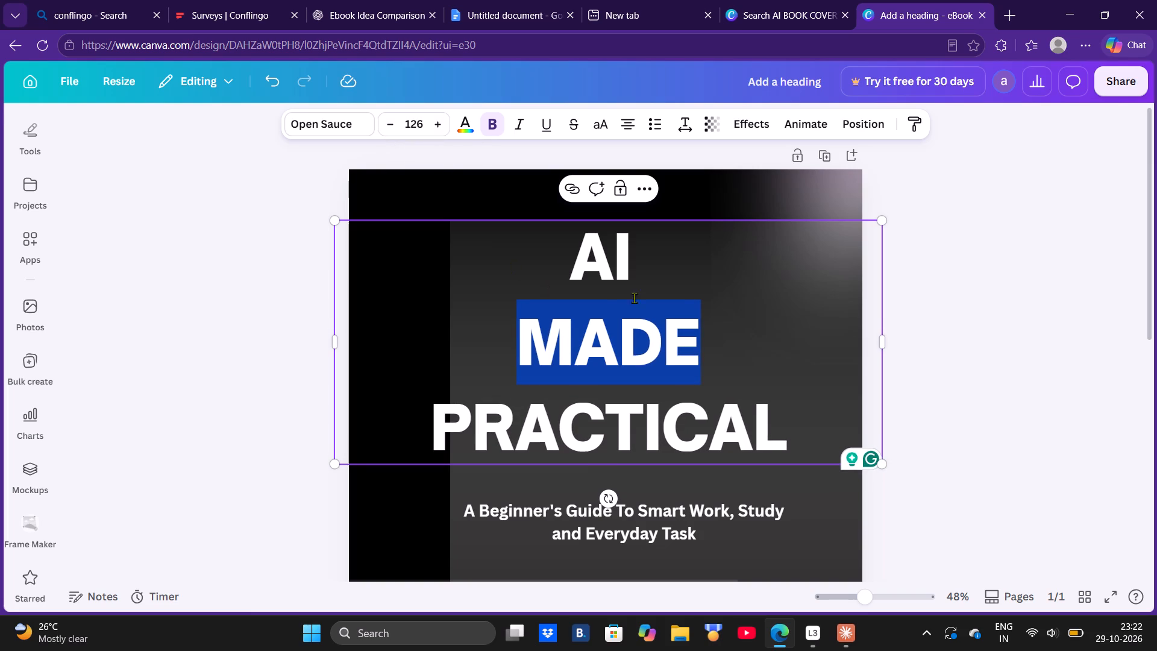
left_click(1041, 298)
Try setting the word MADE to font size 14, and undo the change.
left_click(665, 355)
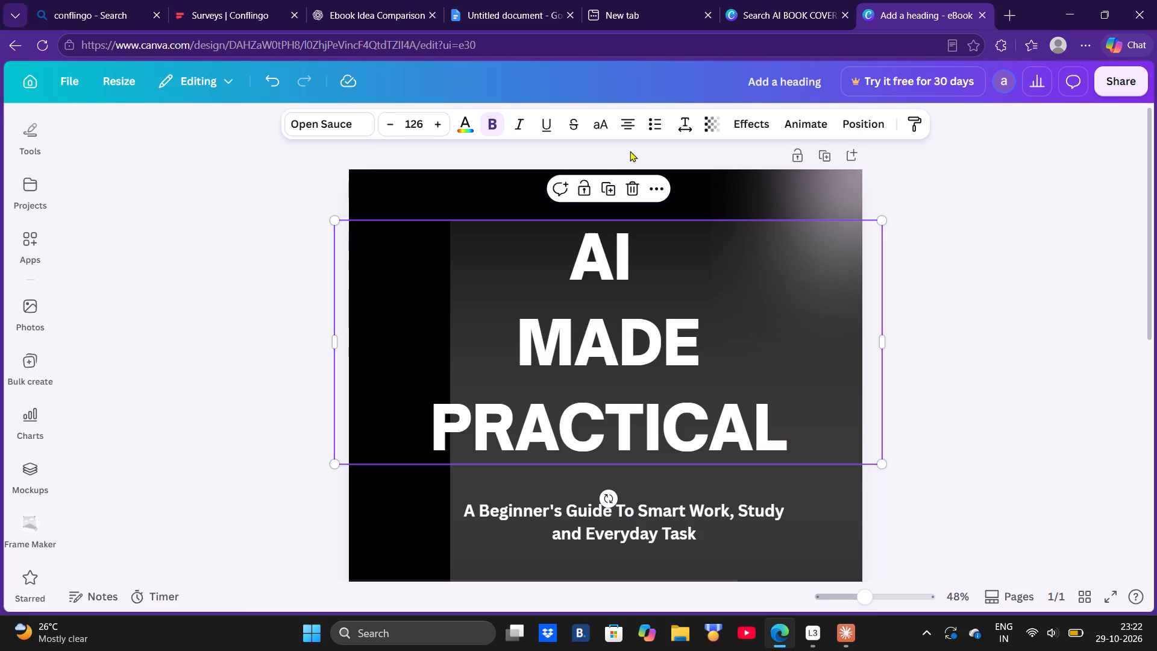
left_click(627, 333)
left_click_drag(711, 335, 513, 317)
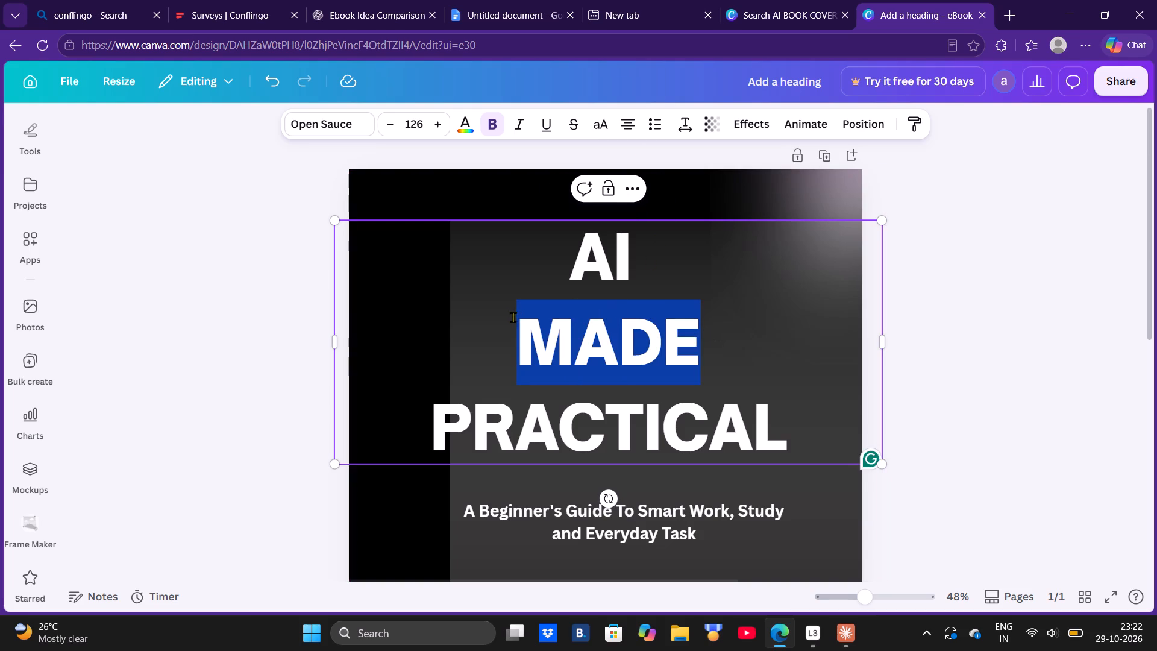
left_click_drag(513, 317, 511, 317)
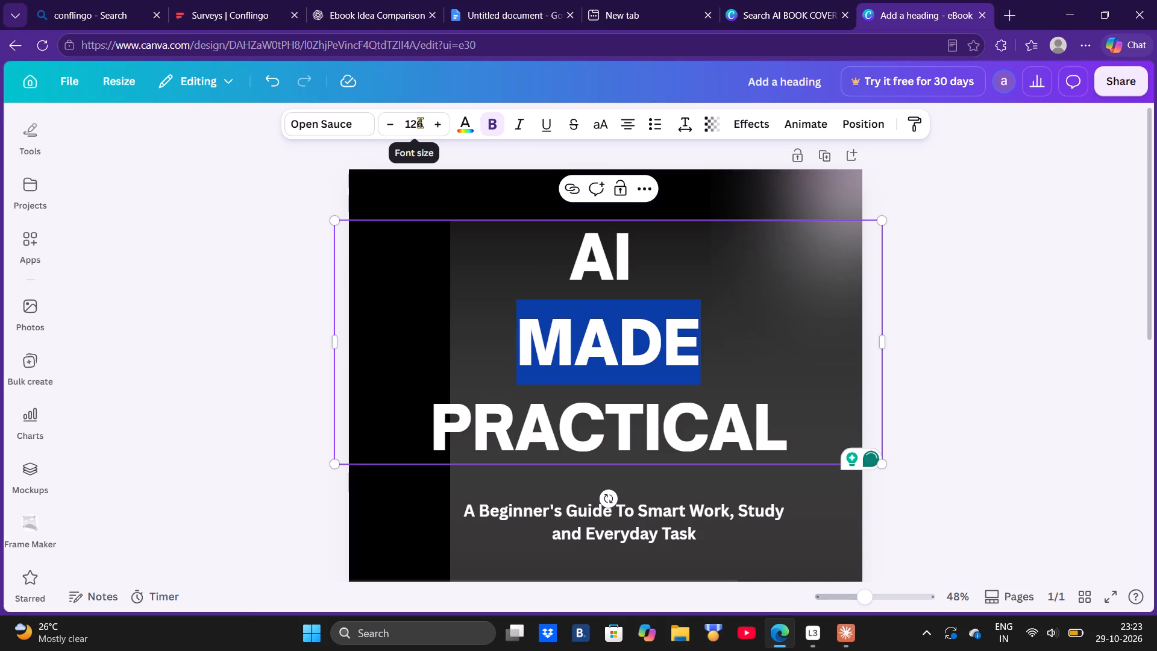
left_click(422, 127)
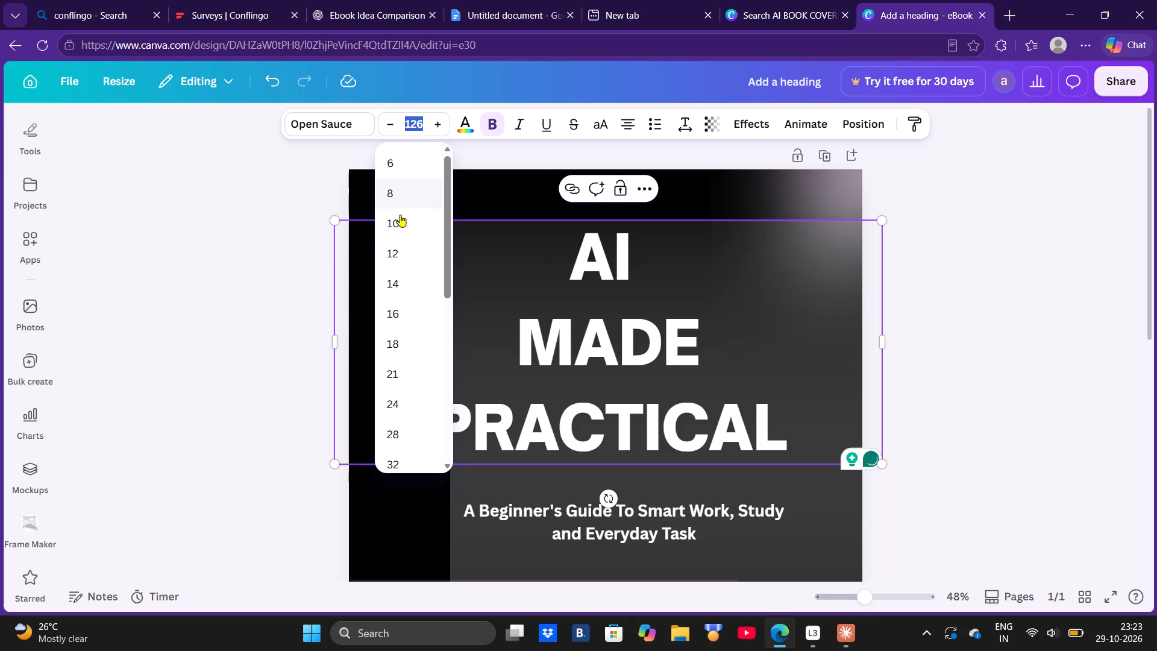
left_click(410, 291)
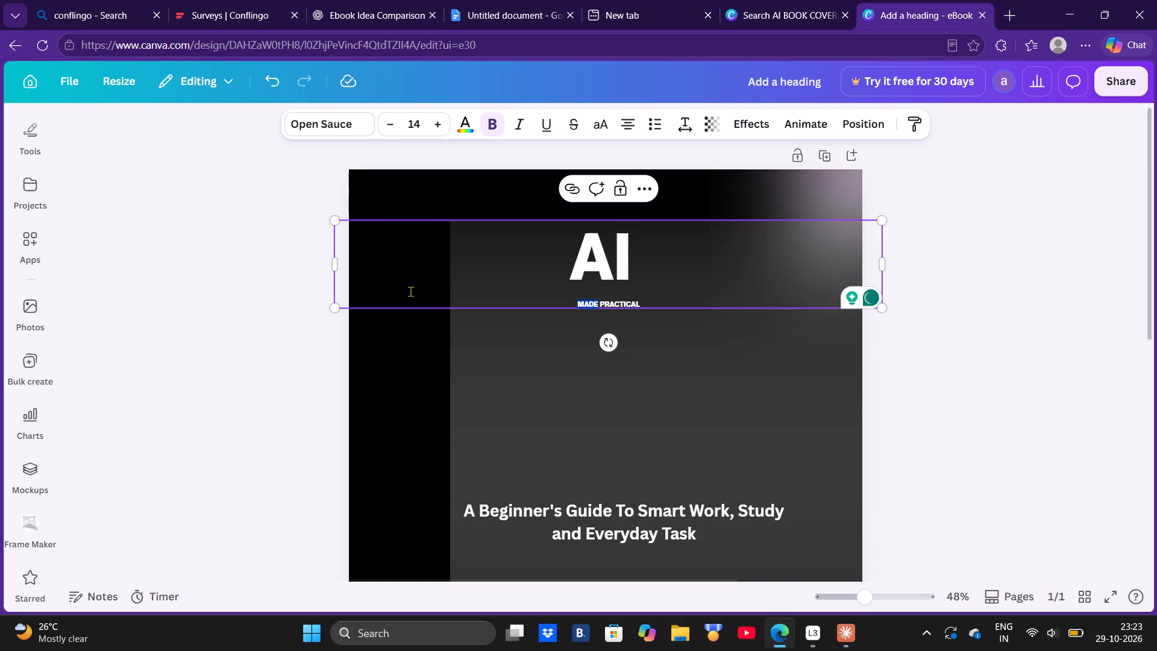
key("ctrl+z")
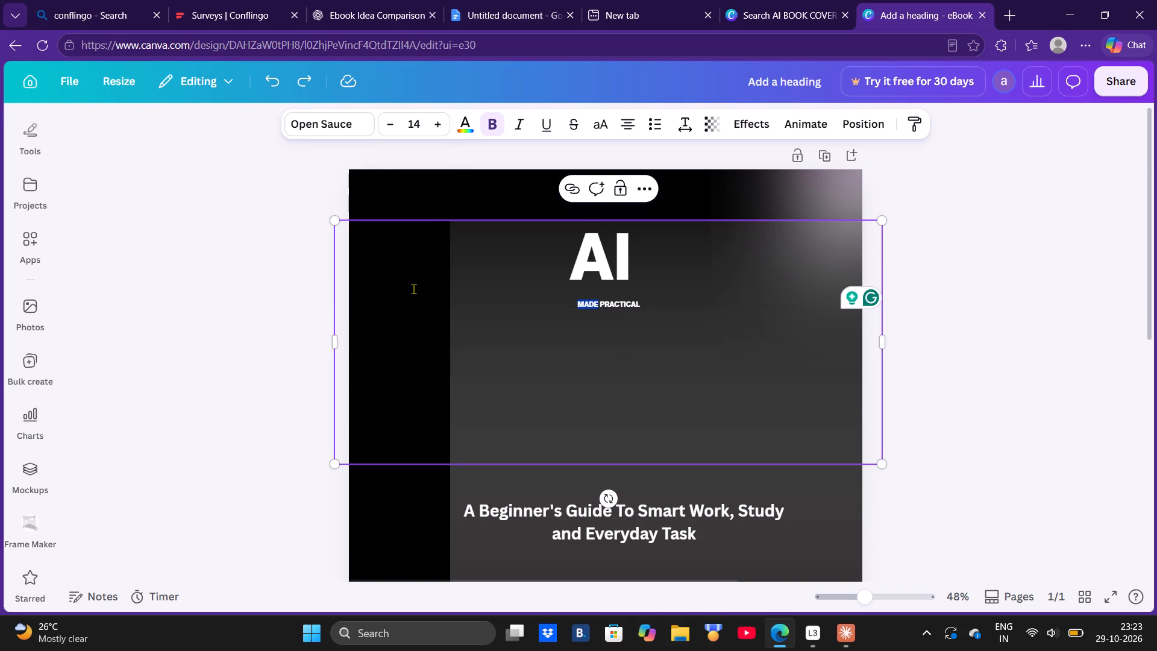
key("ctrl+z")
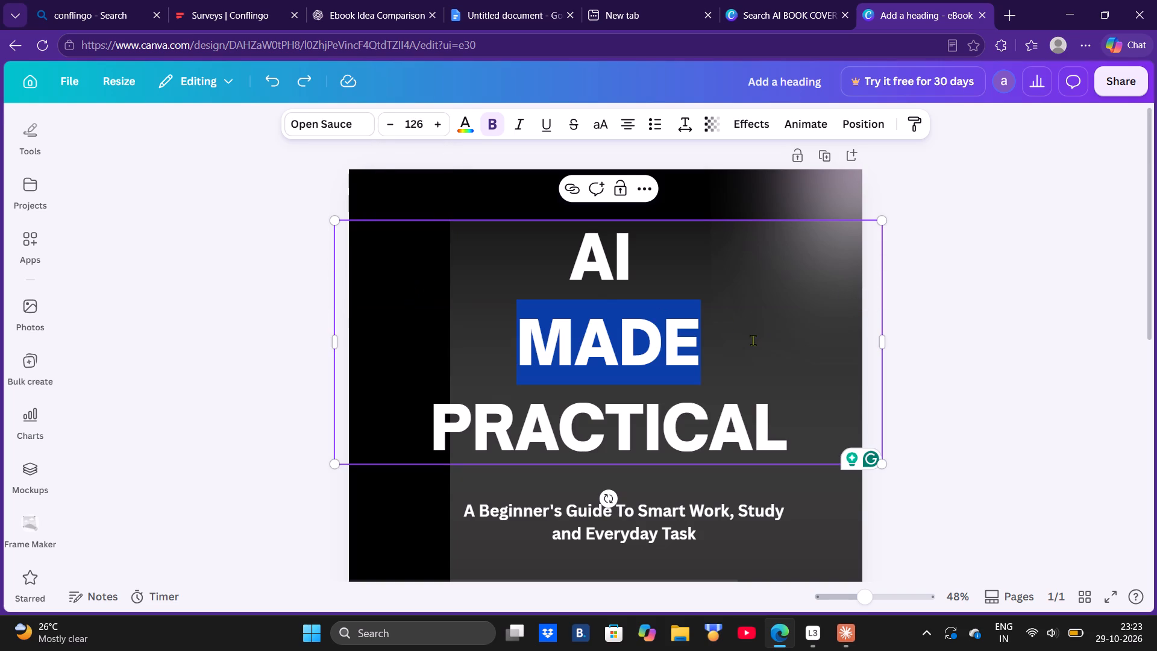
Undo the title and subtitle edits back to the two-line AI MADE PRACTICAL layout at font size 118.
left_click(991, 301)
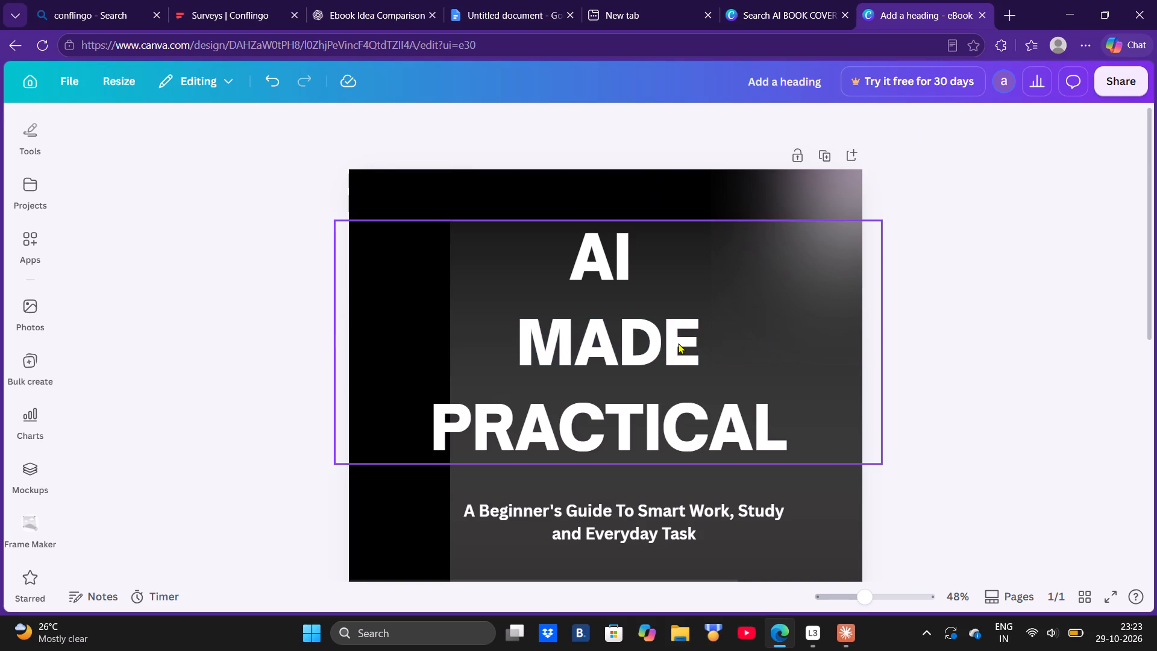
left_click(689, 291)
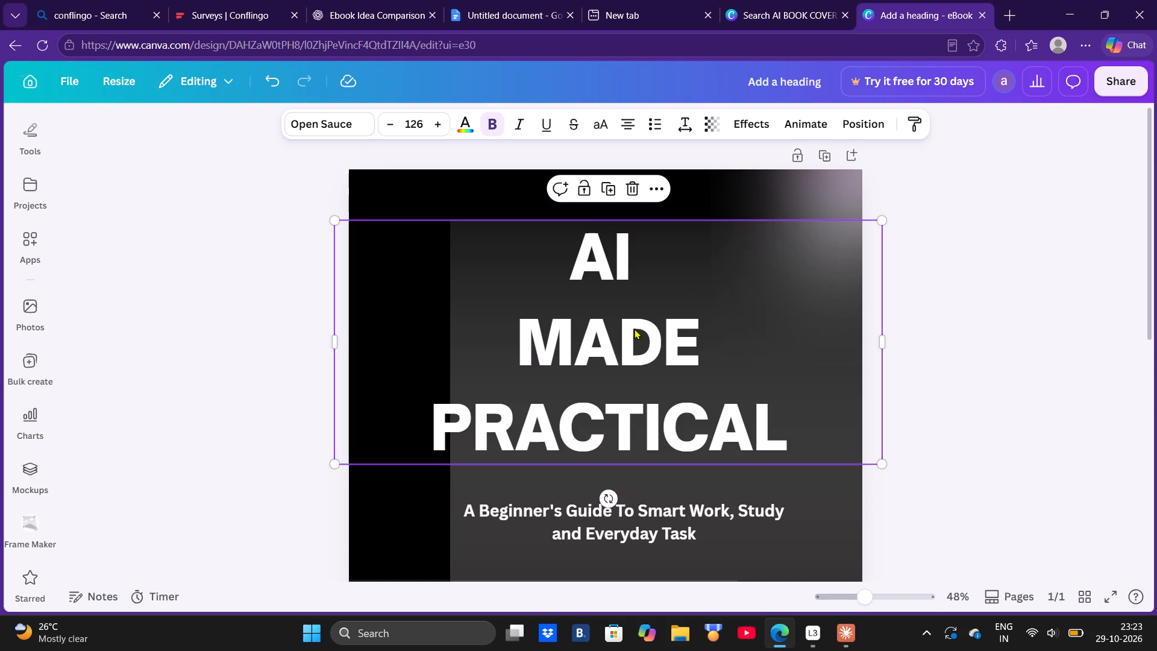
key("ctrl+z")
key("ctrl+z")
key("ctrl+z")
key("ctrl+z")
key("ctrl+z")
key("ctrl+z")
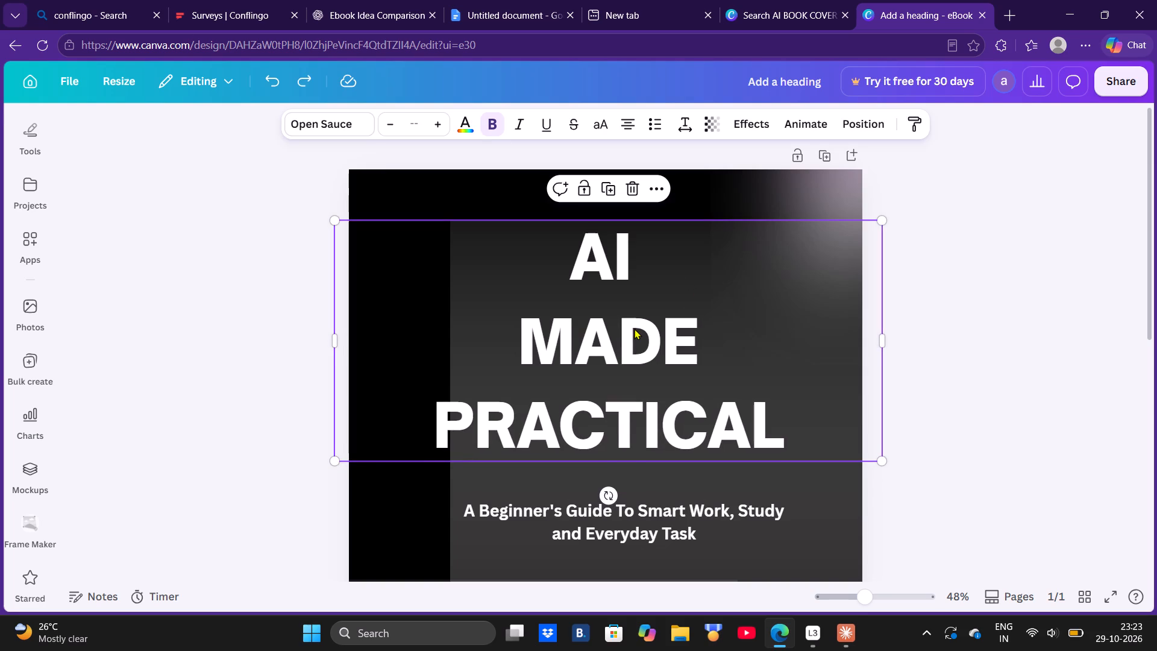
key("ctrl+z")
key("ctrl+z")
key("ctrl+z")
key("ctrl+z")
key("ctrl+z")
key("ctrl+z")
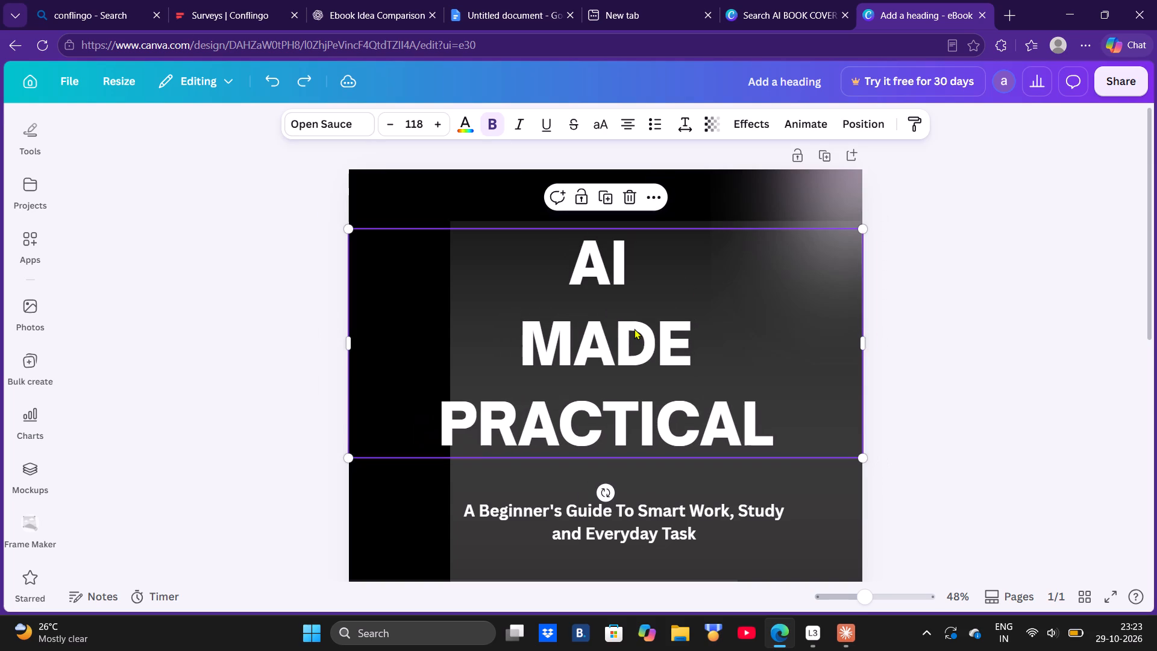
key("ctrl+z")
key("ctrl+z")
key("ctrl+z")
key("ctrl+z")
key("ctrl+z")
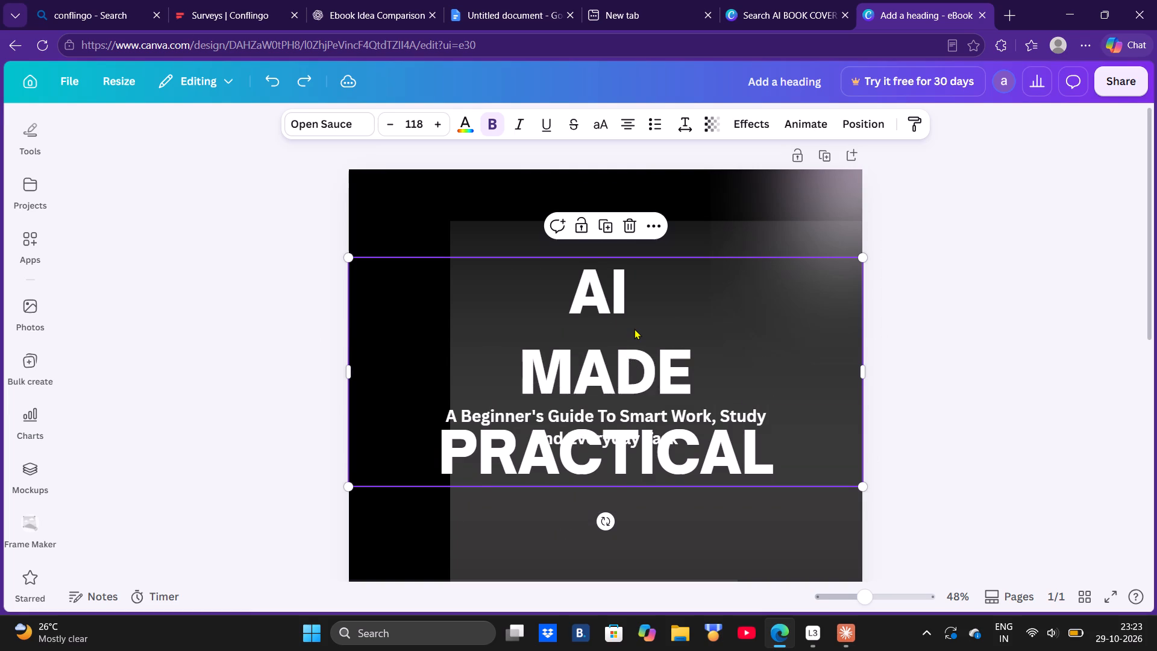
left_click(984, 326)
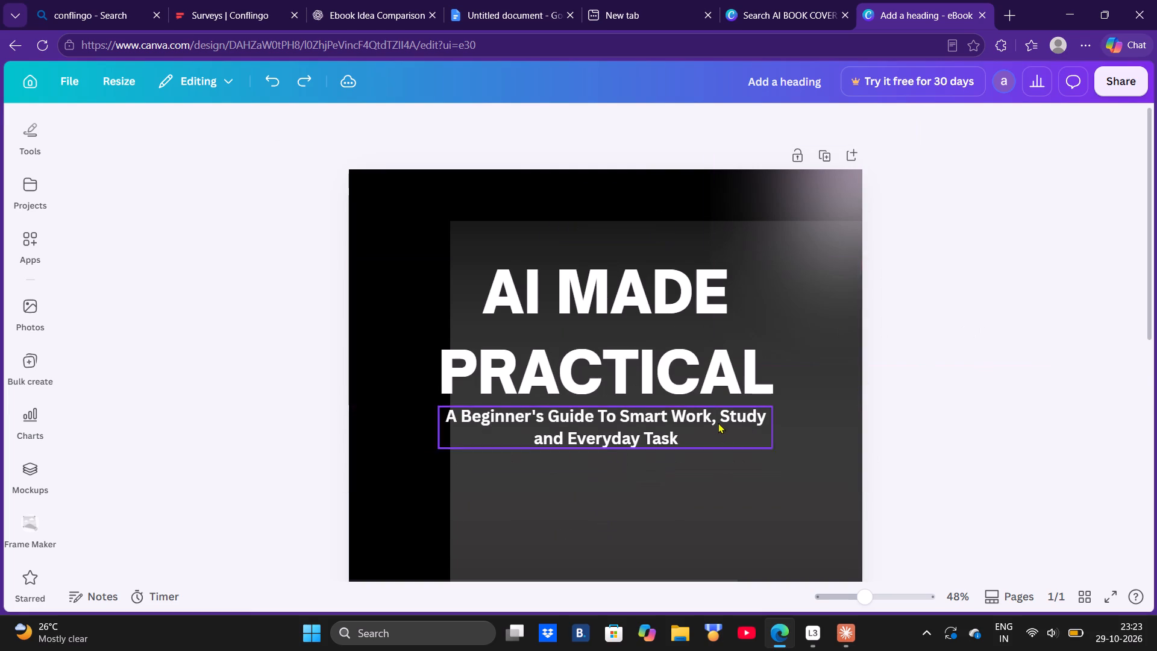
Enlarge the subtitle to about font size 36.8 and centre it horizontally just below the title.
scroll(712, 423, "down", 3)
scroll(725, 242, "up", 3)
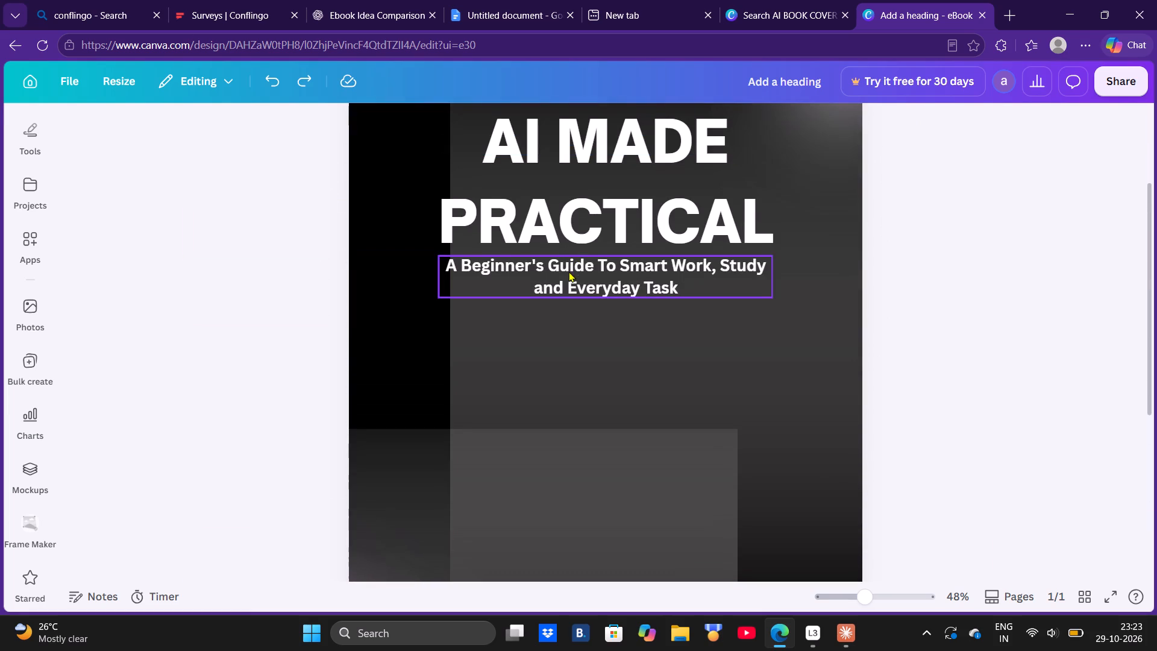
left_click(569, 272)
left_click_drag(772, 299, 783, 313)
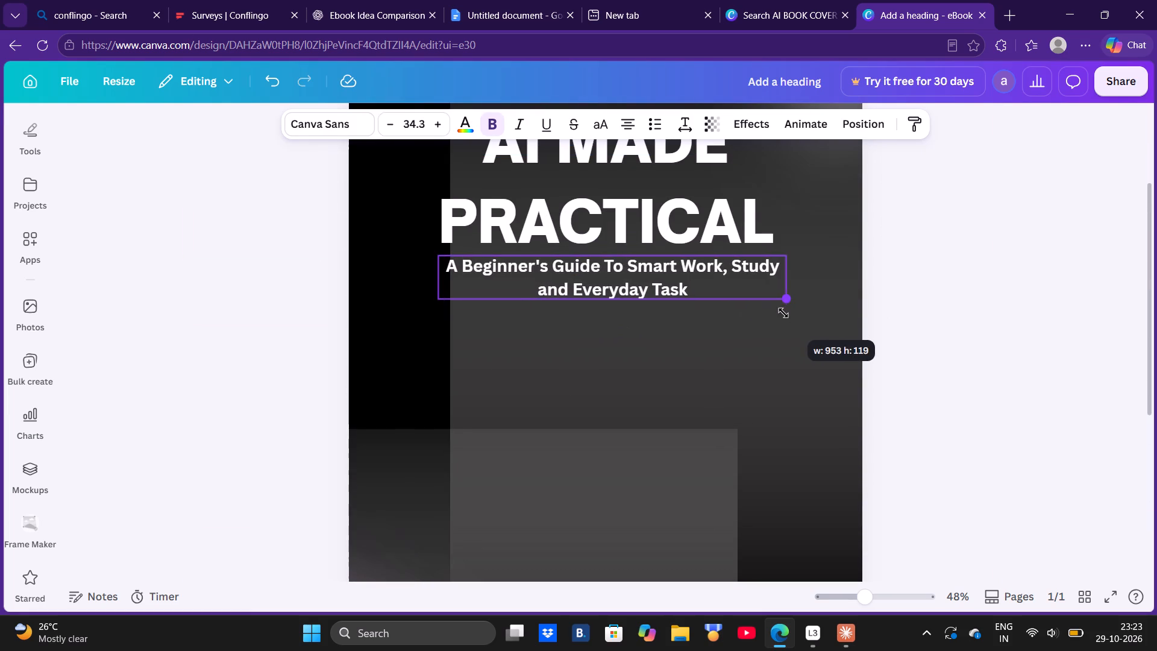
left_click_drag(783, 313, 808, 335)
left_click_drag(712, 264, 695, 270)
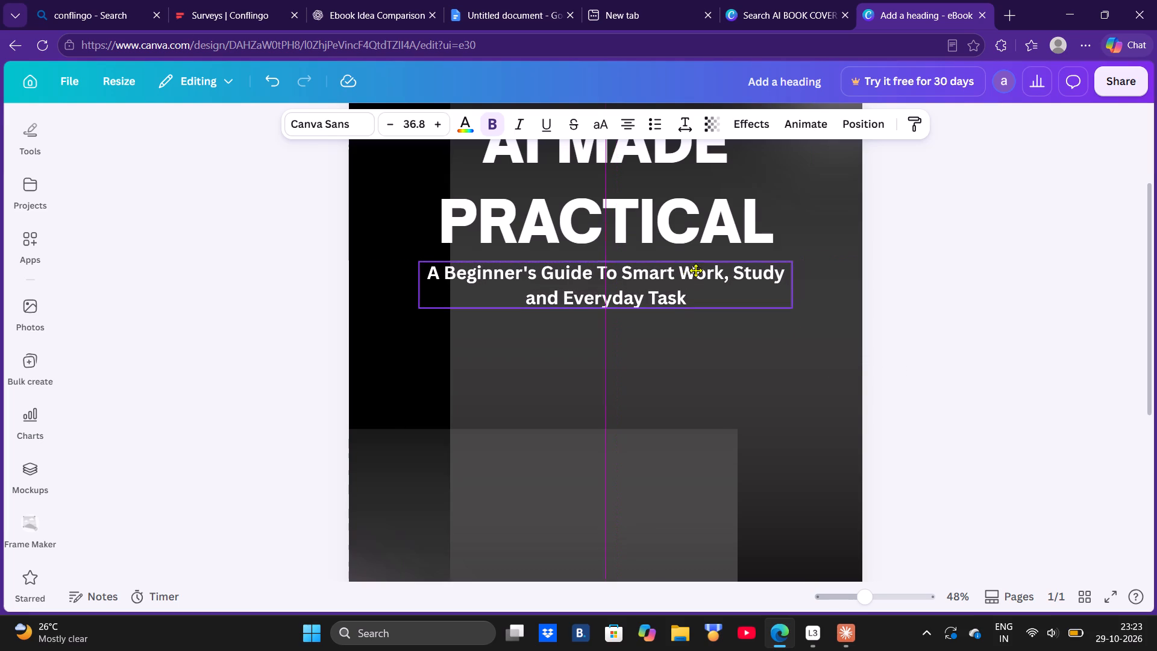
left_click_drag(695, 270, 694, 270)
Enlarge the AI MADE PRACTICAL title to about font size 136 and centre it horizontally just above the subtitle.
scroll(699, 272, "up", 3)
left_click(692, 275)
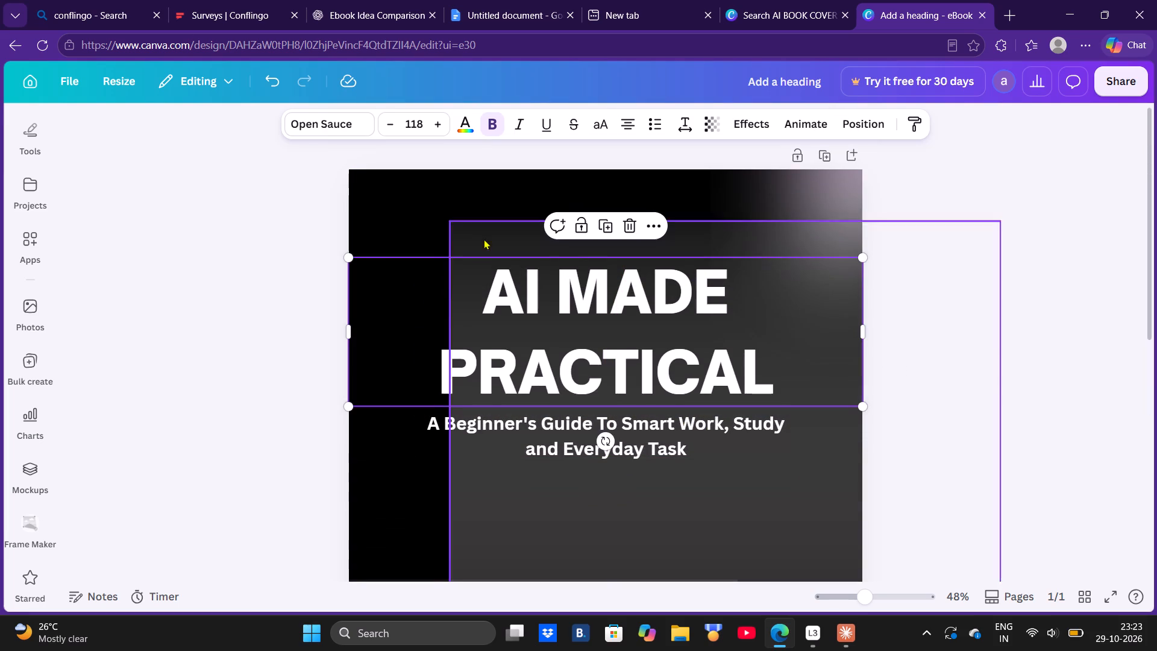
left_click_drag(347, 260, 319, 239)
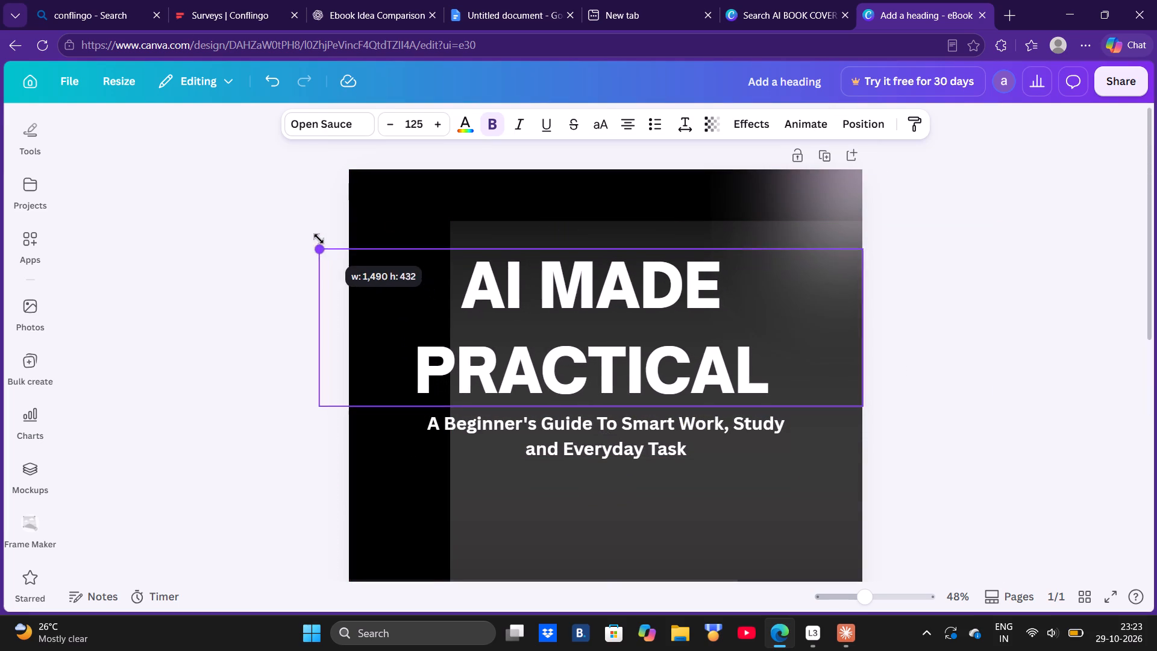
left_click_drag(319, 239, 307, 233)
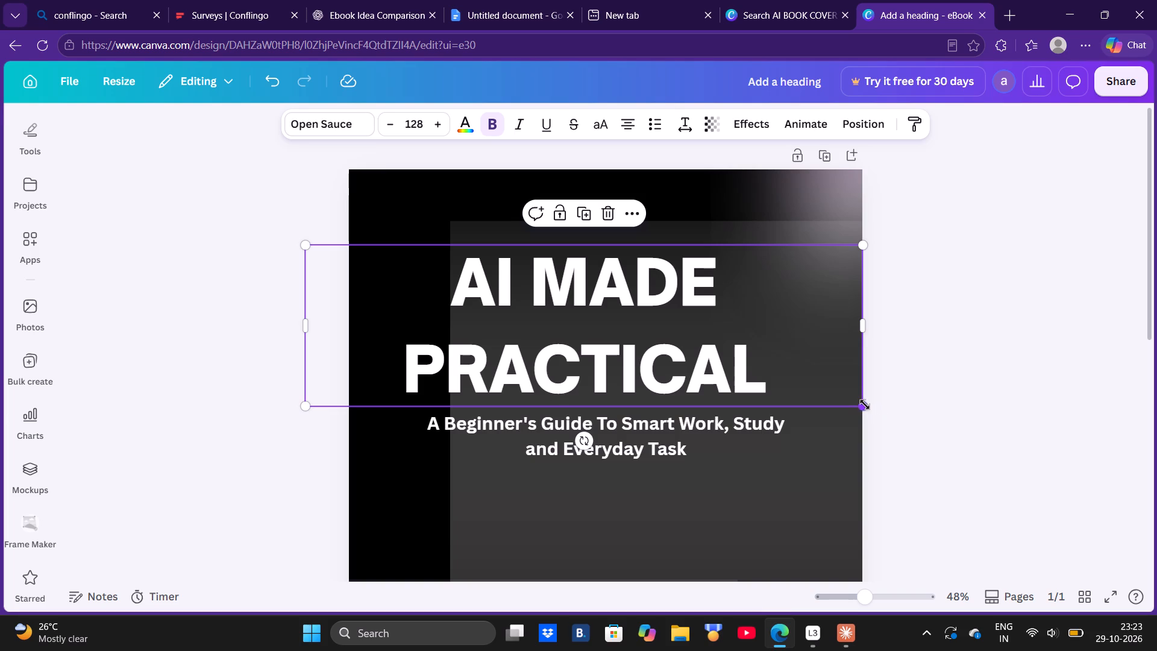
left_click_drag(864, 404, 900, 412)
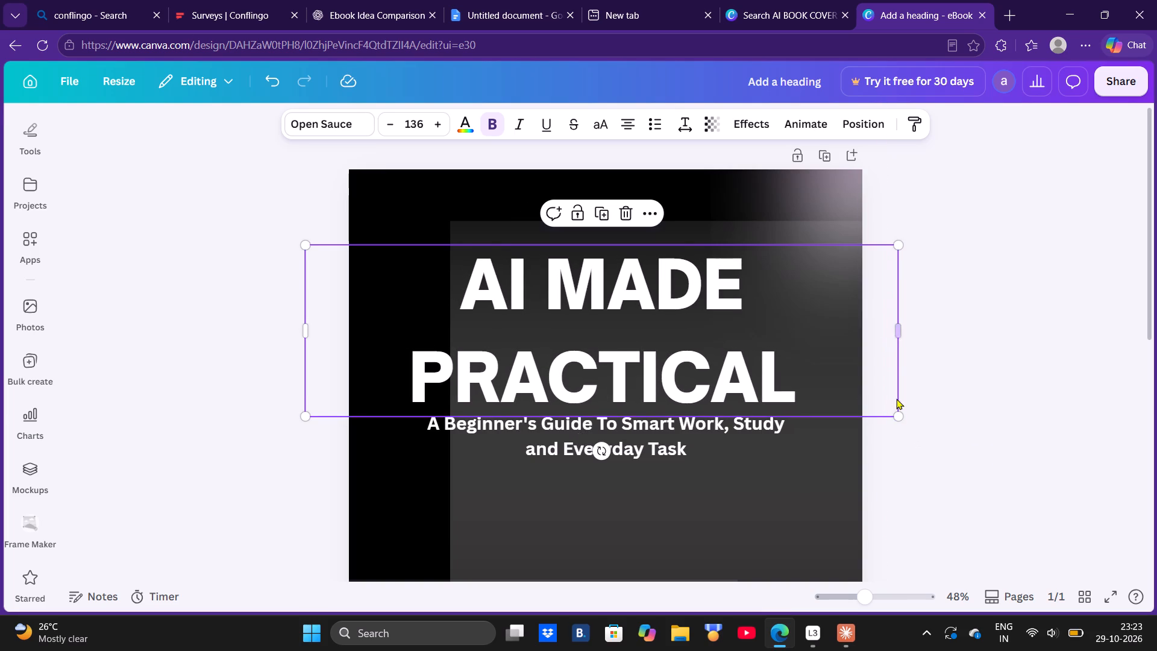
left_click(1076, 329)
left_click_drag(604, 338, 612, 338)
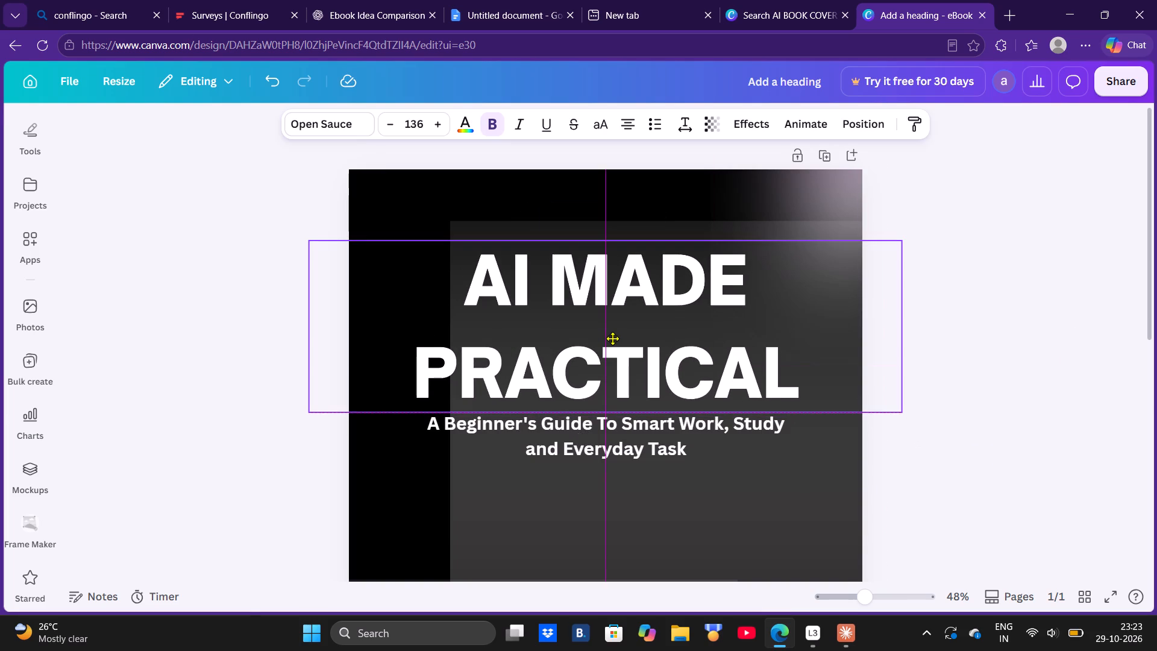
left_click_drag(612, 338, 612, 338)
left_click(932, 289)
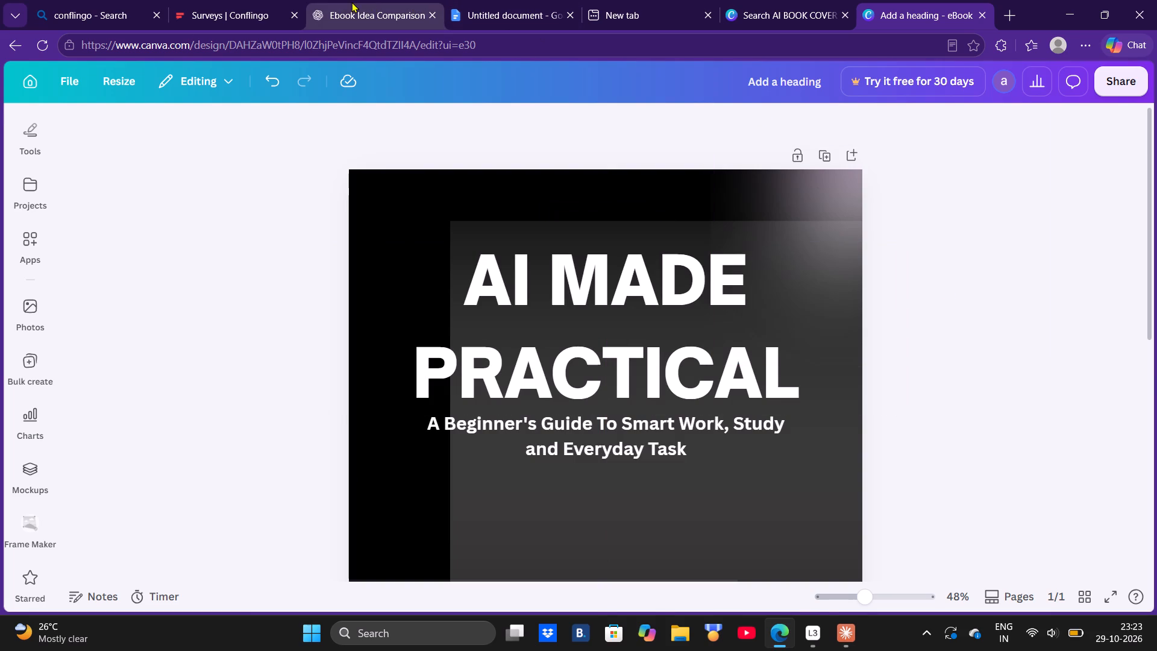
left_click(351, 2)
scroll(620, 193, "down", 4)
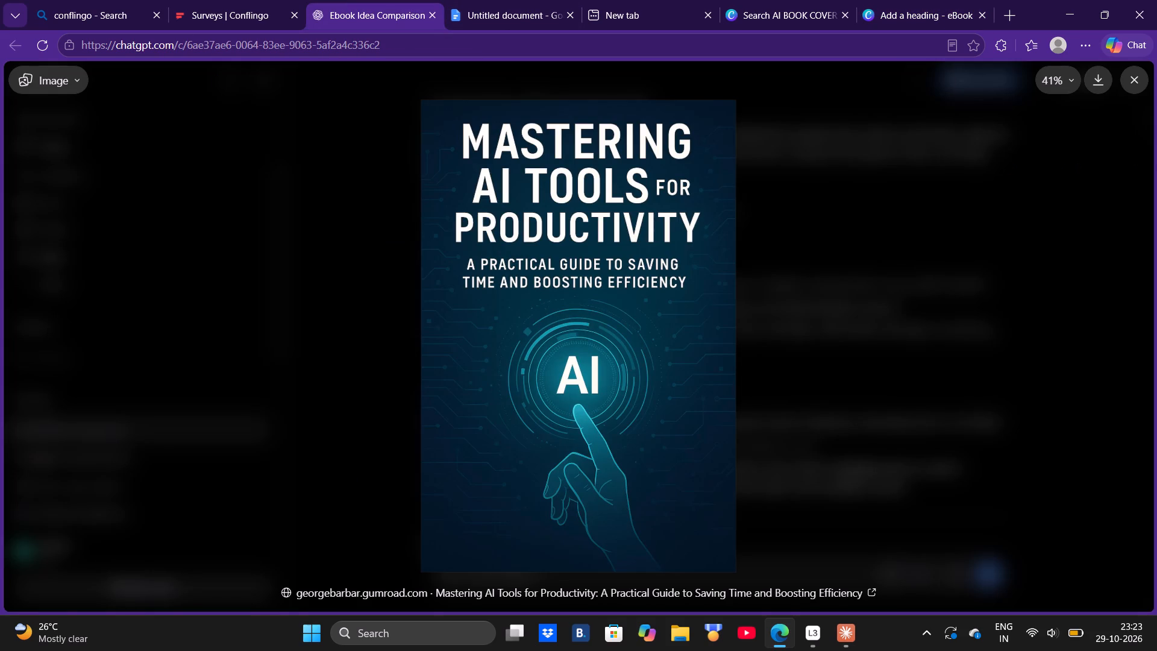
left_click(1133, 84)
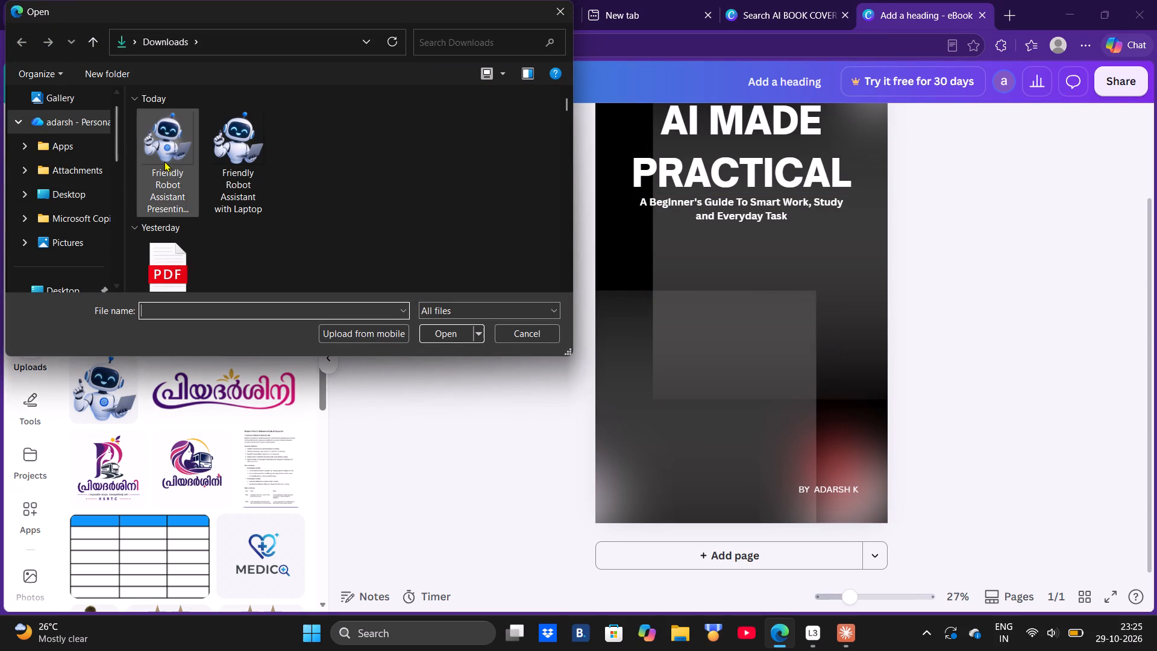
left_click(234, 158)
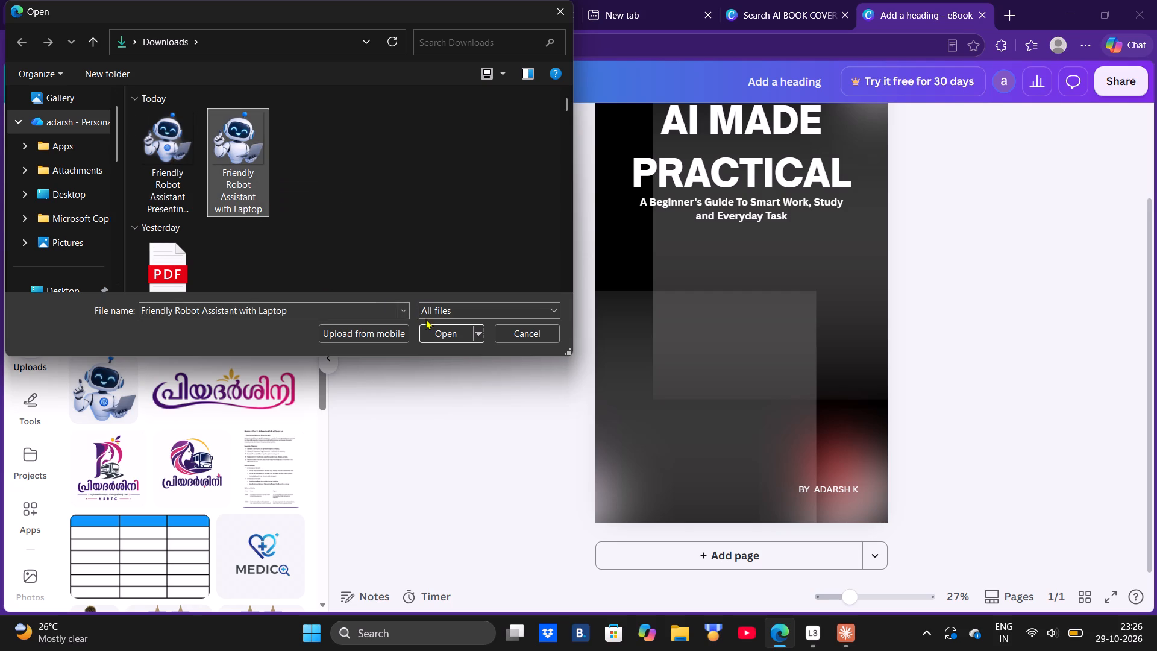
left_click(445, 333)
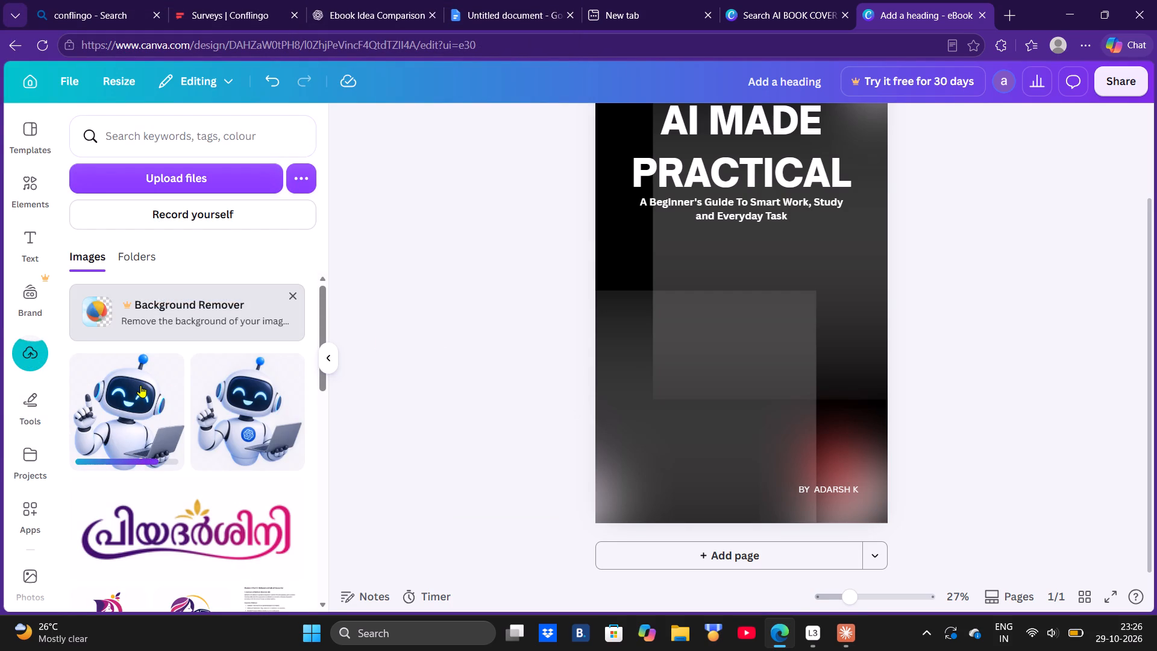
Add the logo-free robot to the cover, shrink it slightly and place it midway between the subtitle and author name.
left_click(123, 395)
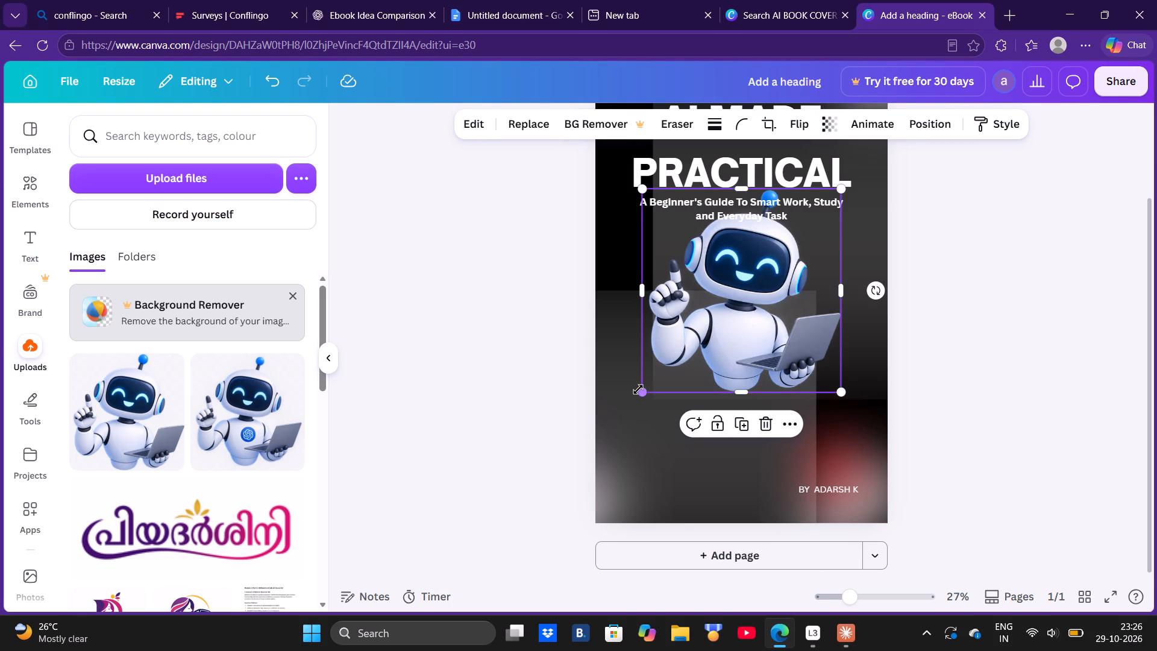
left_click_drag(638, 390, 666, 363)
left_click_drag(721, 306, 695, 359)
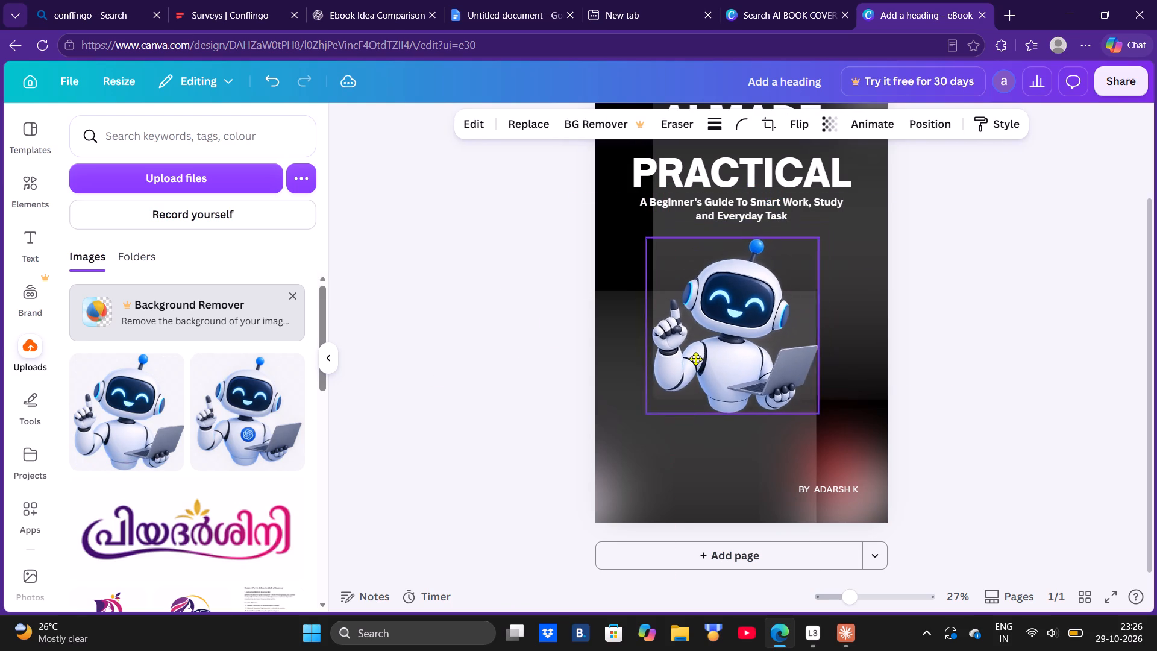
left_click_drag(695, 359, 703, 370)
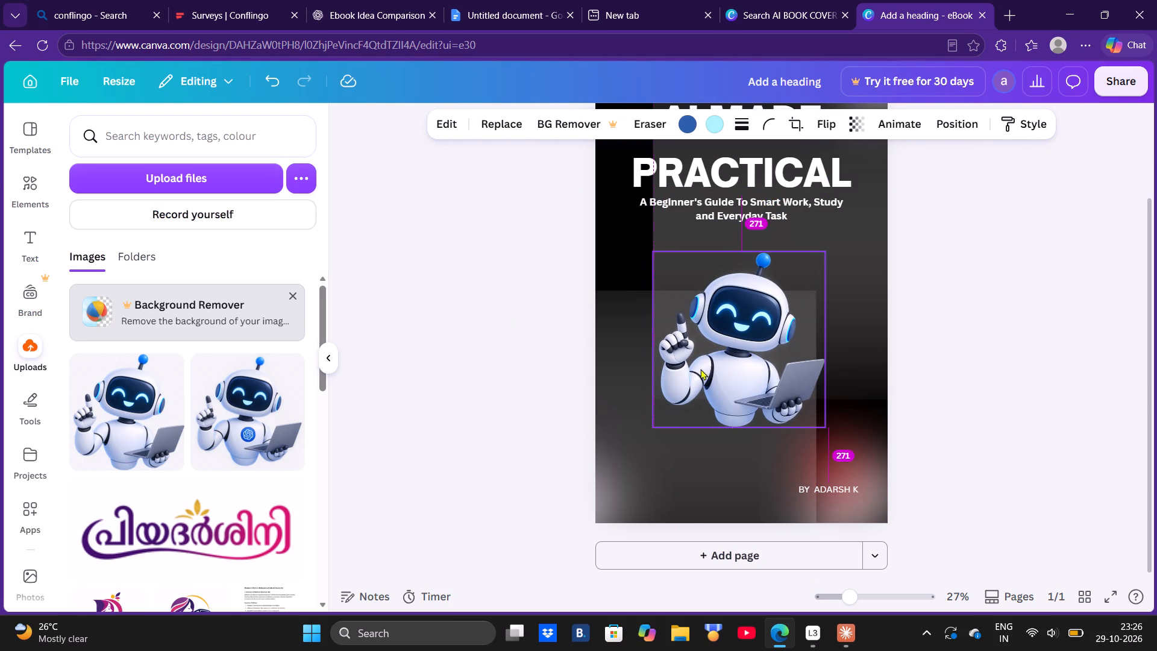
left_click(1025, 297)
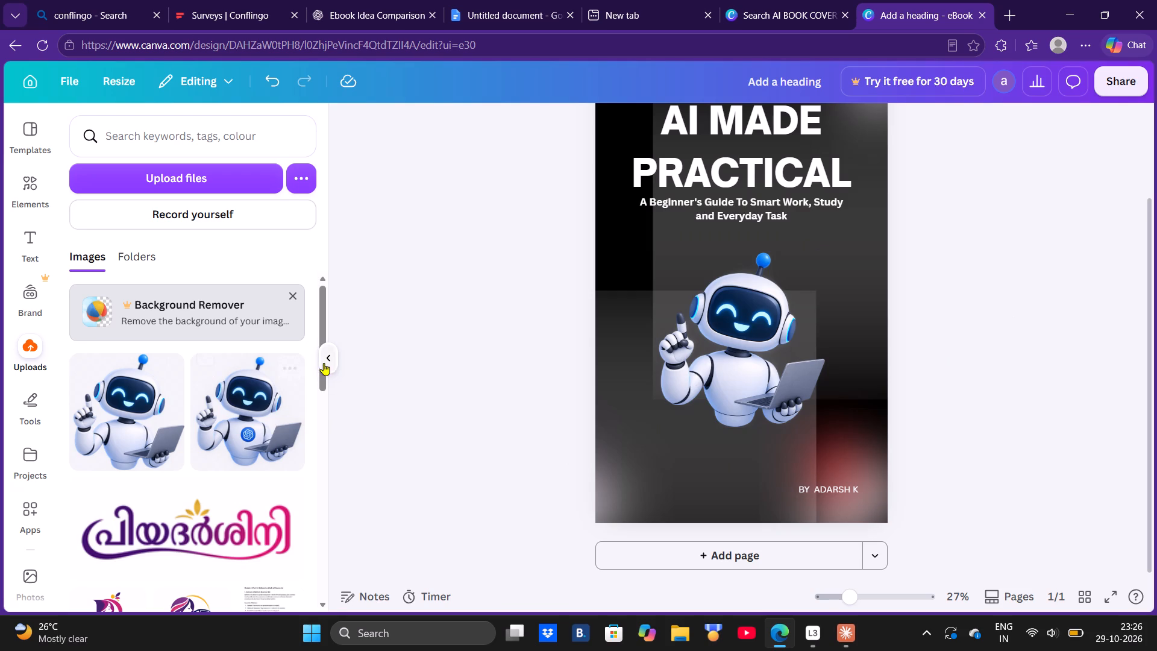
Collapse the uploads area, enlarge the robot slightly and shift it a little lower on the cover.
left_click(324, 363)
scroll(867, 343, "up", 4)
scroll(843, 360, "down", 2)
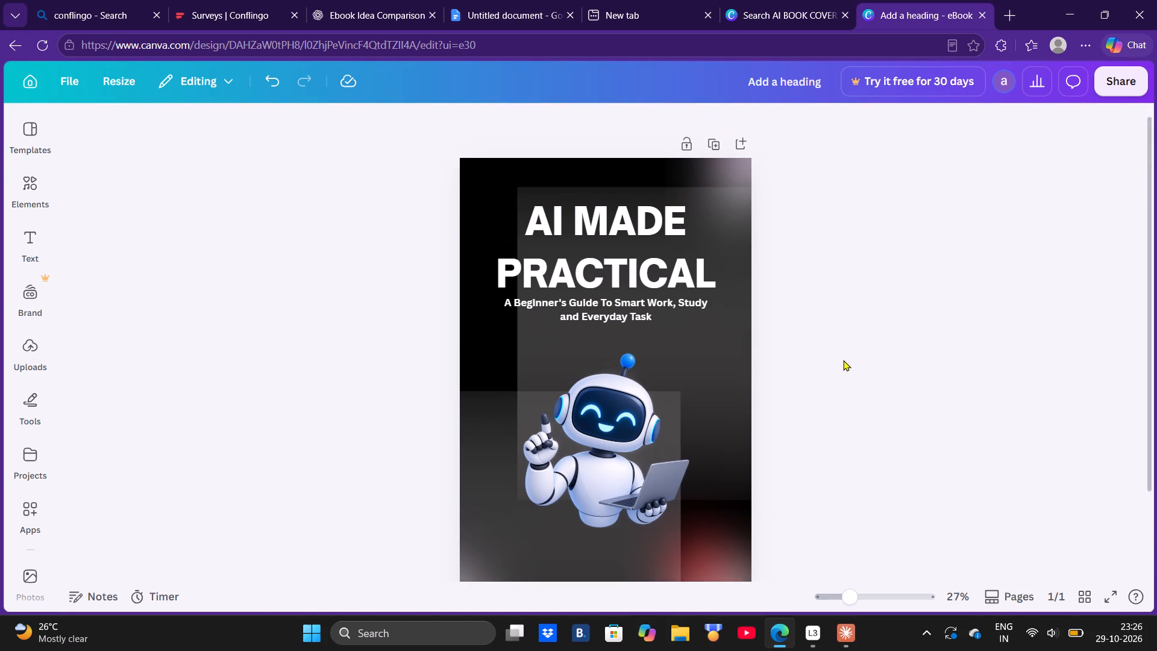
left_click(601, 361)
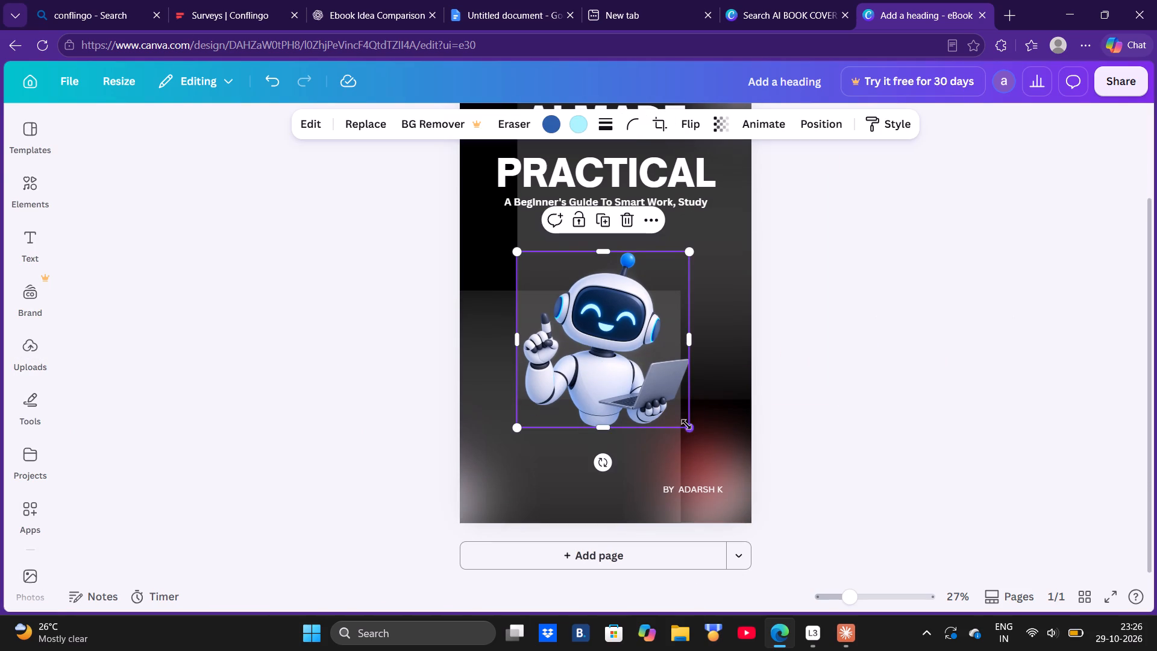
left_click_drag(687, 427, 697, 439)
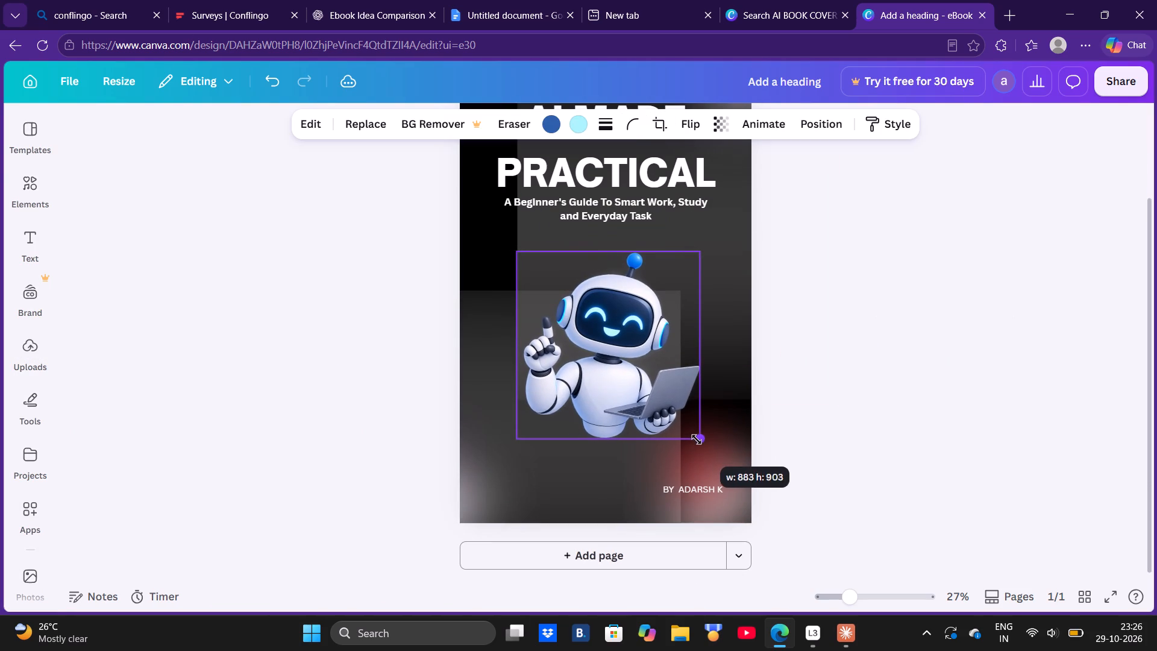
left_click_drag(697, 439, 695, 441)
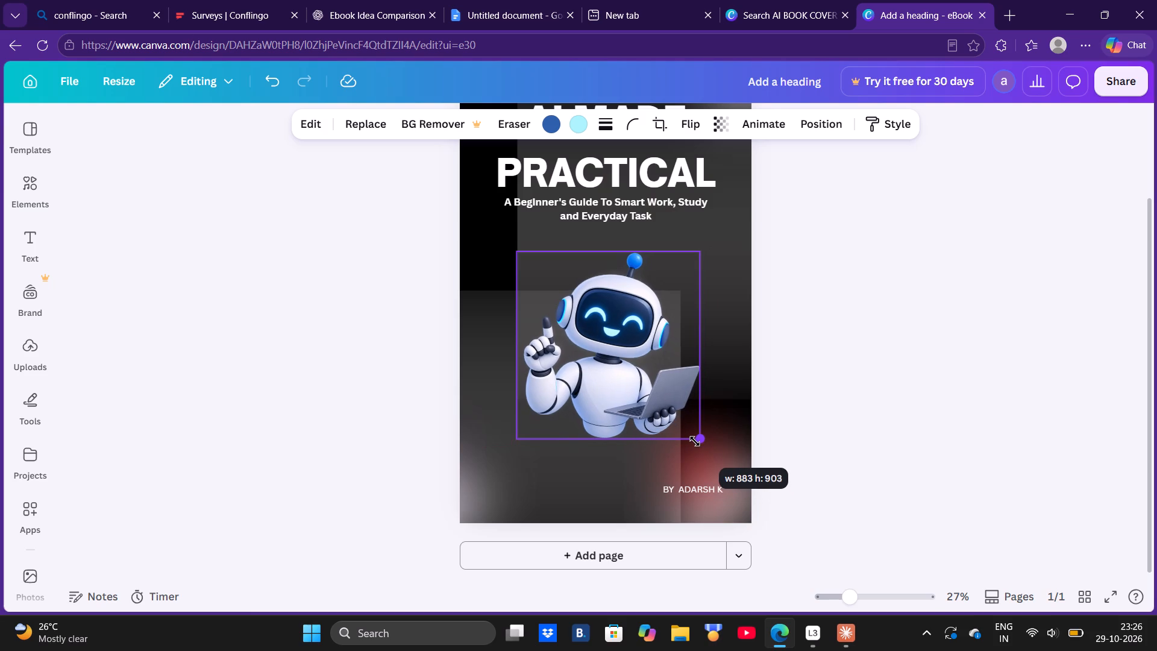
left_click_drag(695, 441, 698, 445)
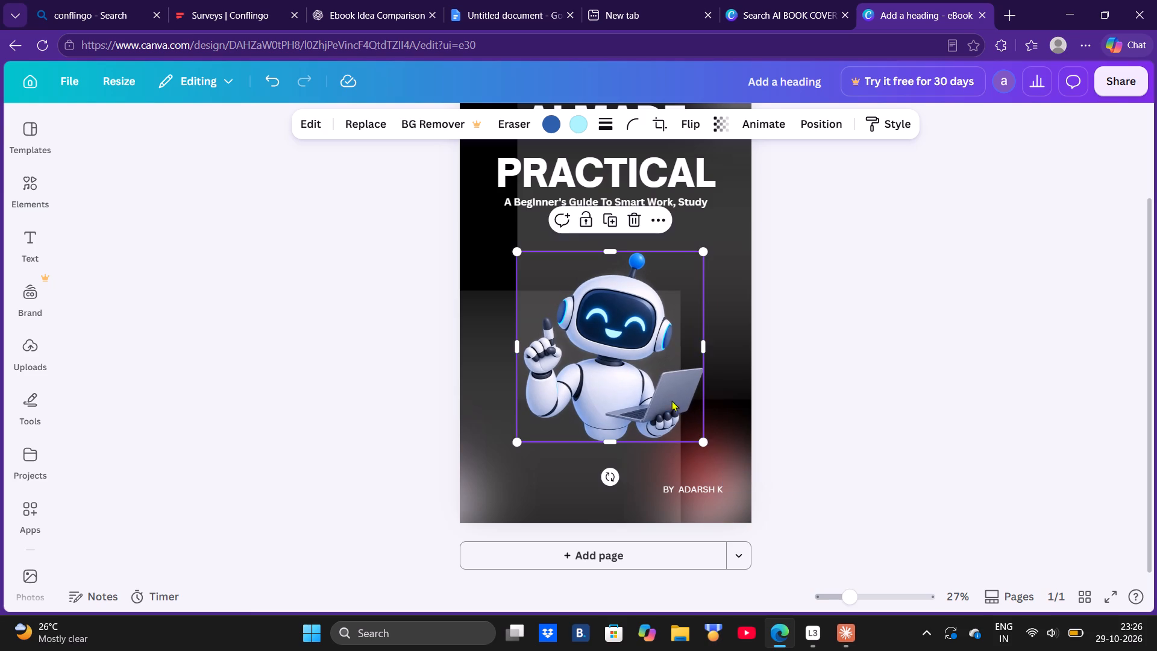
left_click_drag(635, 351, 638, 362)
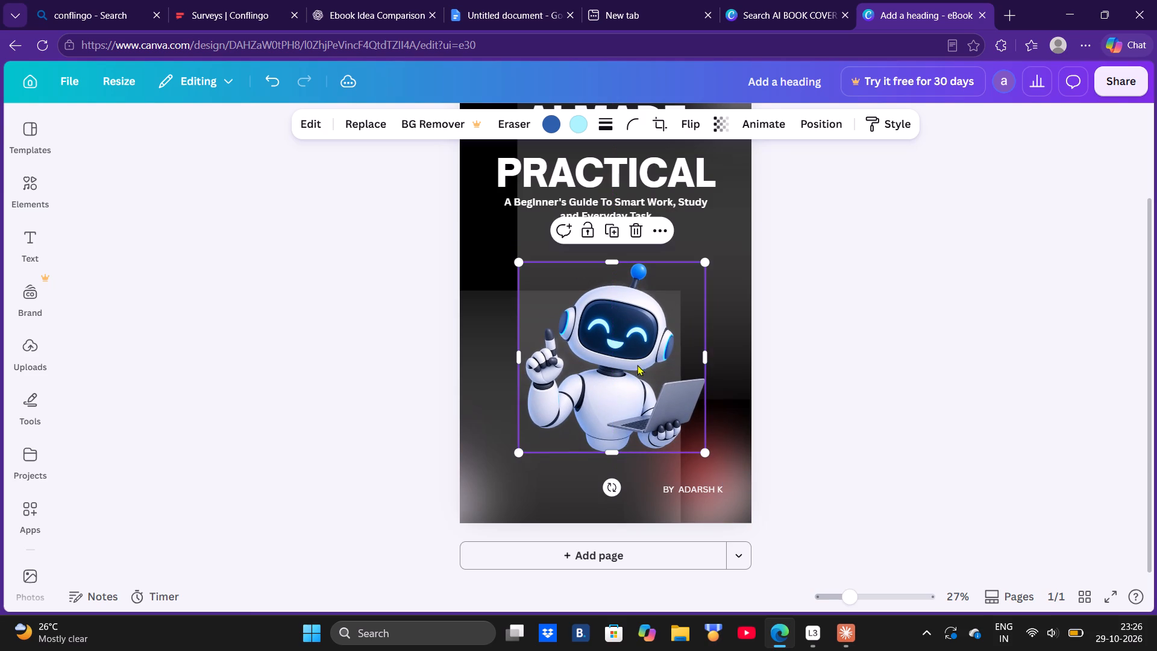
Push the red glow further into the cover's bottom-right corner and nudge the robot up slightly.
left_click_drag(745, 488, 754, 504)
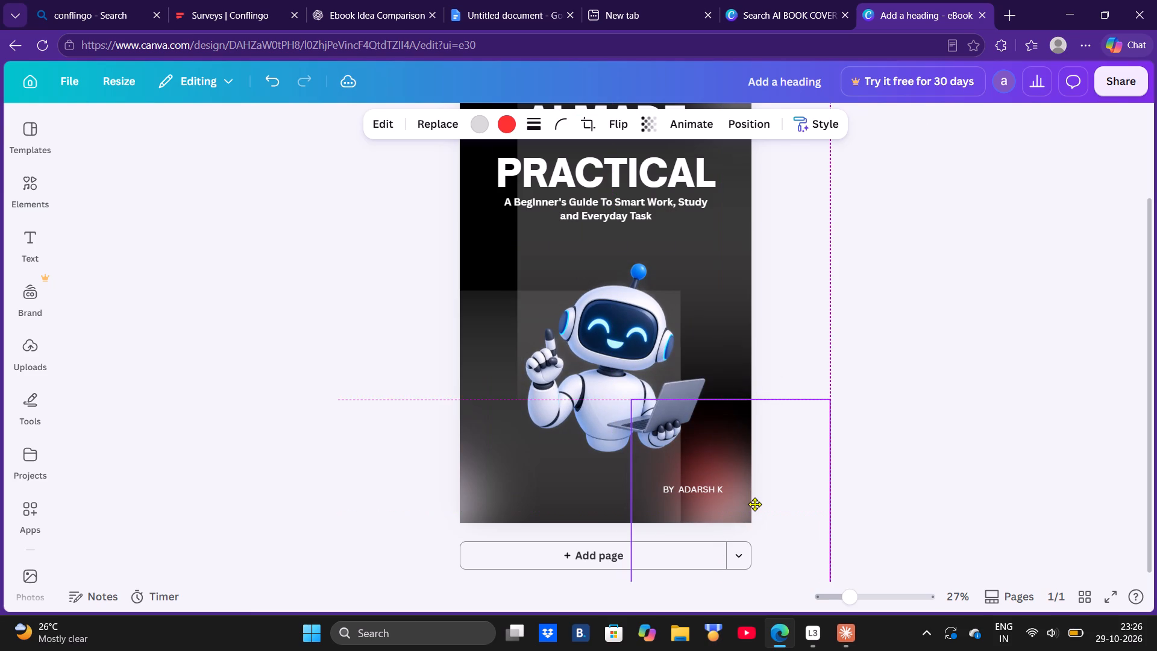
left_click_drag(754, 504, 756, 508)
left_click_drag(611, 383, 612, 374)
Move the pink glow from the cover's bottom-left corner to behind the robot, centered on its body.
left_click_drag(495, 476, 611, 394)
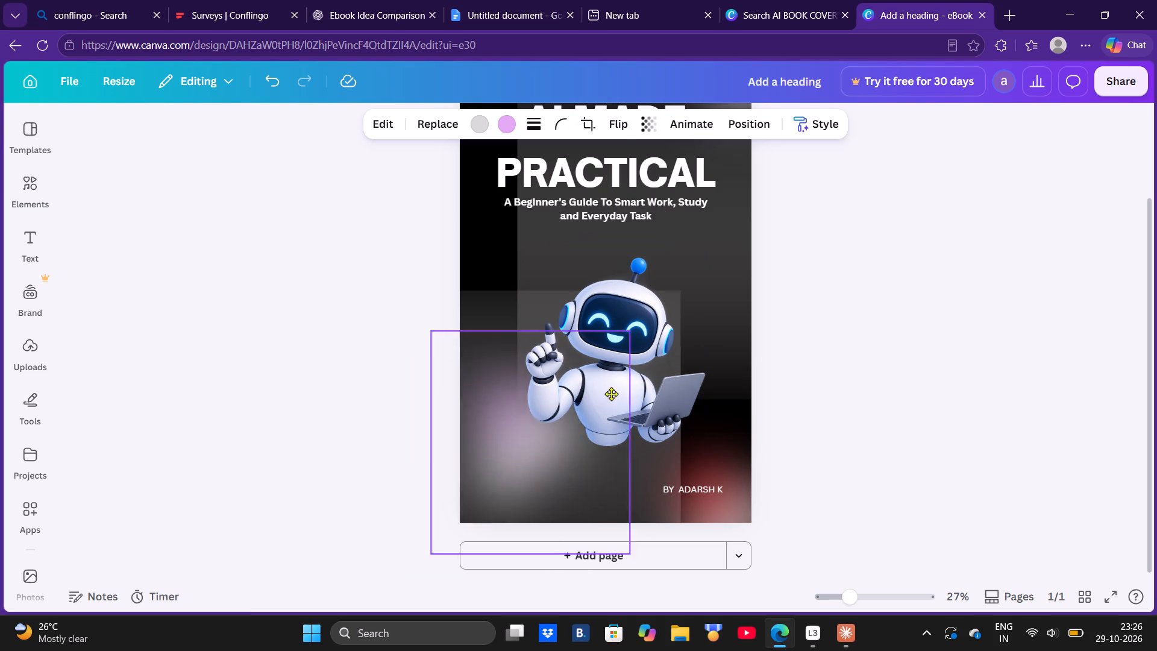
left_click_drag(611, 394, 669, 357)
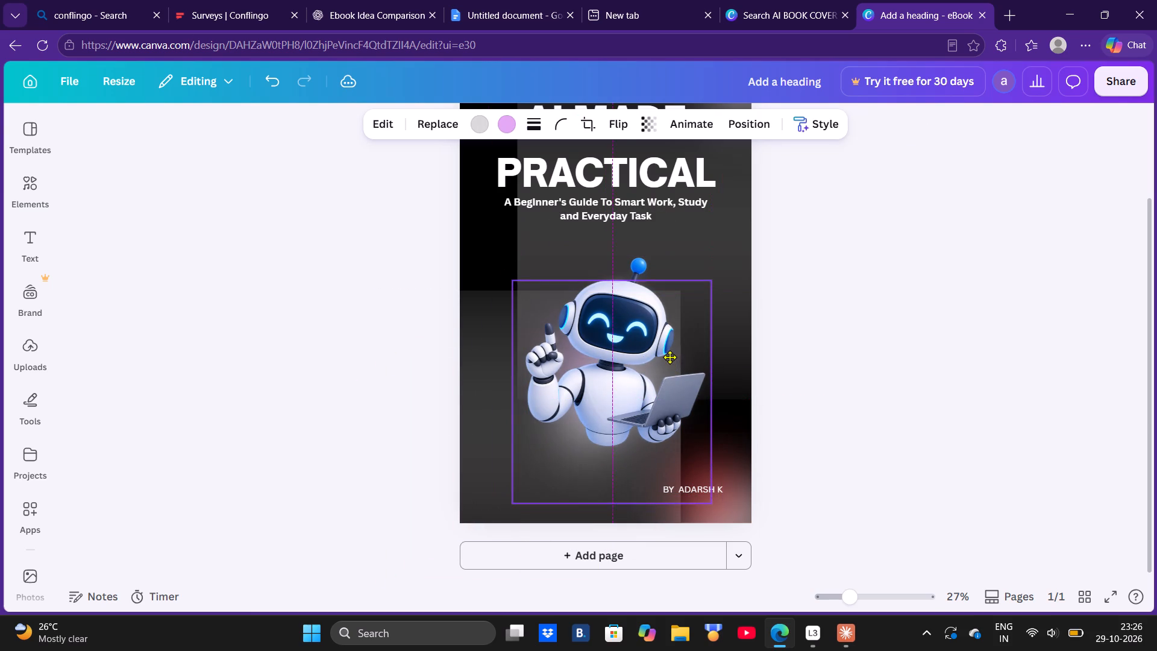
left_click_drag(669, 357, 669, 350)
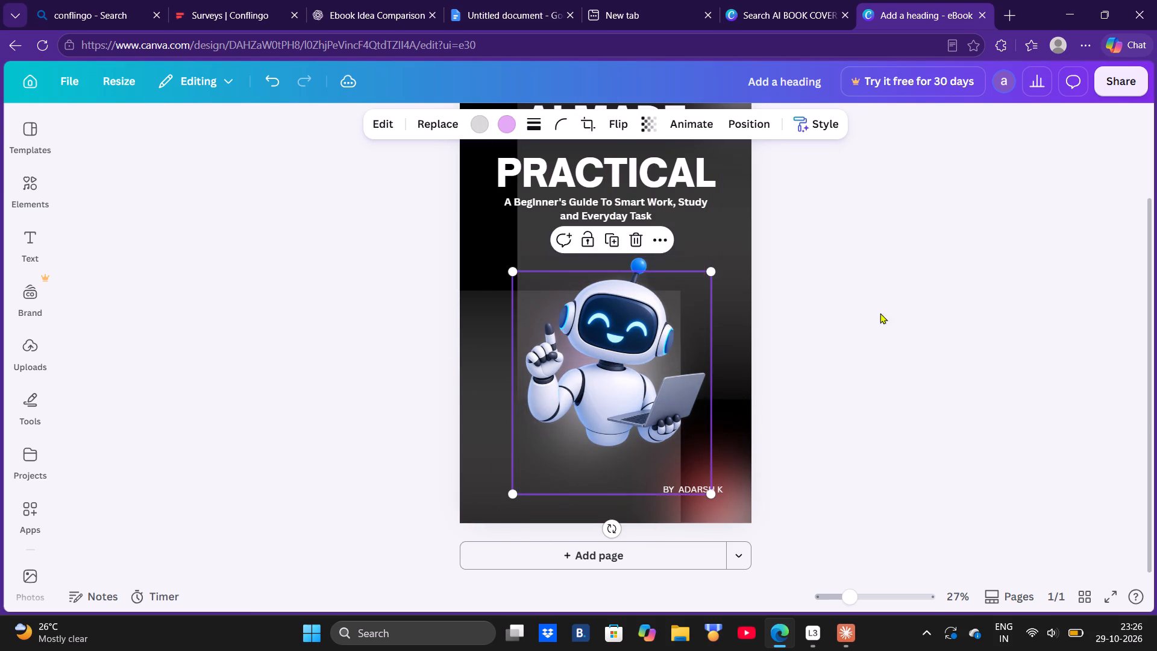
left_click(935, 302)
scroll(931, 341, "up", 1)
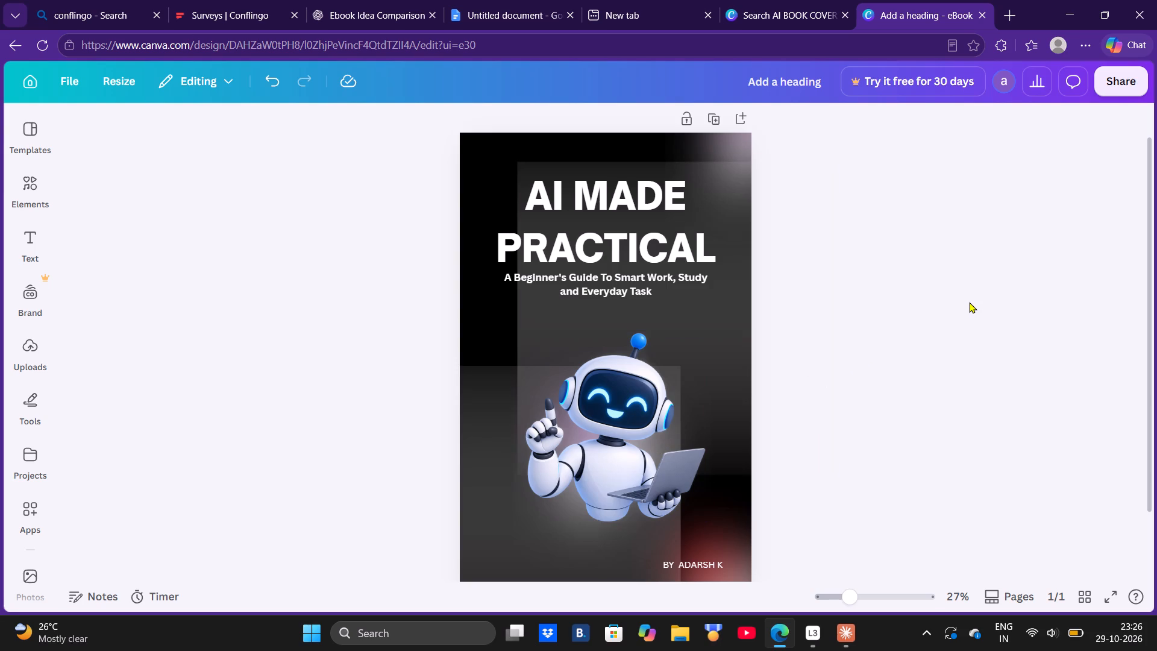
scroll(969, 302, "down", 1)
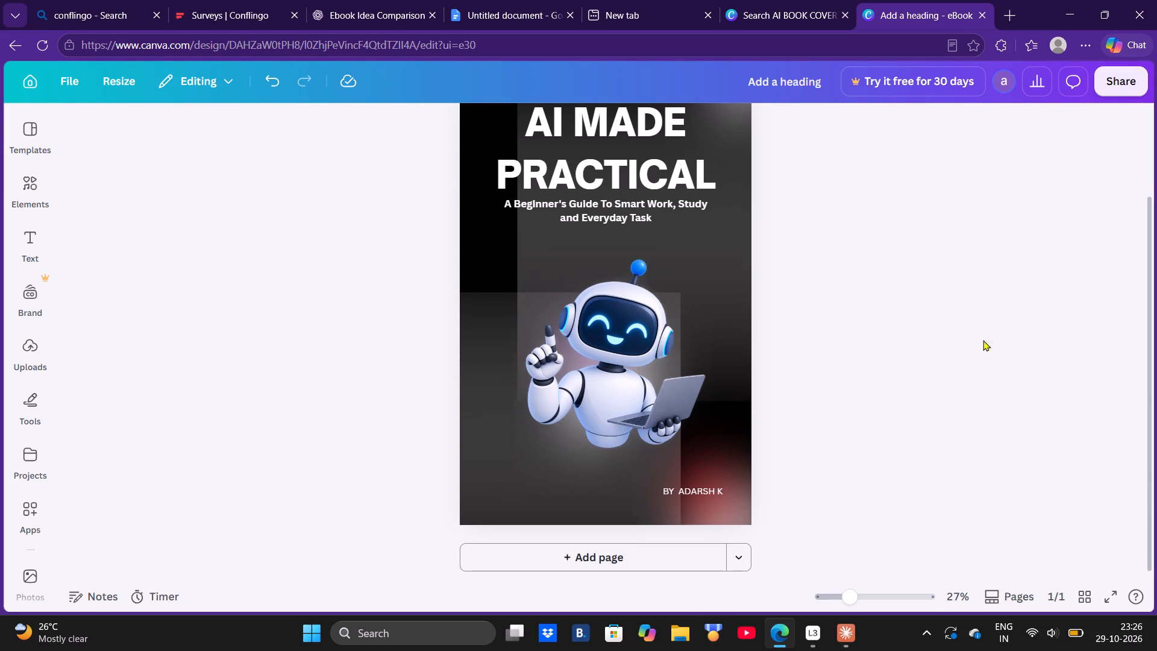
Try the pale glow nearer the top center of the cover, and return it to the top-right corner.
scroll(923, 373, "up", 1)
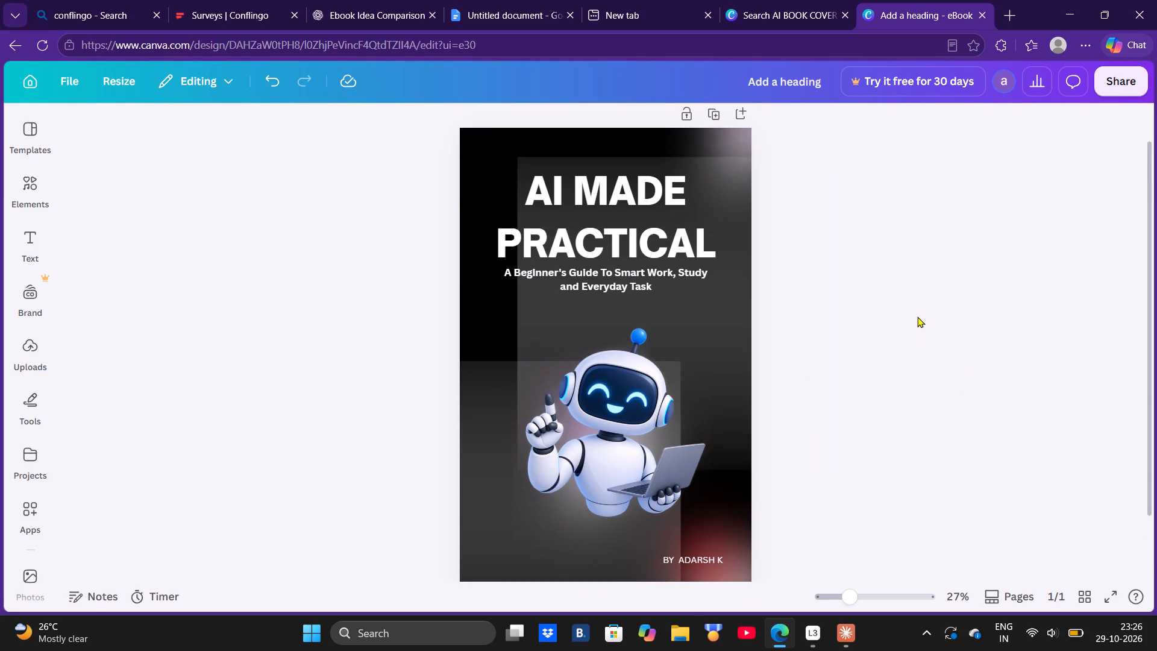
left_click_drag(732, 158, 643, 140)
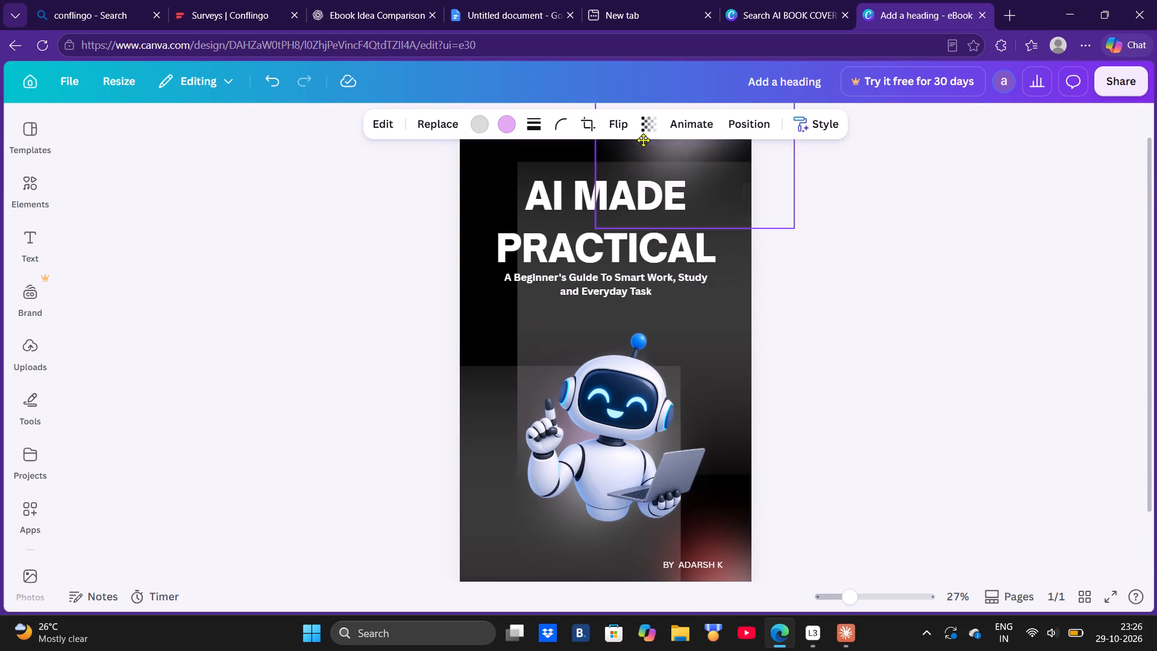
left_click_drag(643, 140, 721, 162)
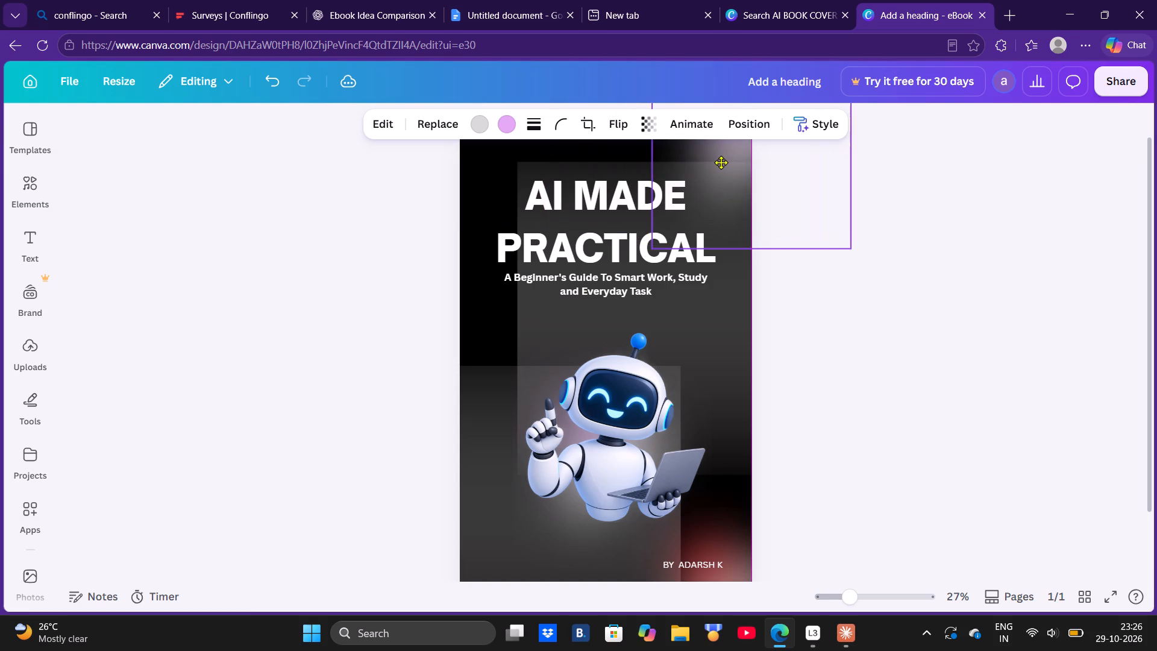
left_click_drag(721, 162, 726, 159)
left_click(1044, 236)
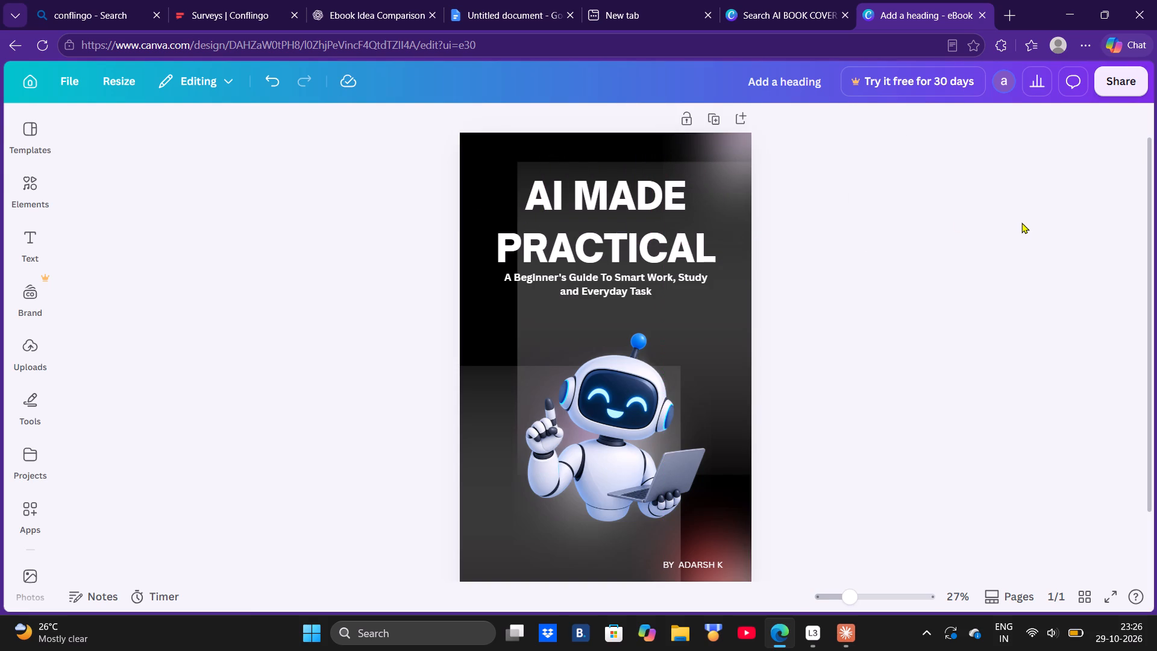
Browse the GRADIENT element results across photos, frames, 3D and graphics for a suitable background overlay.
scroll(929, 370, "down", 2)
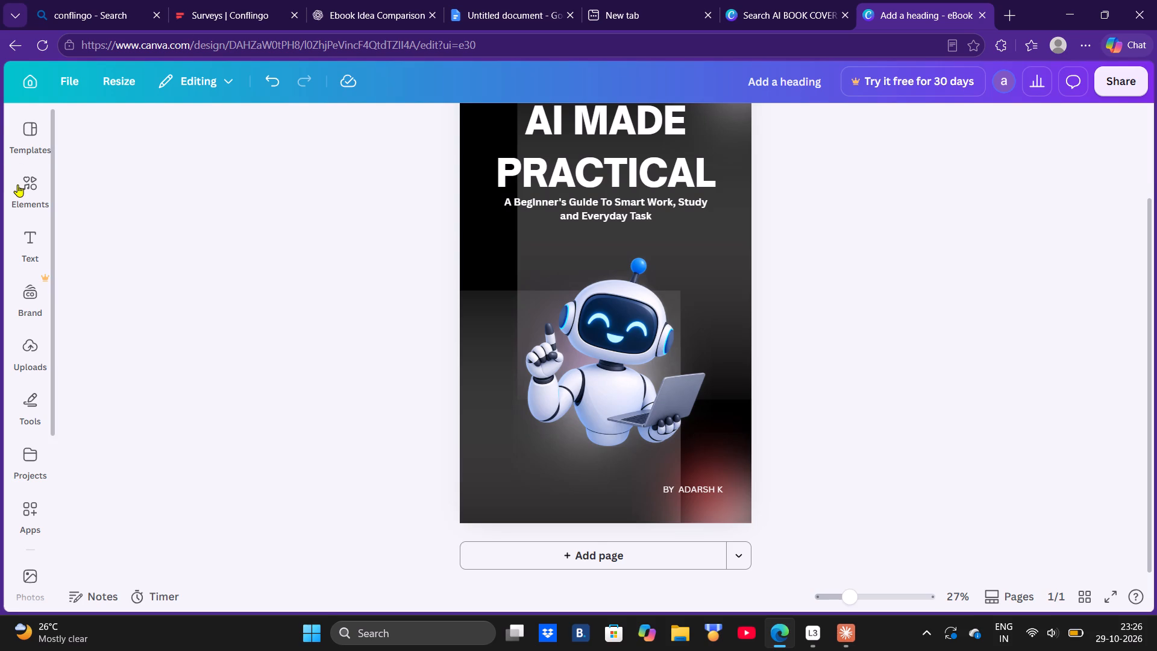
left_click(17, 184)
left_click(112, 219)
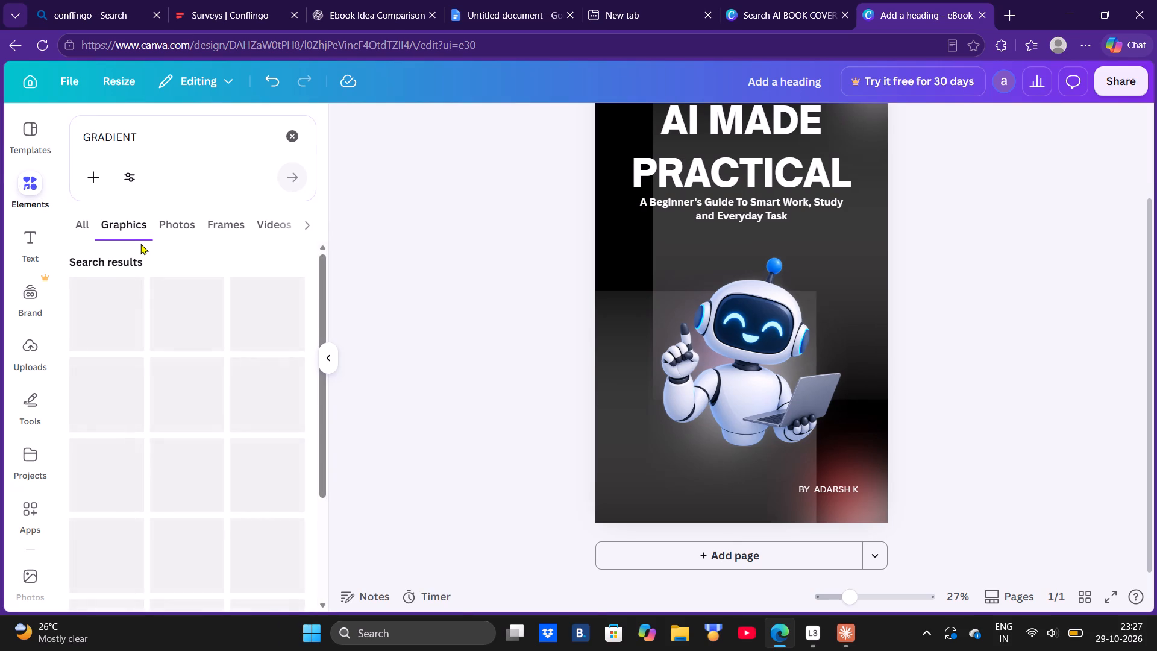
left_click(158, 212)
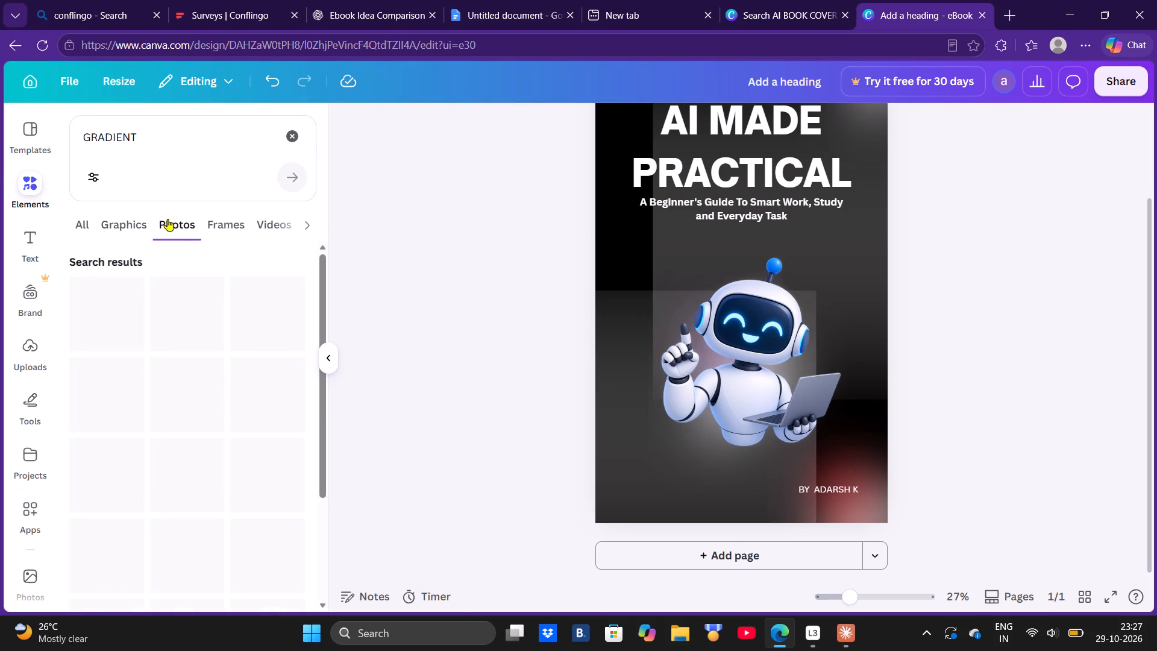
left_click(208, 225)
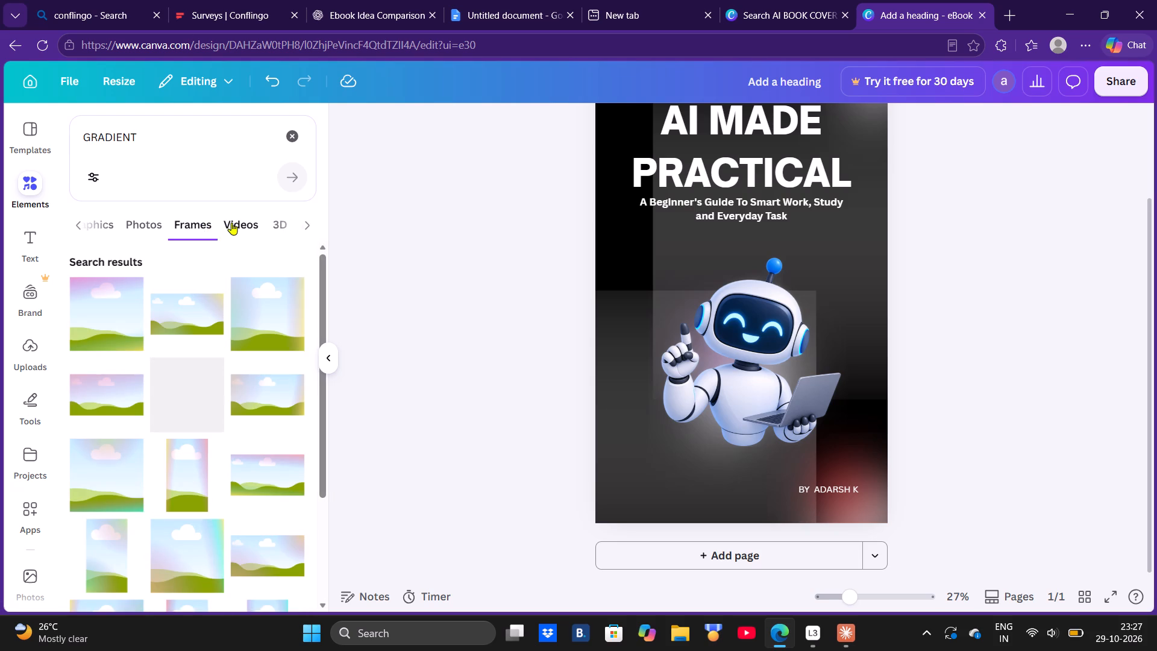
left_click(231, 222)
left_click(231, 222)
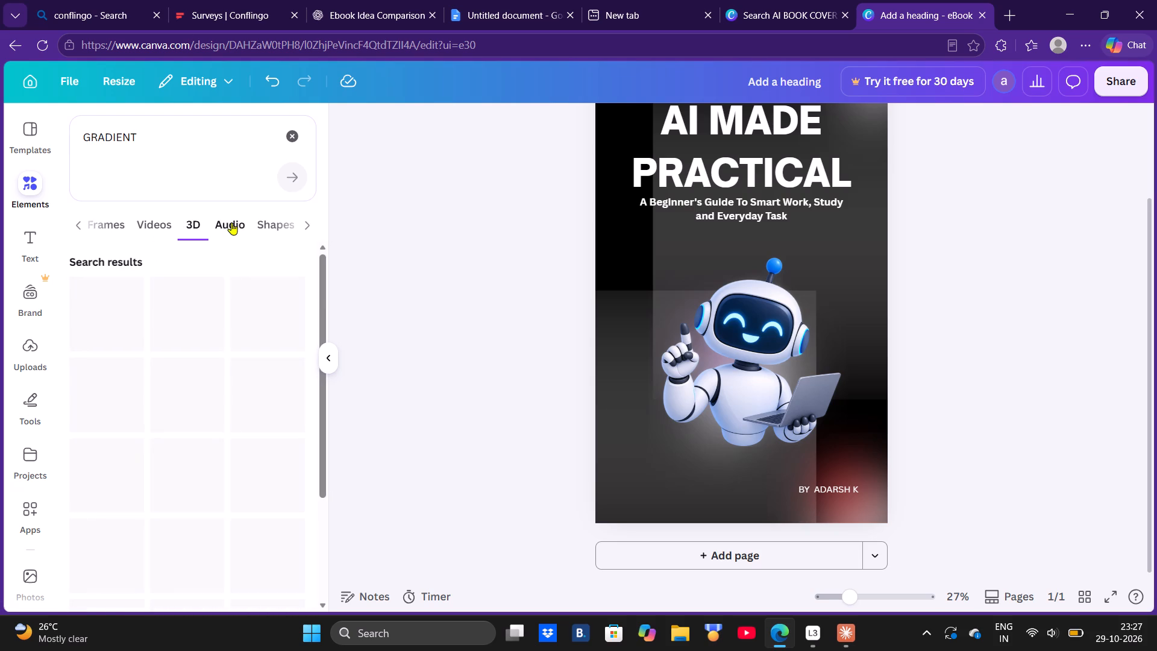
scroll(162, 221, "up", 4)
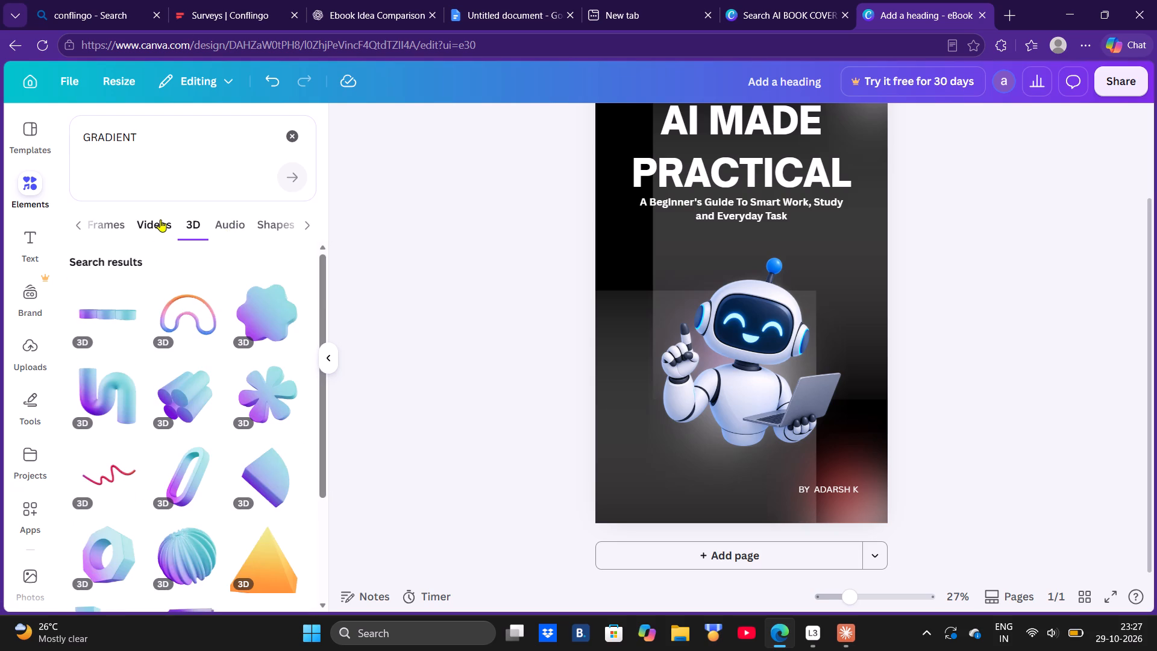
left_click(105, 219)
left_click(93, 221)
left_click(93, 228)
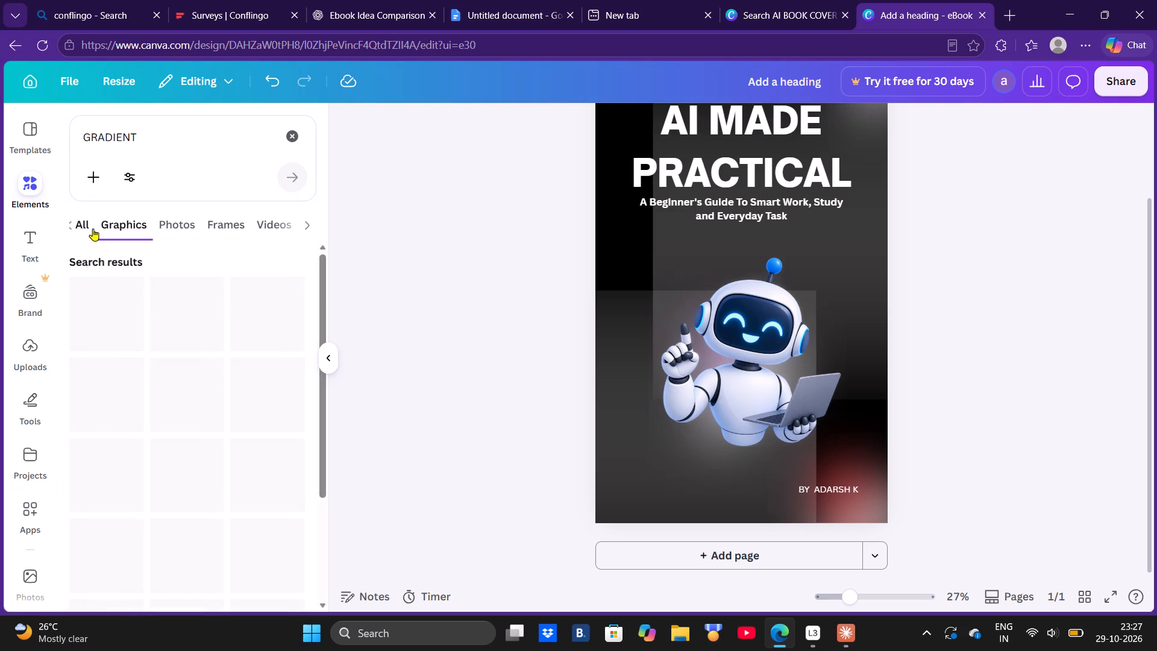
left_click(107, 225)
scroll(185, 346, "down", 7)
scroll(186, 347, "up", 1)
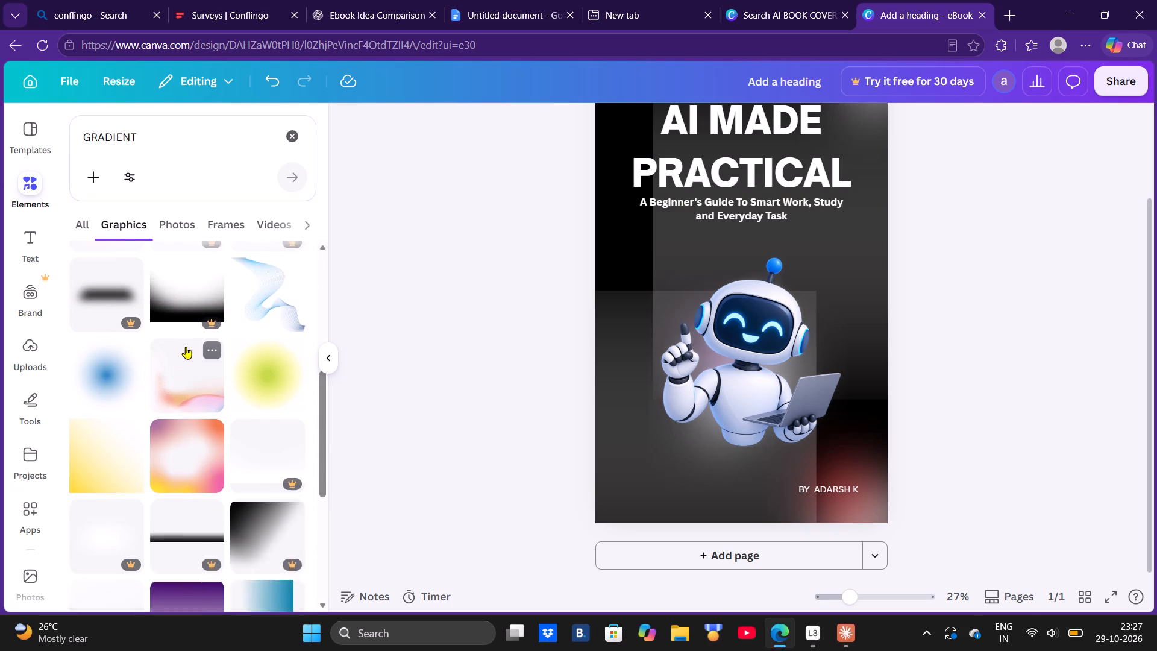
scroll(187, 347, "down", 2)
scroll(190, 345, "up", 1)
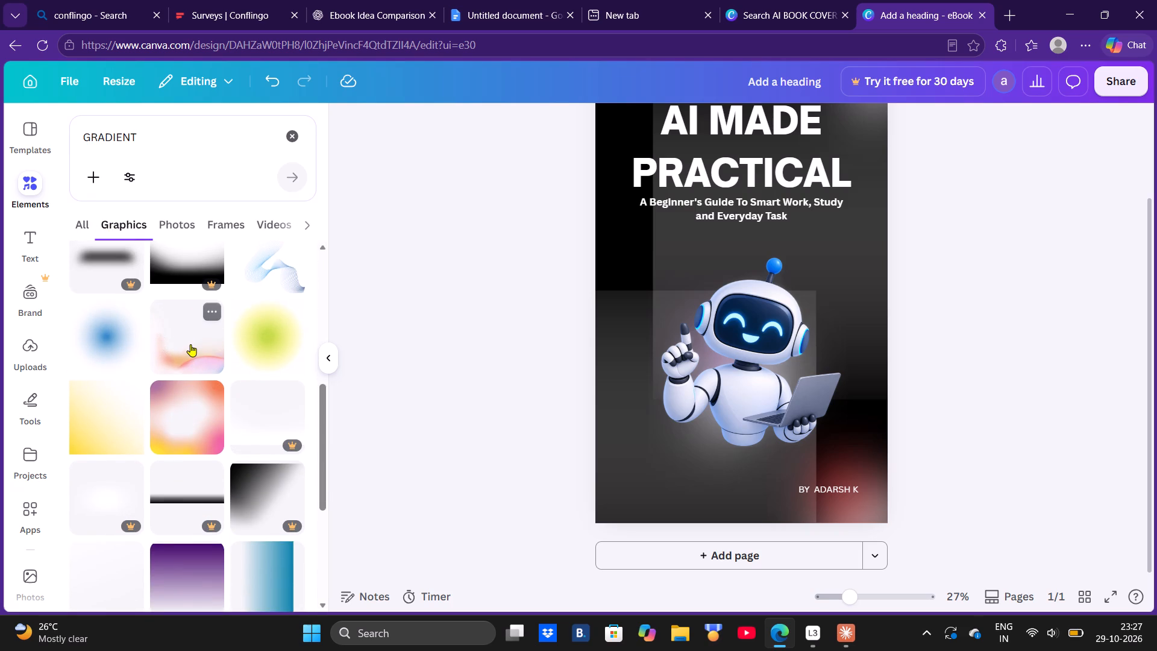
scroll(191, 344, "down", 6)
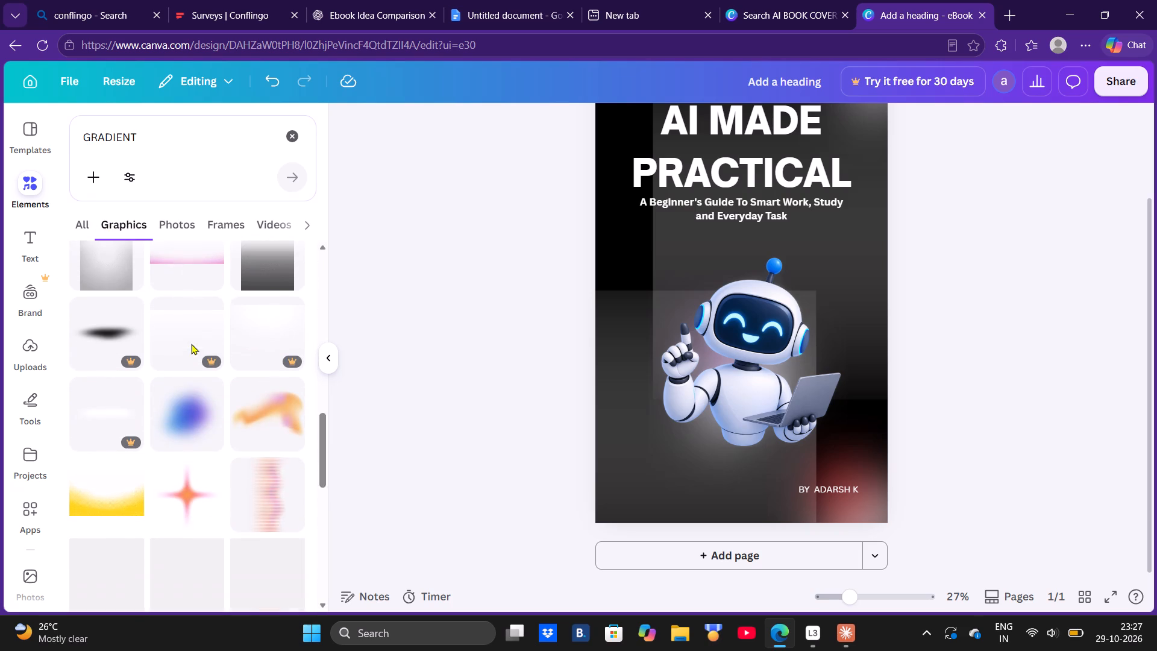
scroll(191, 344, "down", 2)
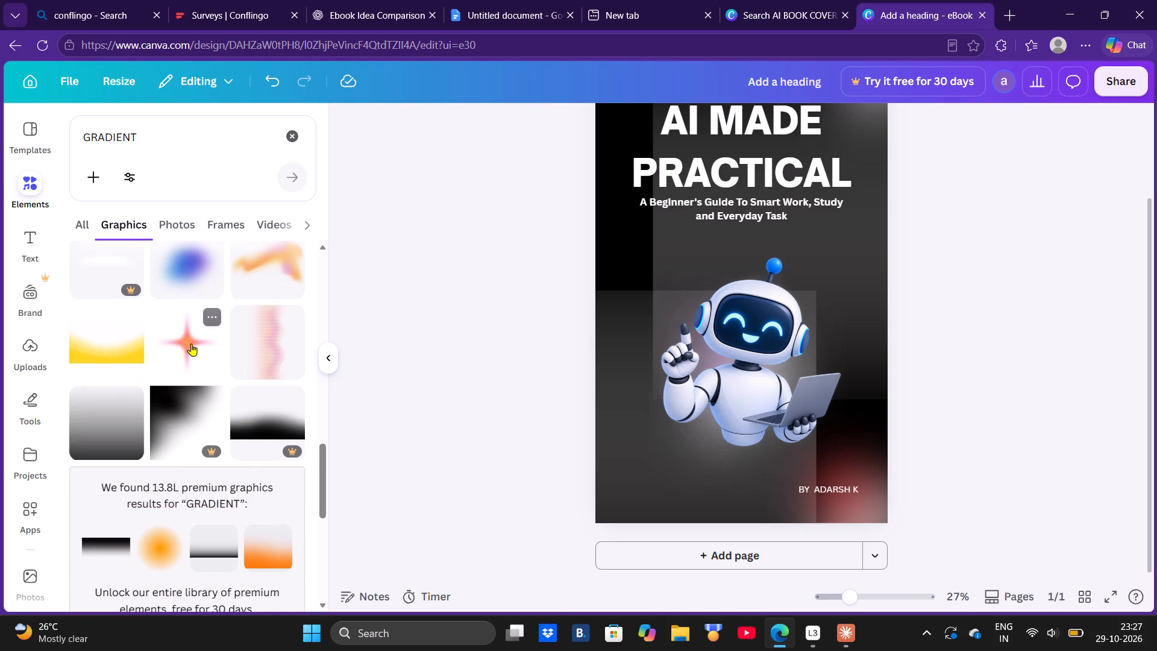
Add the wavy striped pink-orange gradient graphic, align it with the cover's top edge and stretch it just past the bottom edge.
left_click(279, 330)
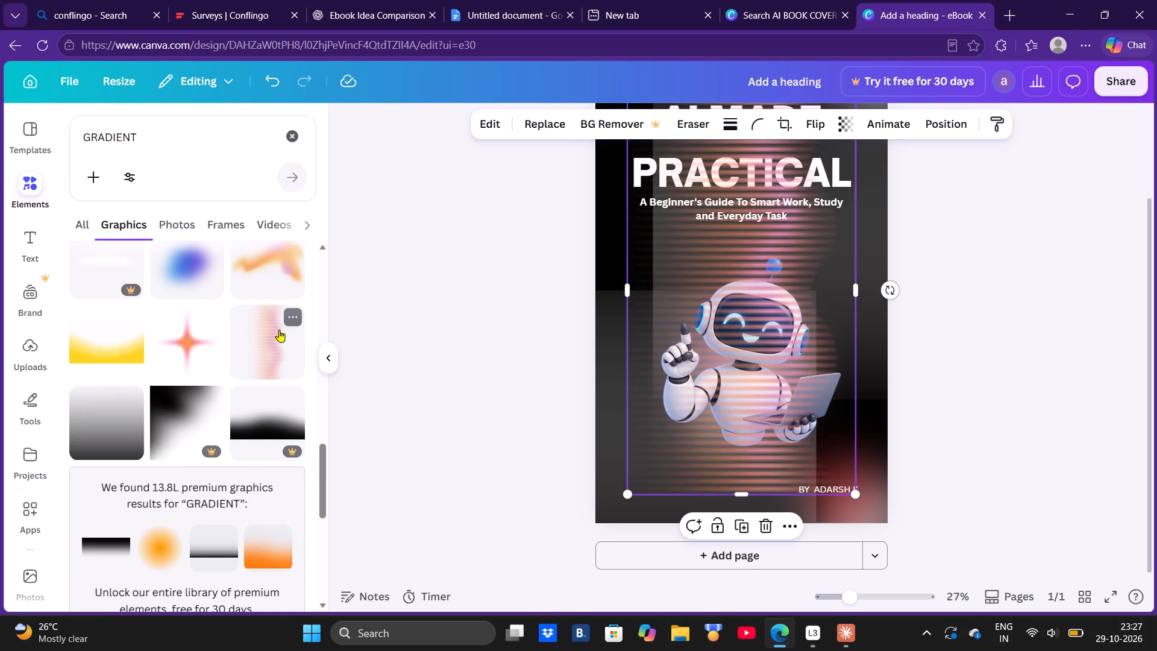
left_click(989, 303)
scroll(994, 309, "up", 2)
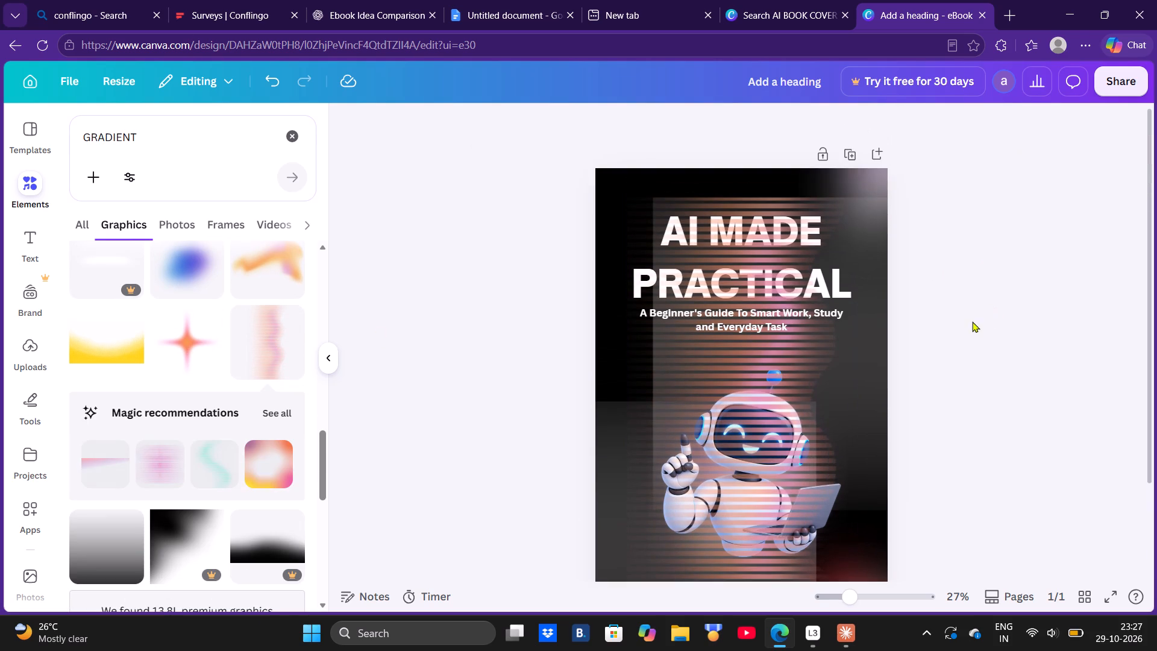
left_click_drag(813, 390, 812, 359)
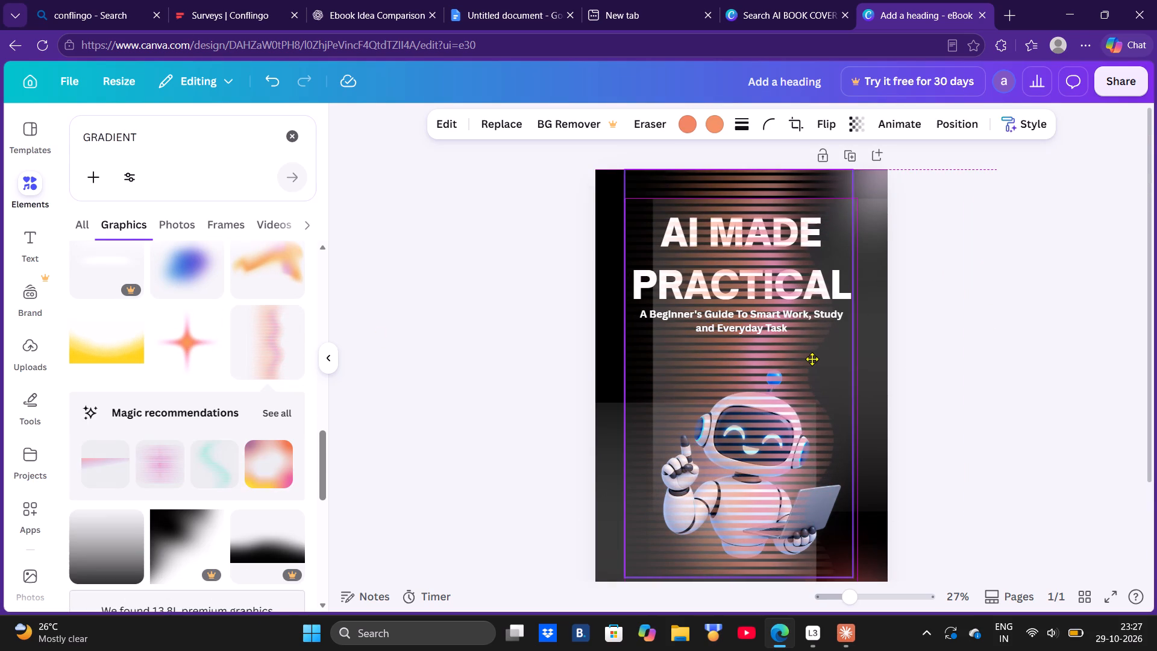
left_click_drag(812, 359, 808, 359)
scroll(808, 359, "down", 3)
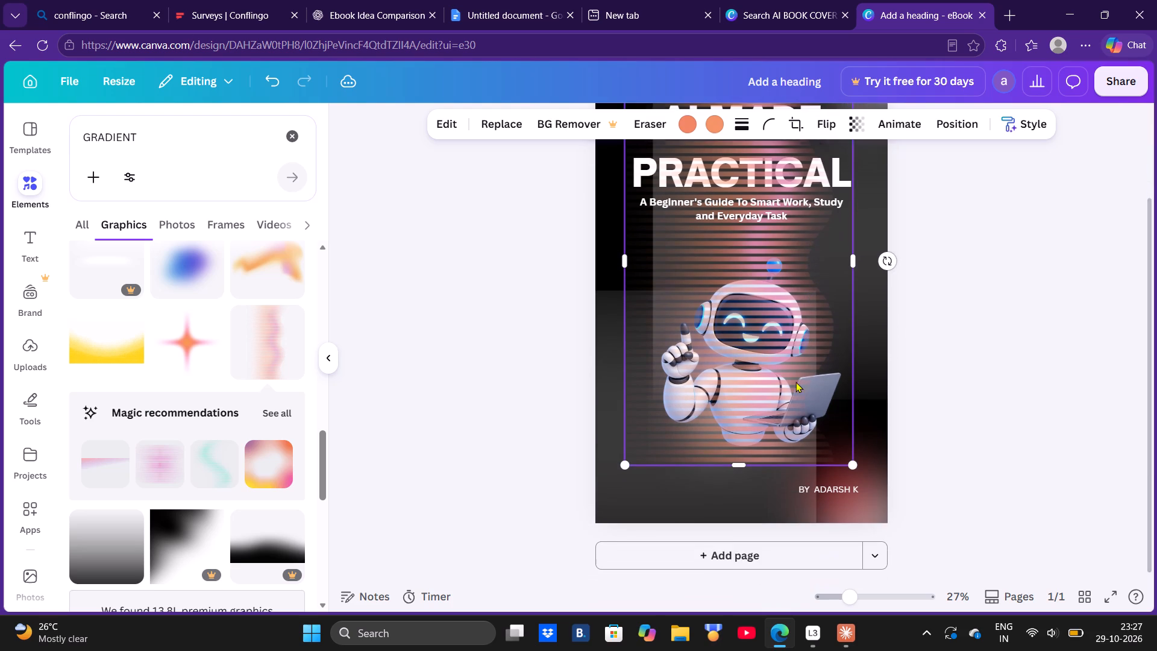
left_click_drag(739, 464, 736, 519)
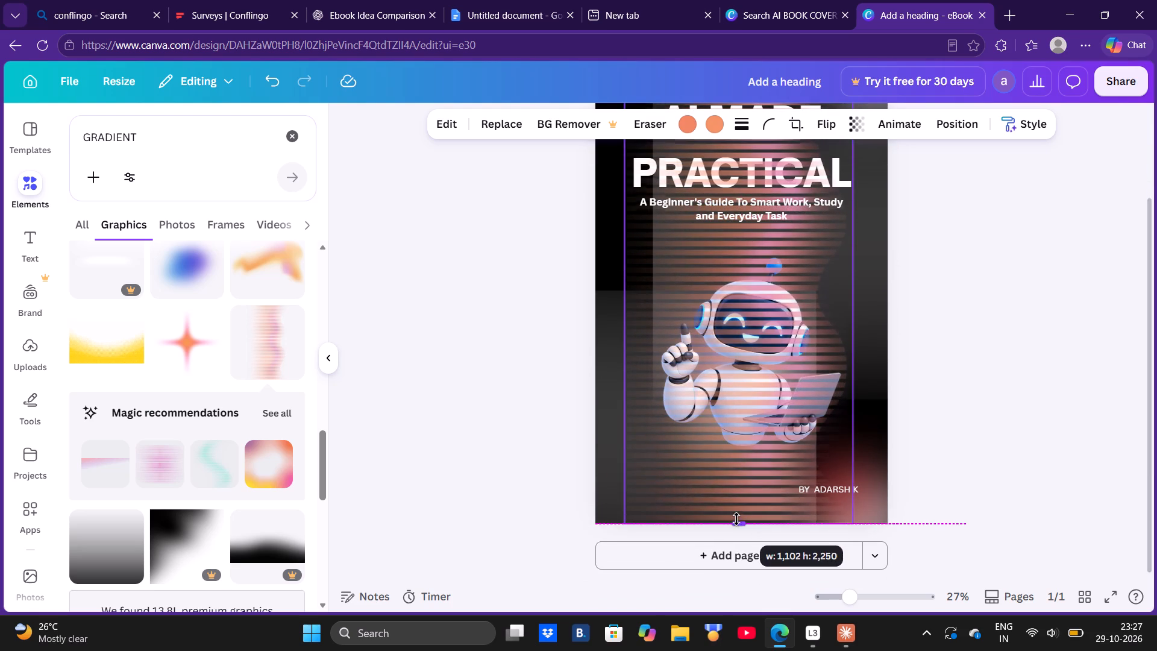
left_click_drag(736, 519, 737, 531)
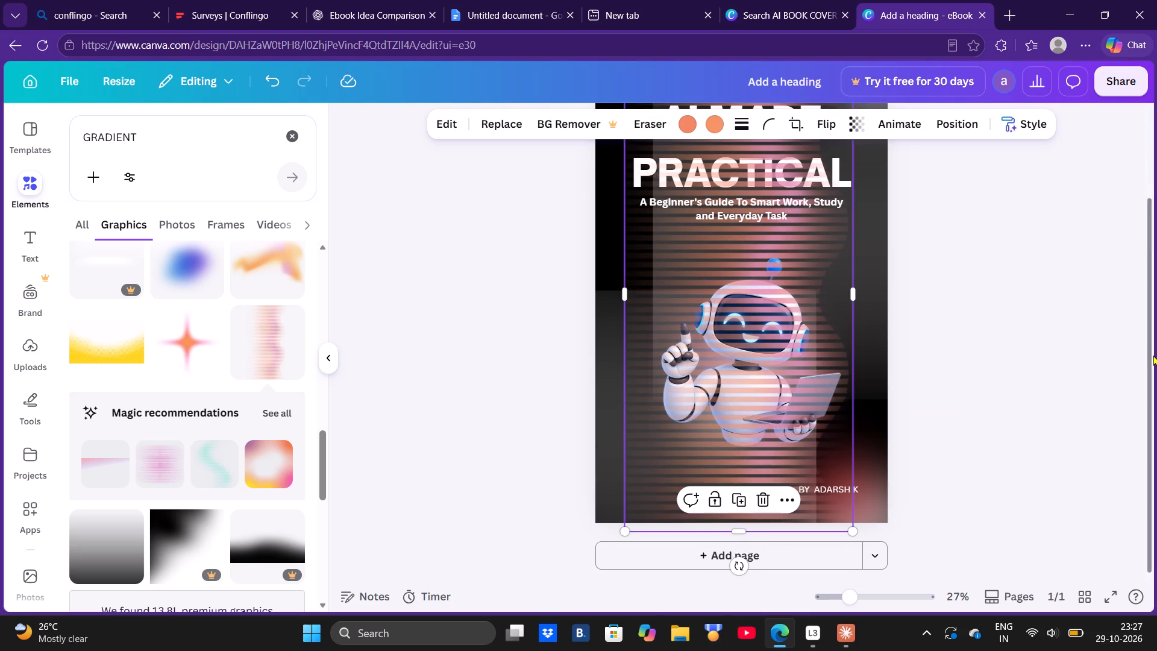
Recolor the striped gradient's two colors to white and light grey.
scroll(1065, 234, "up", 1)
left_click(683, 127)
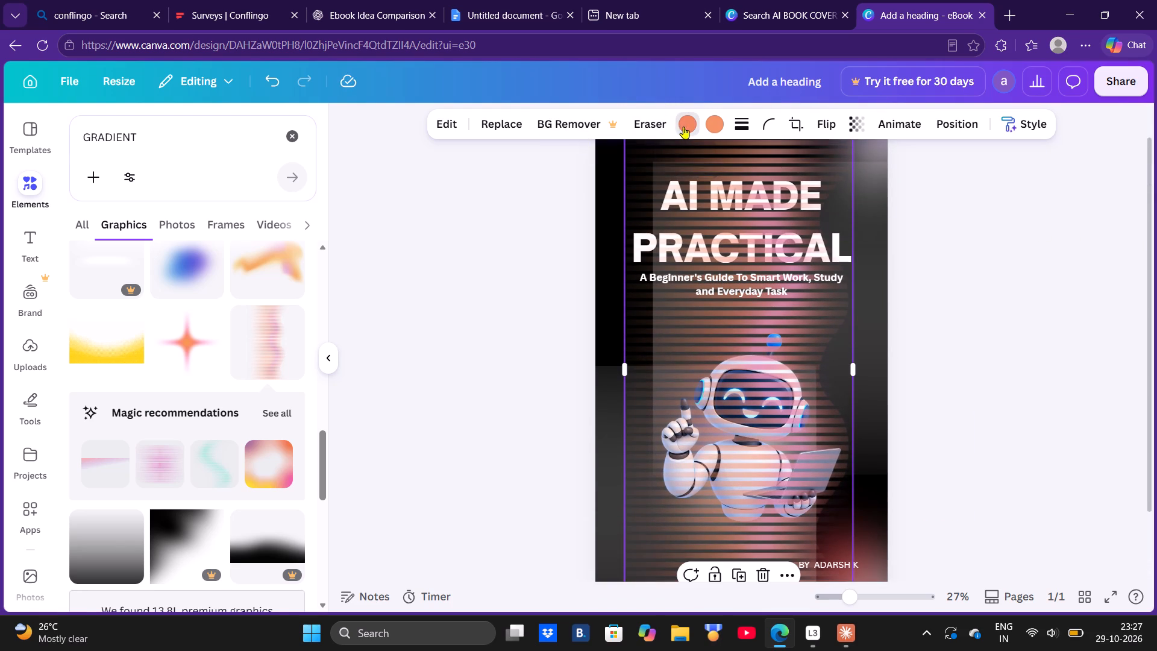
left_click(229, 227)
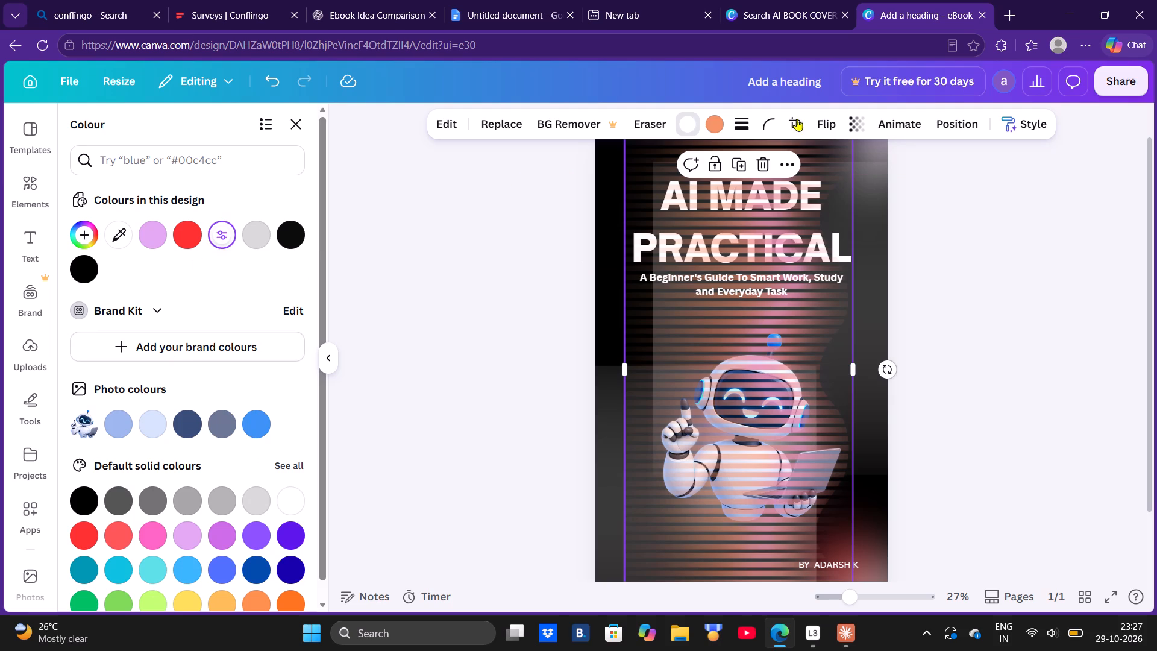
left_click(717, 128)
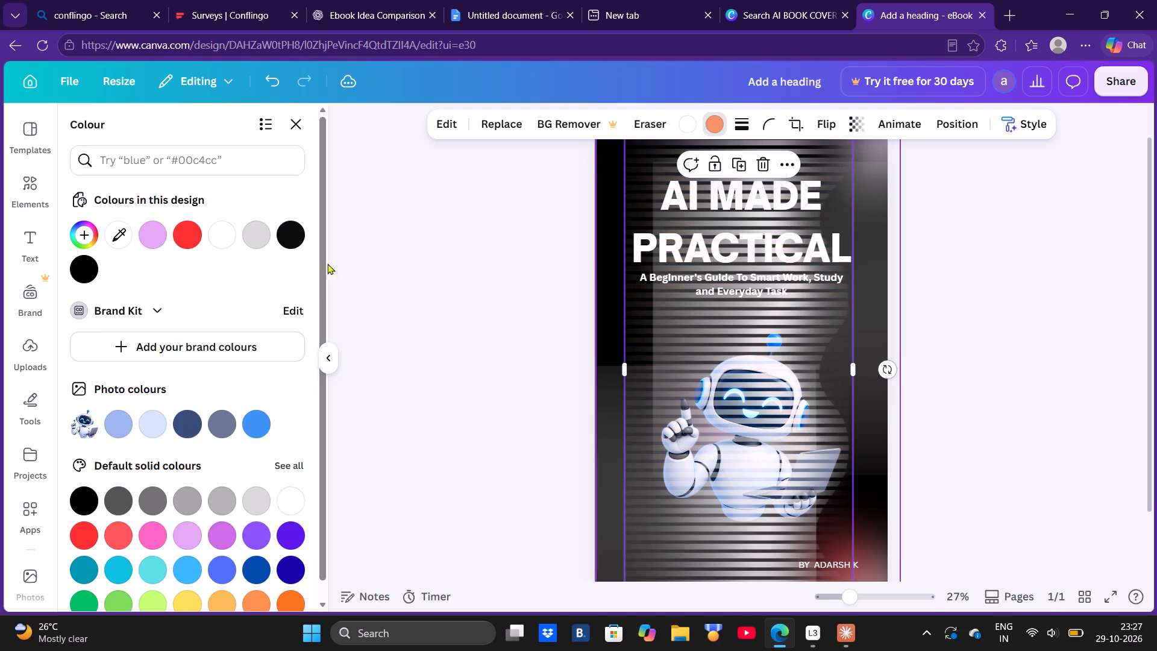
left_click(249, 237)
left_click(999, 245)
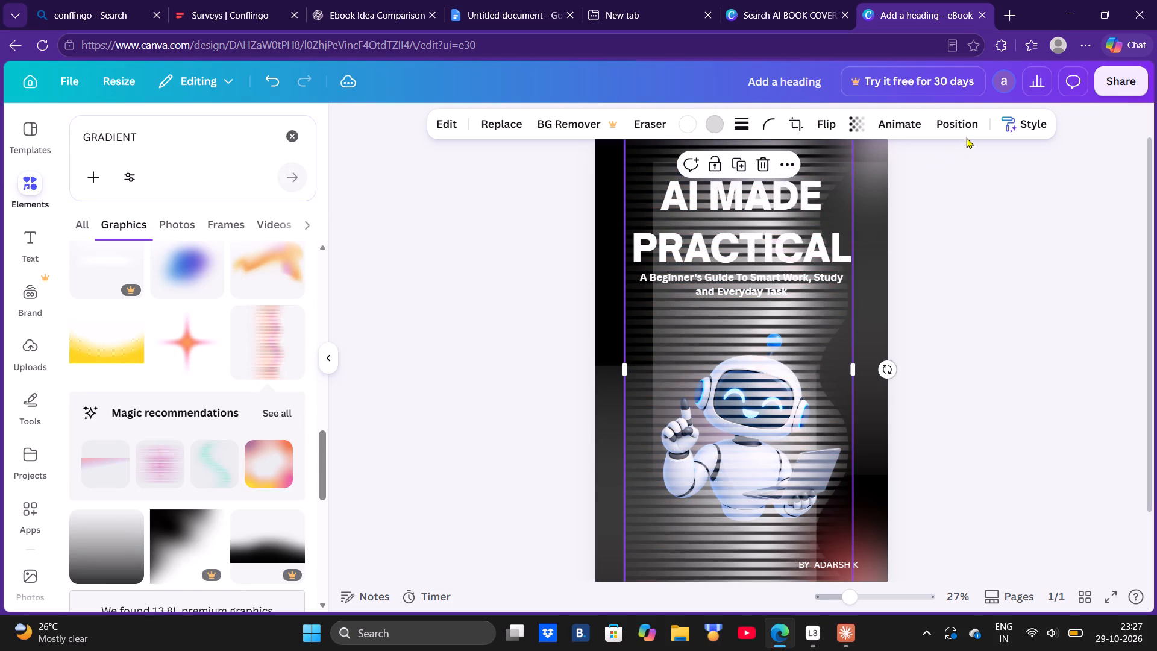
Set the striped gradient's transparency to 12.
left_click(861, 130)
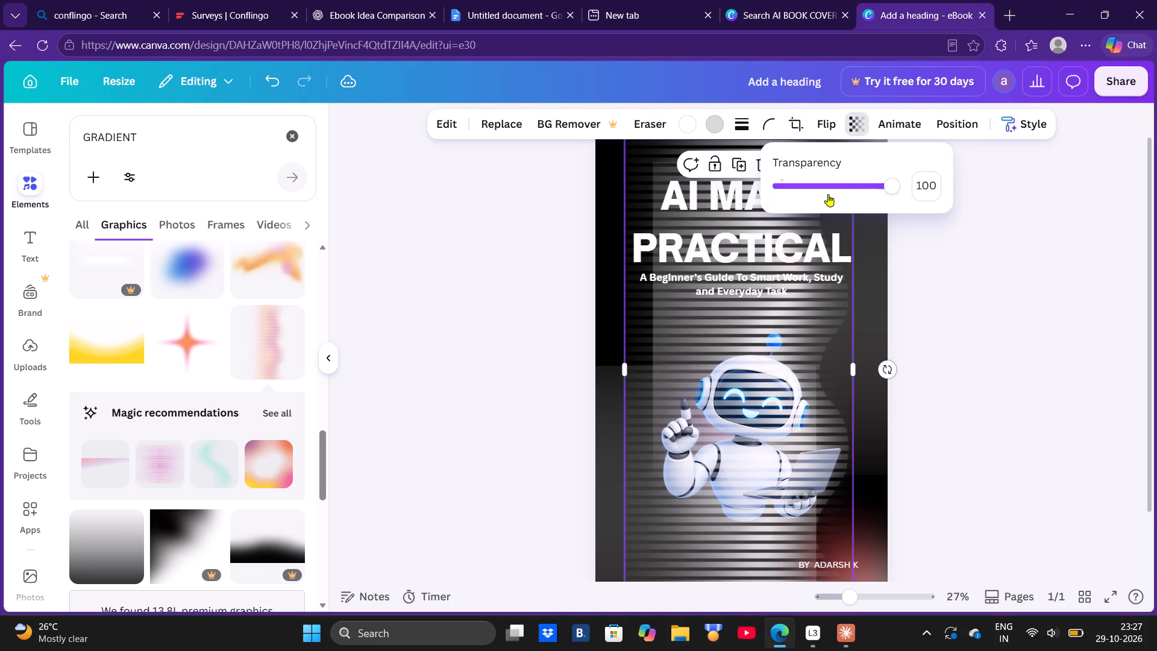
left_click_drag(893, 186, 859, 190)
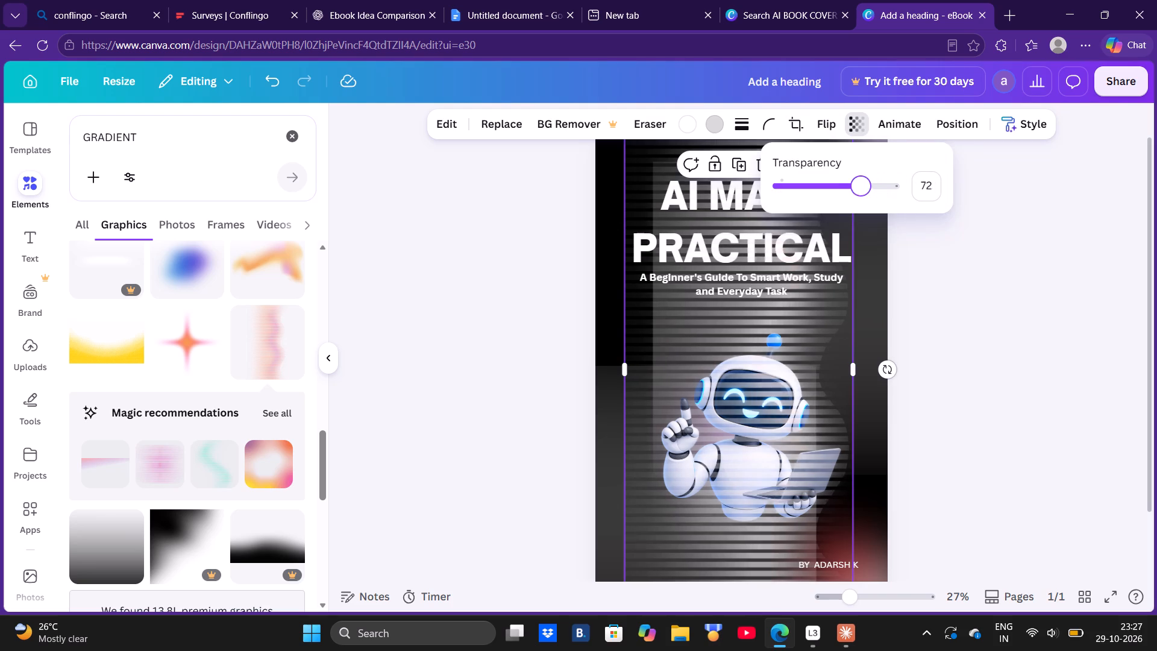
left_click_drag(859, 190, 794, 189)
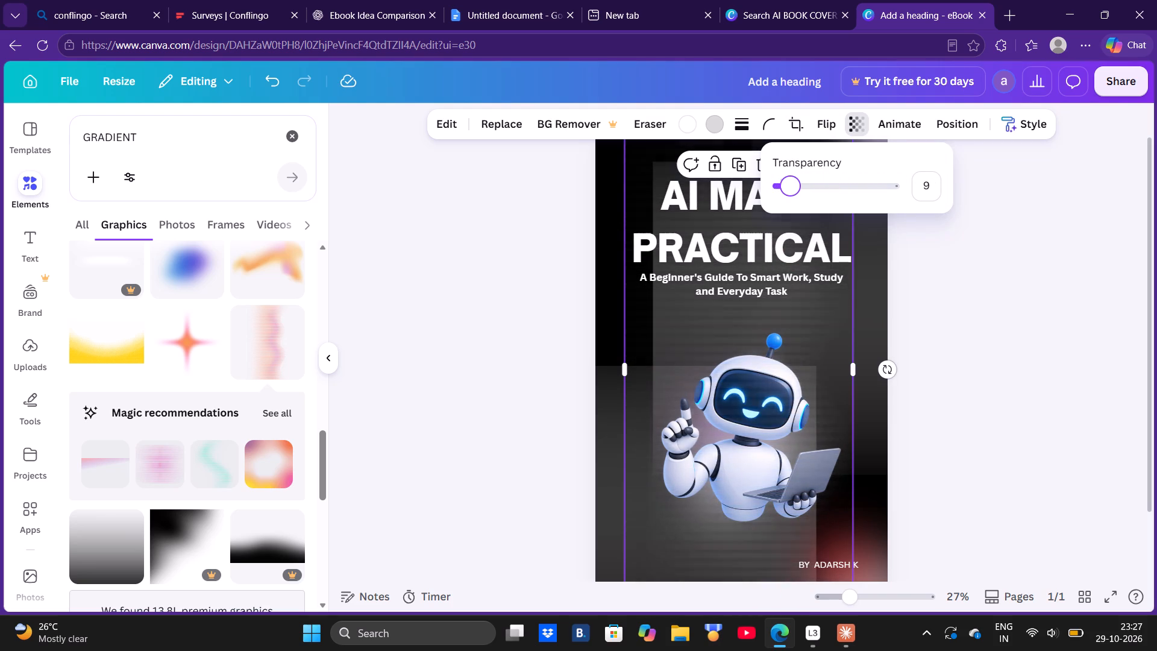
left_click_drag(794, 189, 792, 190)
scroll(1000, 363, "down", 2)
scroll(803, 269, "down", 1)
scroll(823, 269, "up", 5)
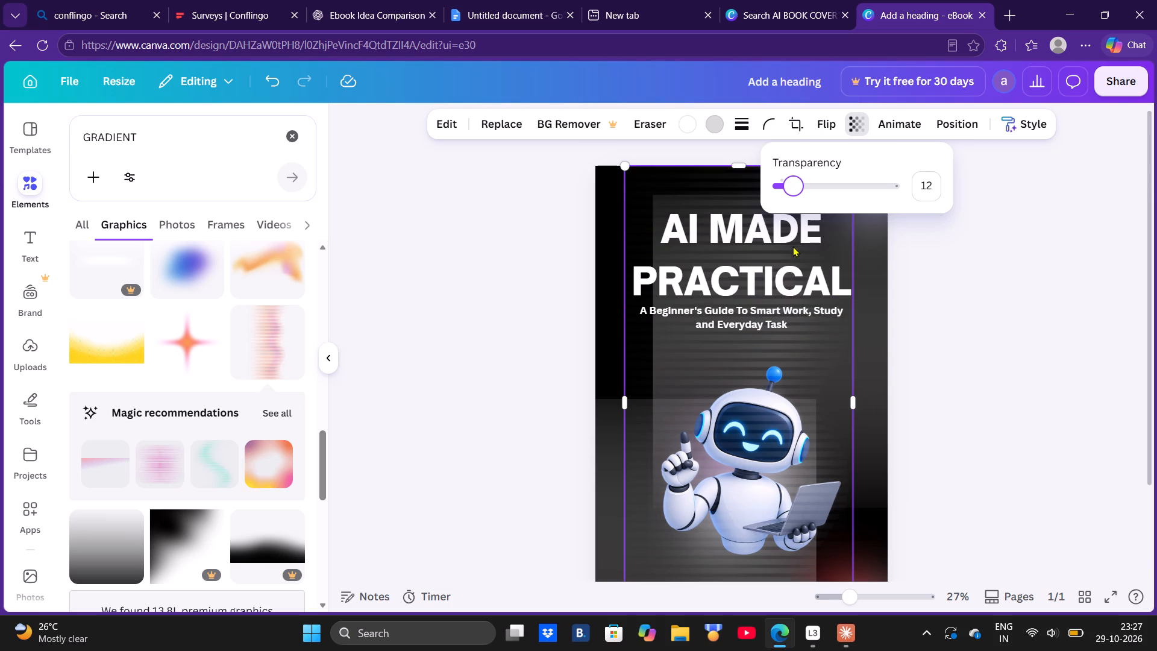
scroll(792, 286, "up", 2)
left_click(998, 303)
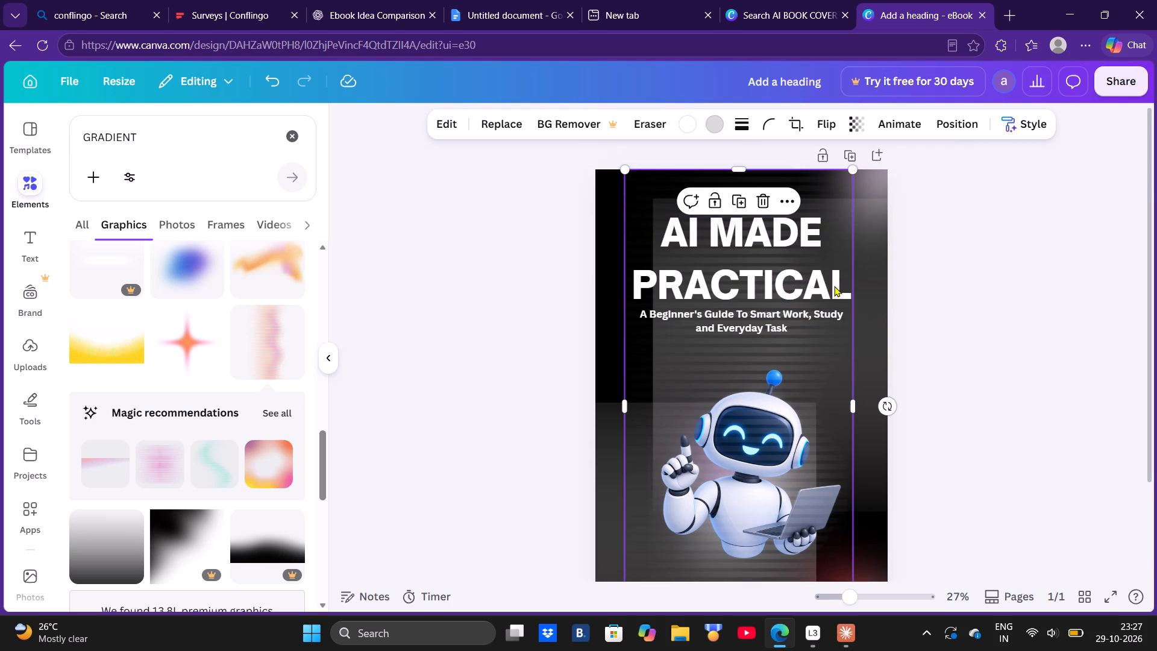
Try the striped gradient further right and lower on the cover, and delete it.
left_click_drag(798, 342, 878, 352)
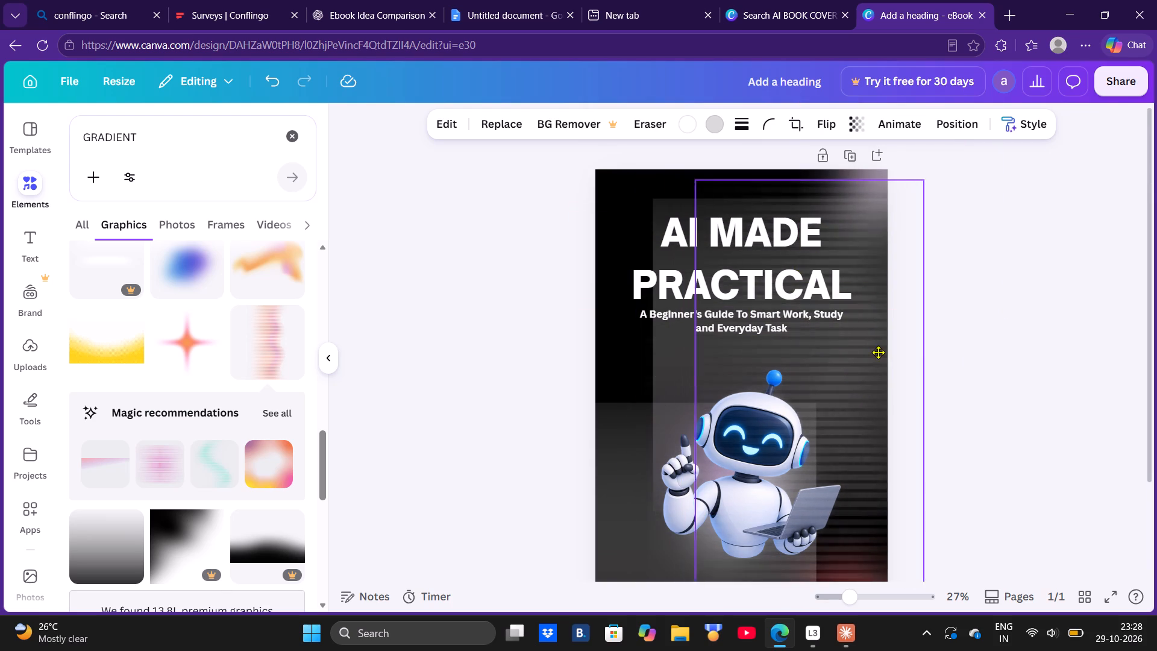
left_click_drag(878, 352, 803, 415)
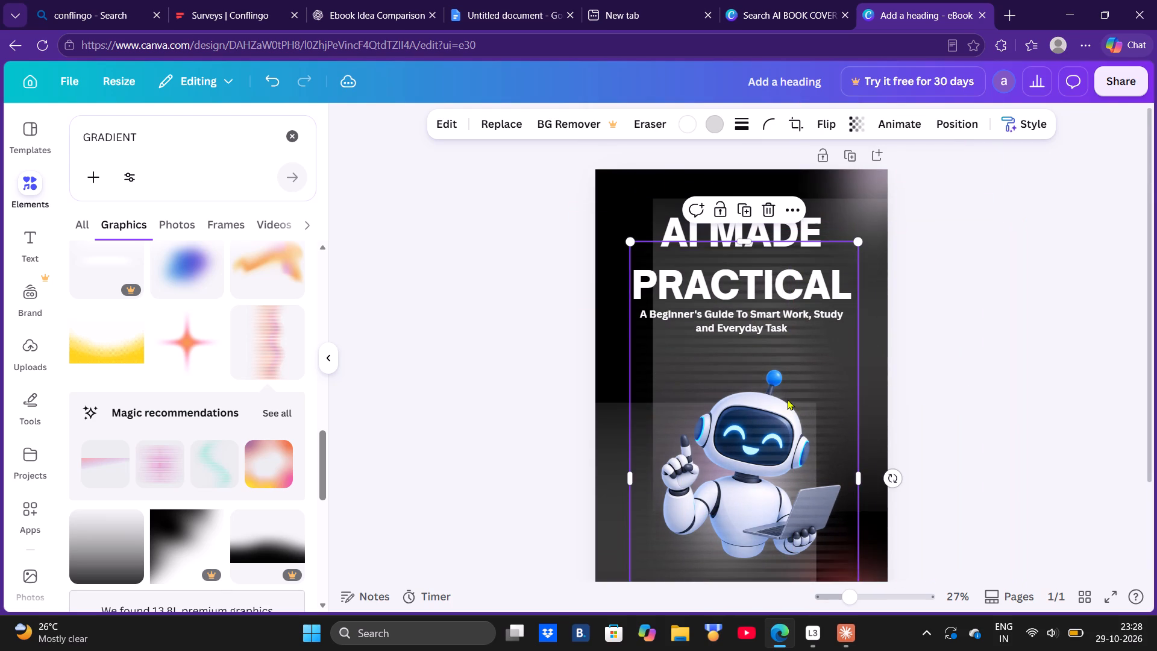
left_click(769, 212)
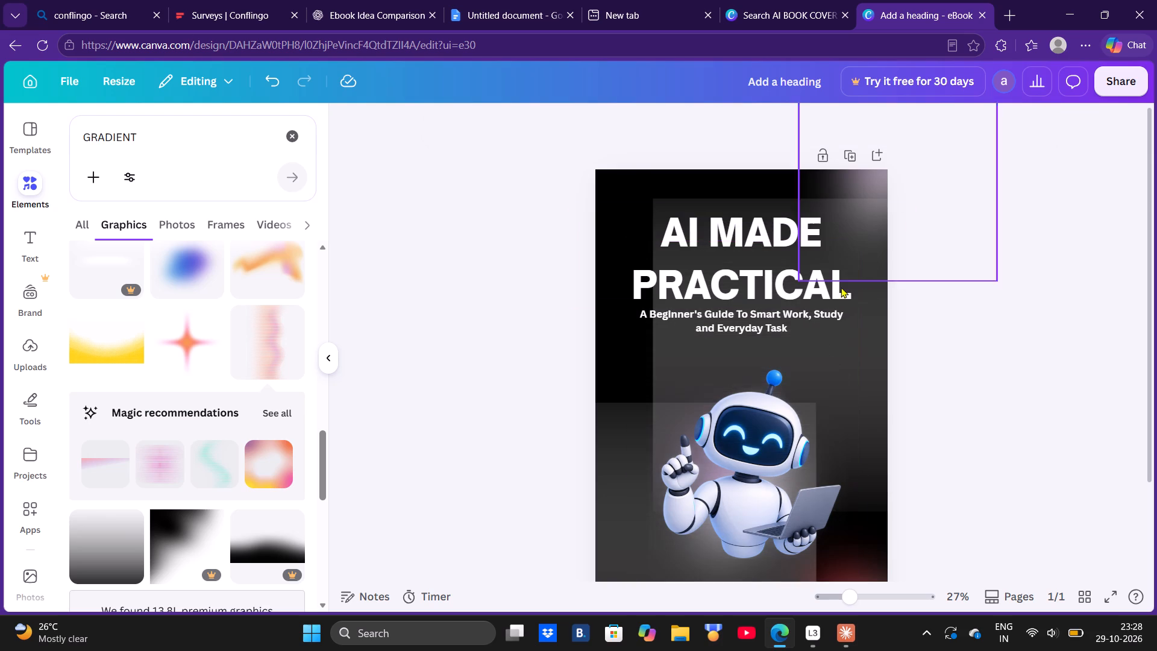
Lock the two black-to-grey gradient graphics, the one behind the title and the one in the cover's lower-left area.
left_click(1018, 294)
left_click(864, 350)
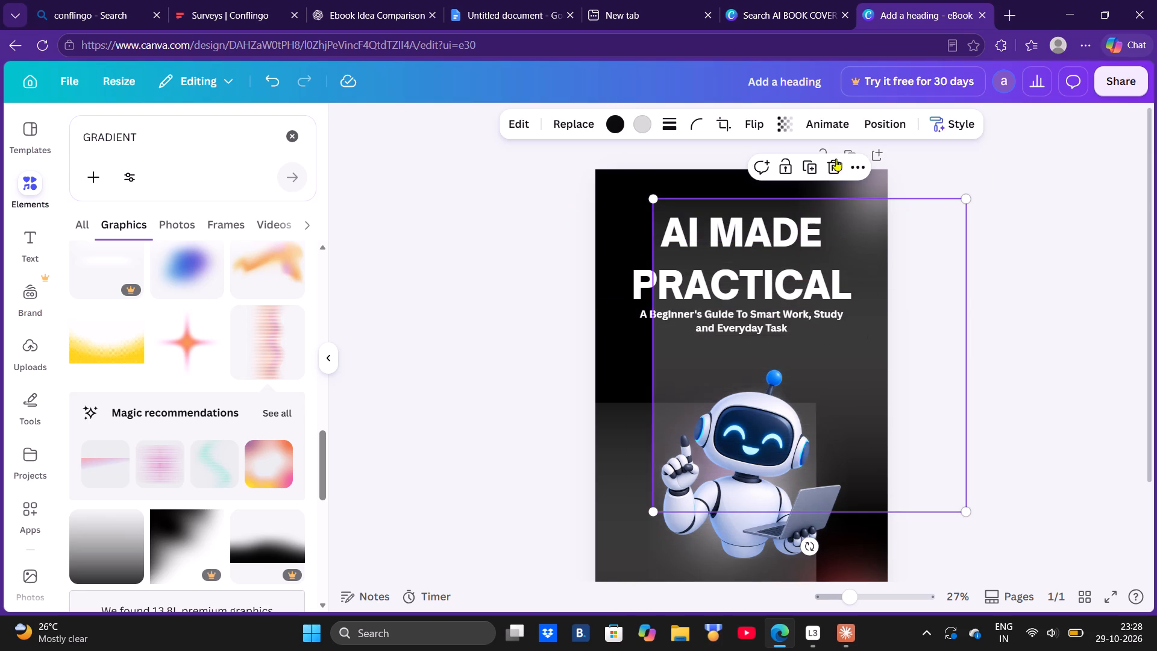
left_click(783, 171)
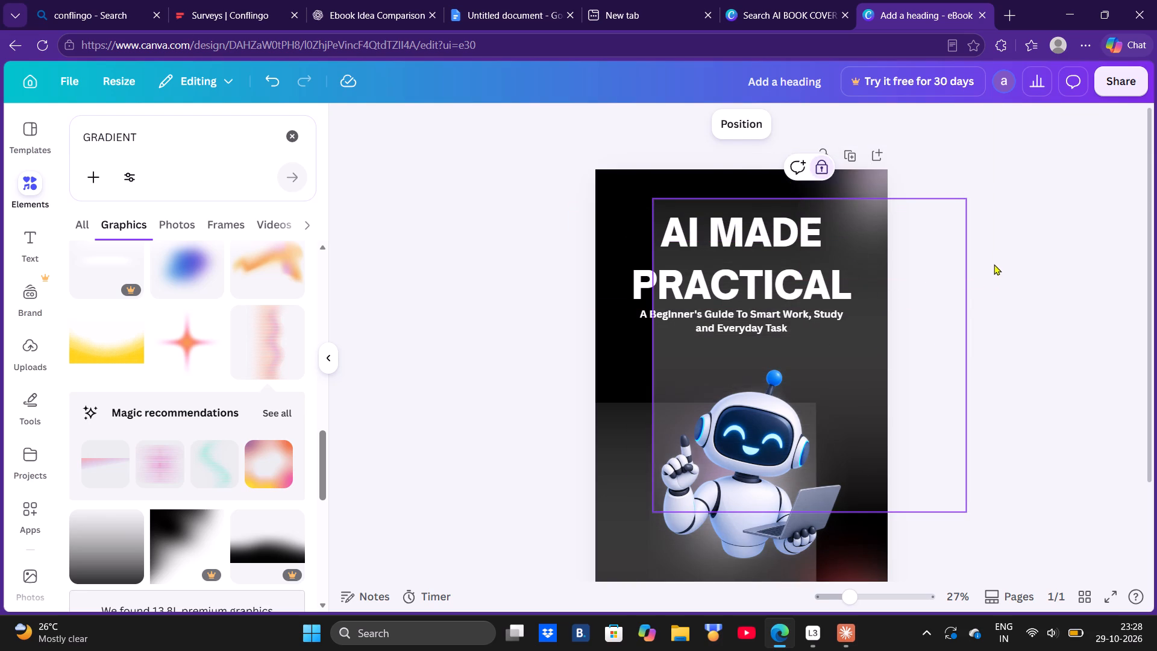
scroll(996, 262, "down", 2)
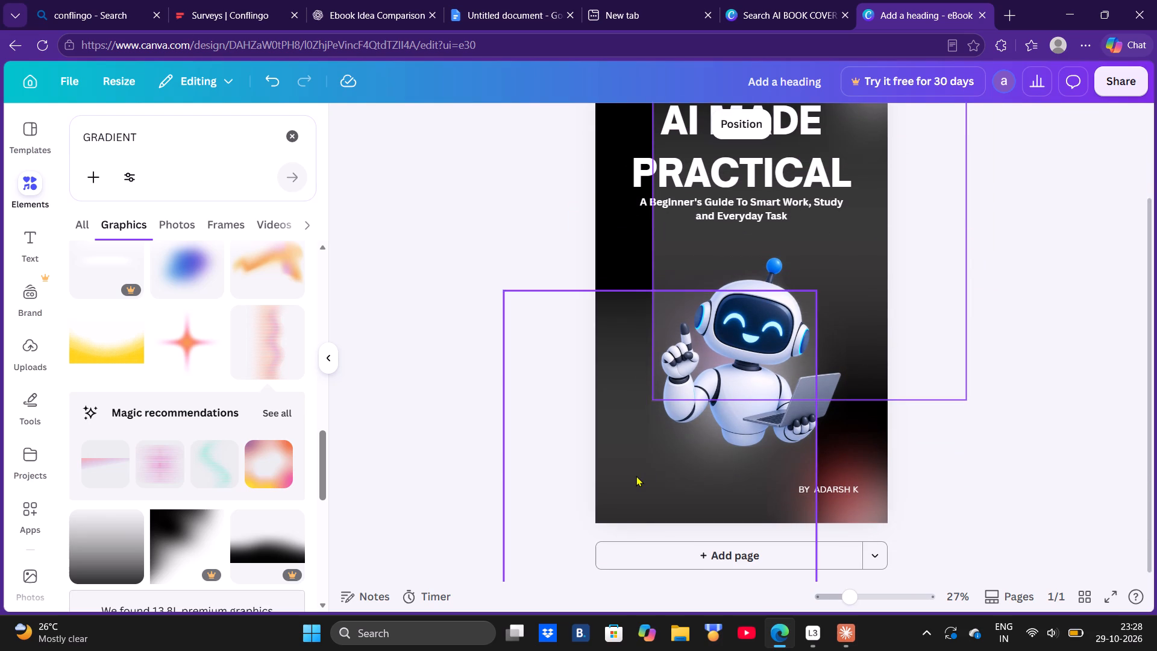
left_click(636, 476)
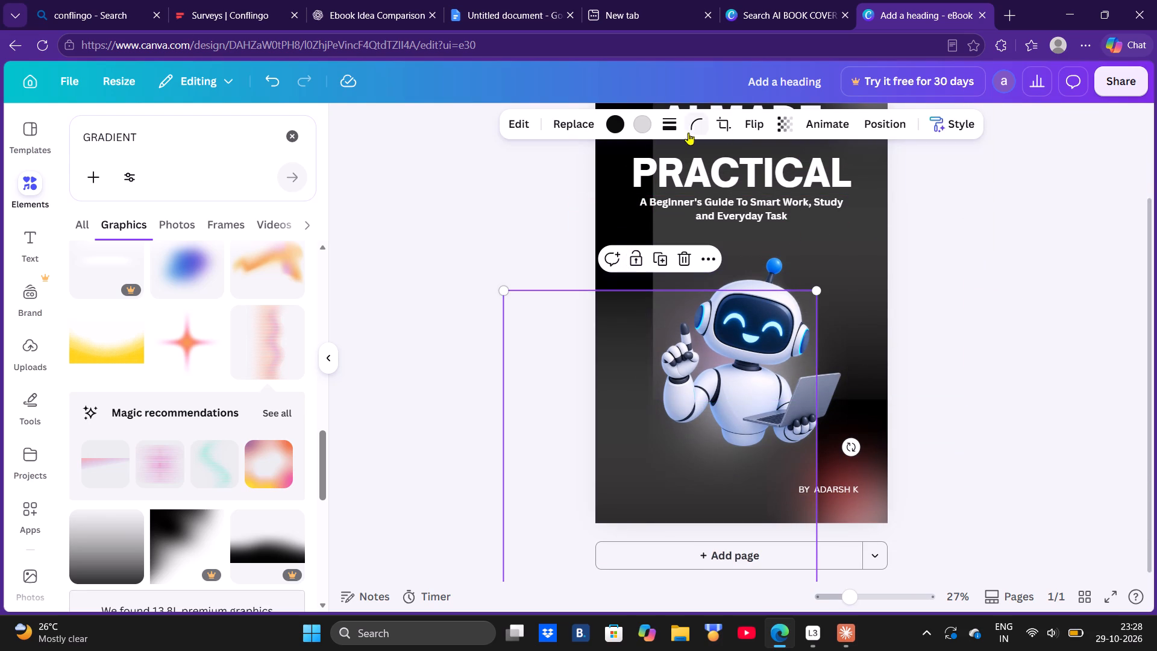
left_click(641, 260)
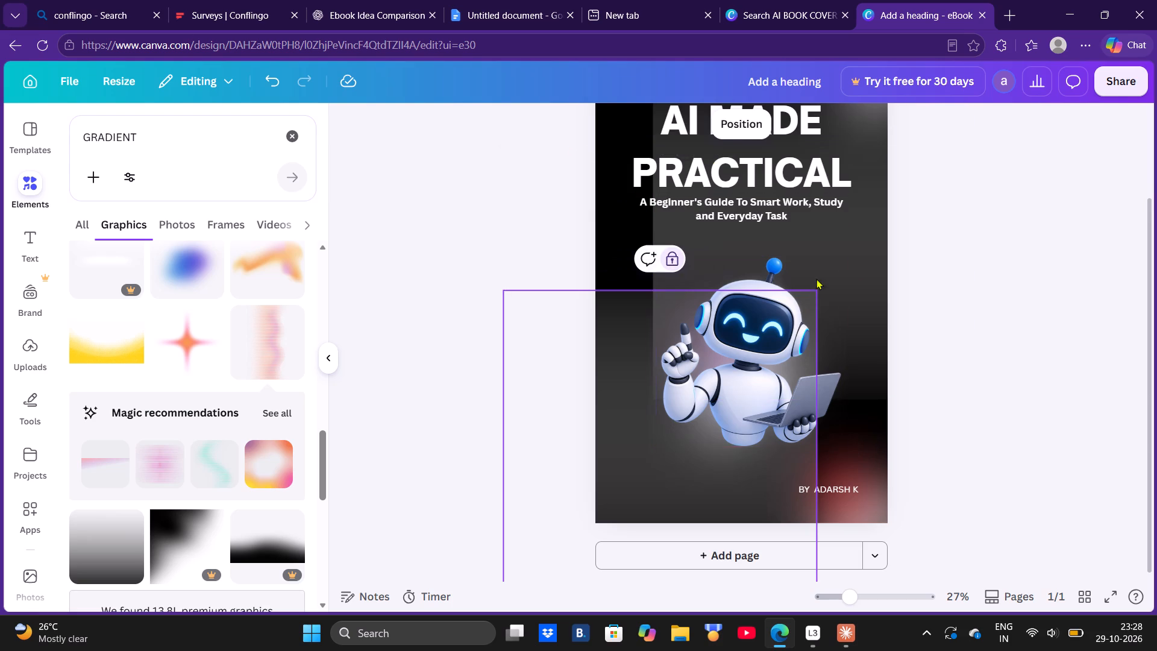
left_click(1027, 264)
Lock the lavender glow in the cover's top-right corner and the red glow in its bottom-right corner.
scroll(1028, 262, "up", 2)
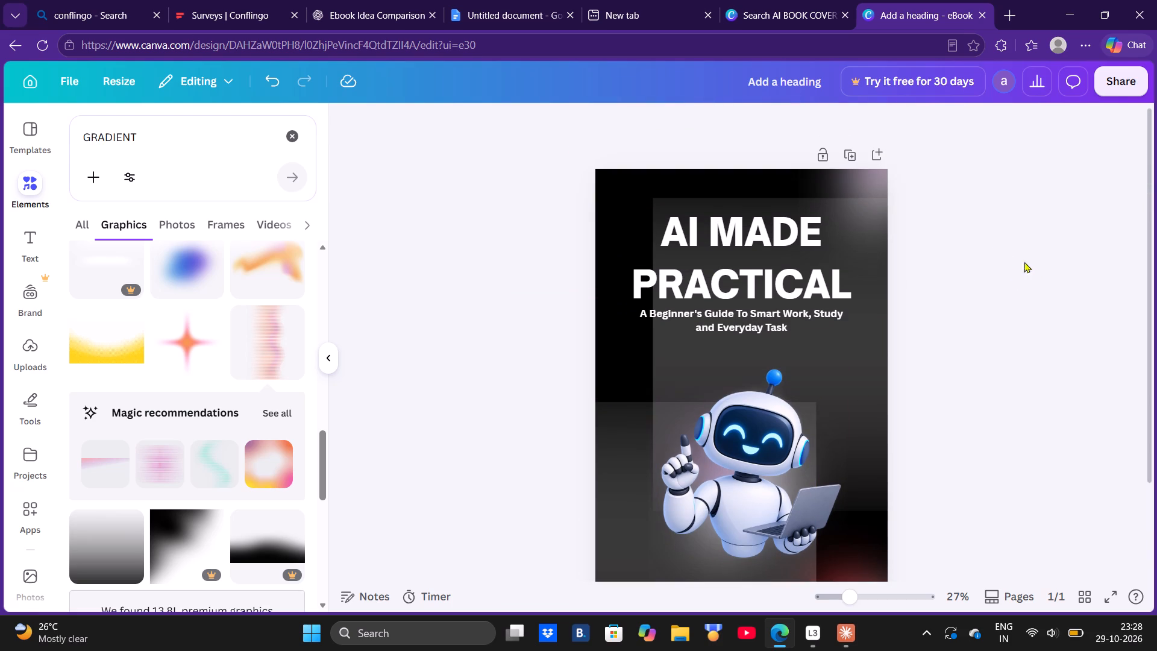
left_click(852, 203)
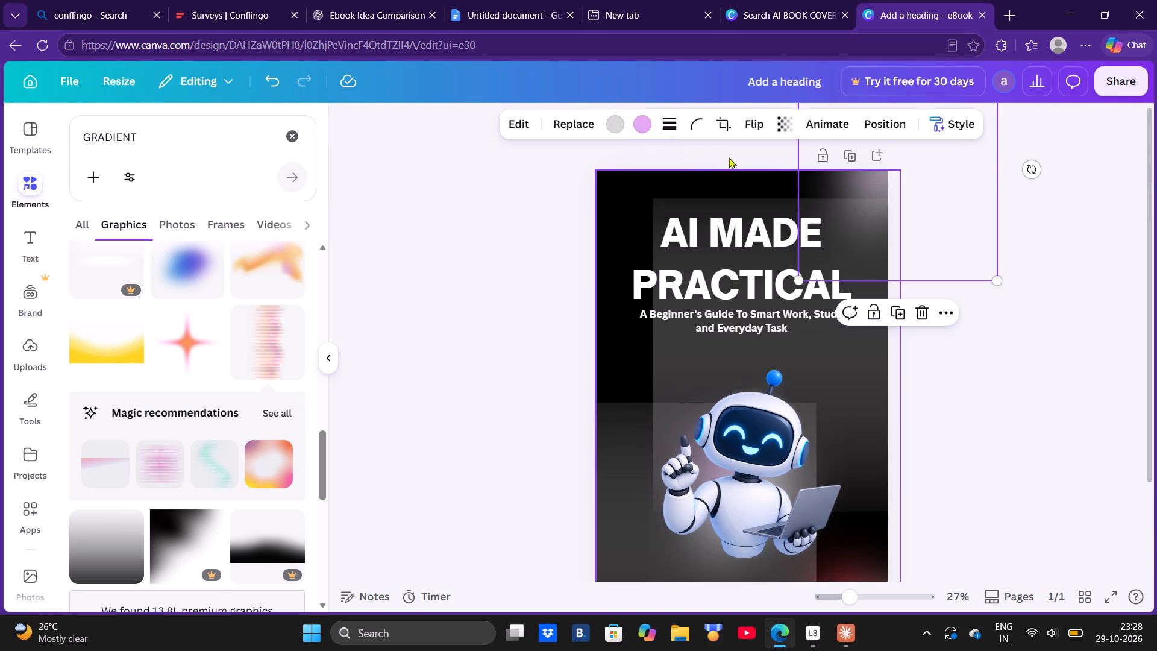
left_click(872, 312)
scroll(1000, 318, "down", 3)
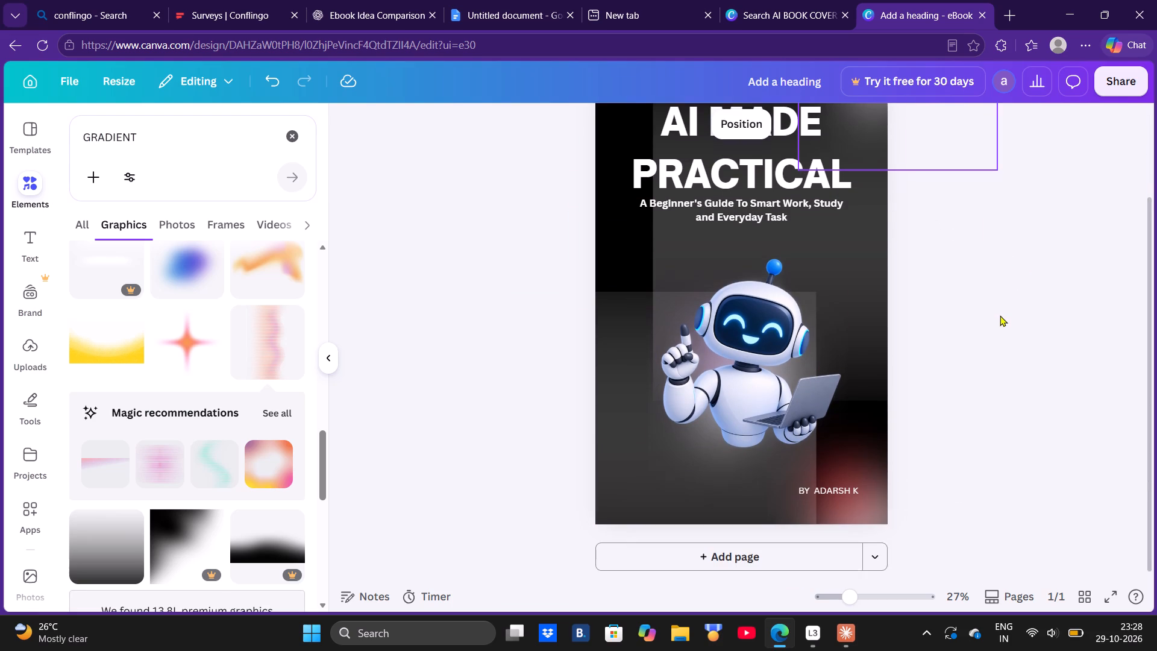
left_click(870, 508)
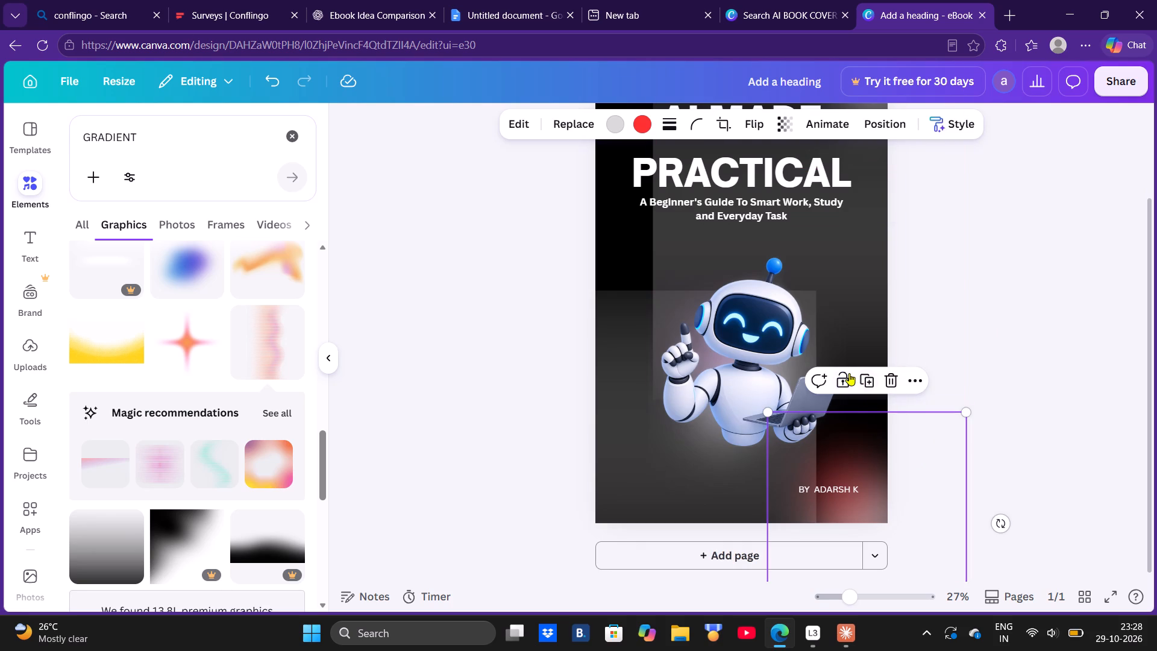
left_click(845, 376)
left_click(982, 274)
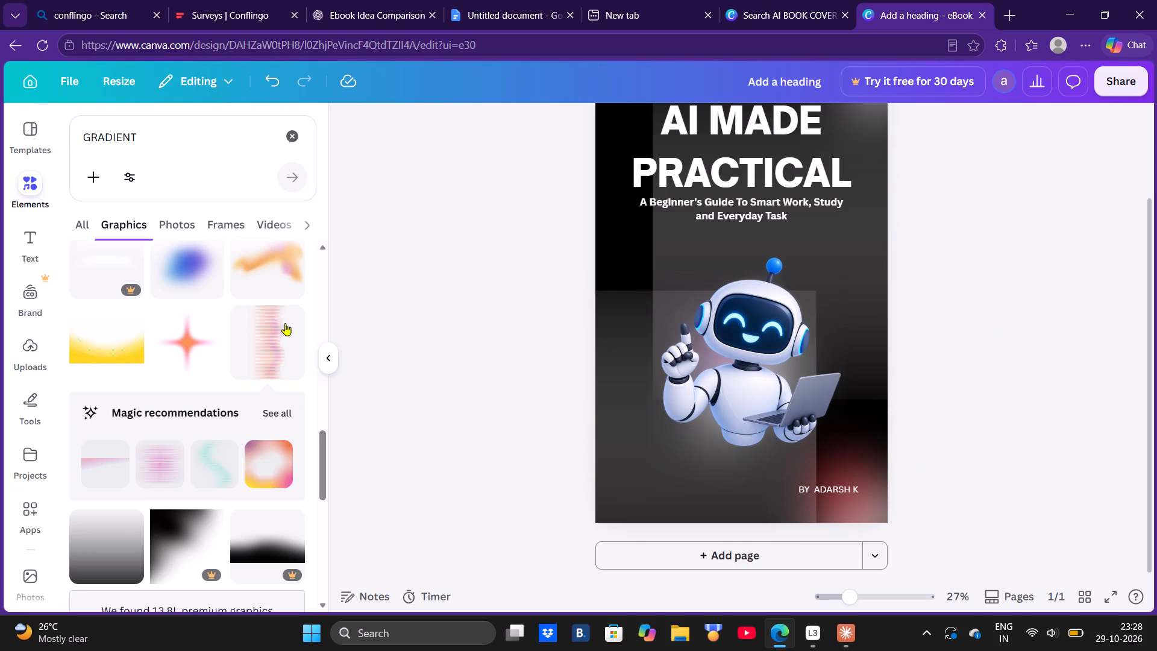
Find the purple, blue and cyan wavy line graphic among the gradient graphics and add it to the cover.
scroll(185, 354, "down", 2)
scroll(238, 345, "down", 1)
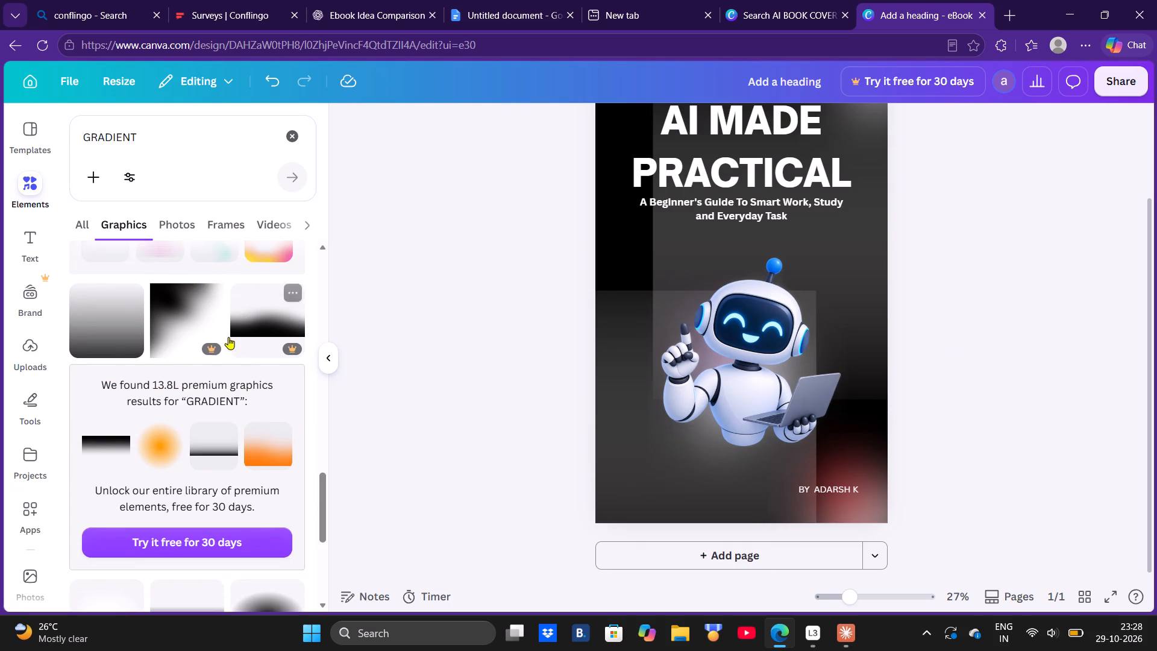
scroll(227, 335, "down", 5)
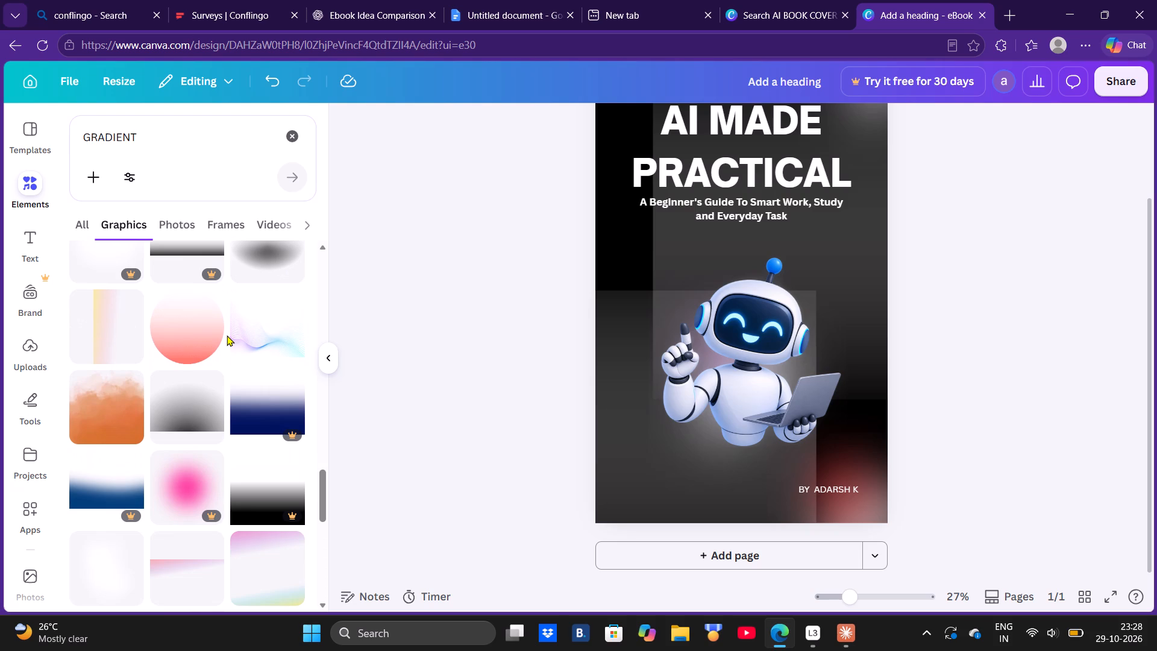
left_click(271, 330)
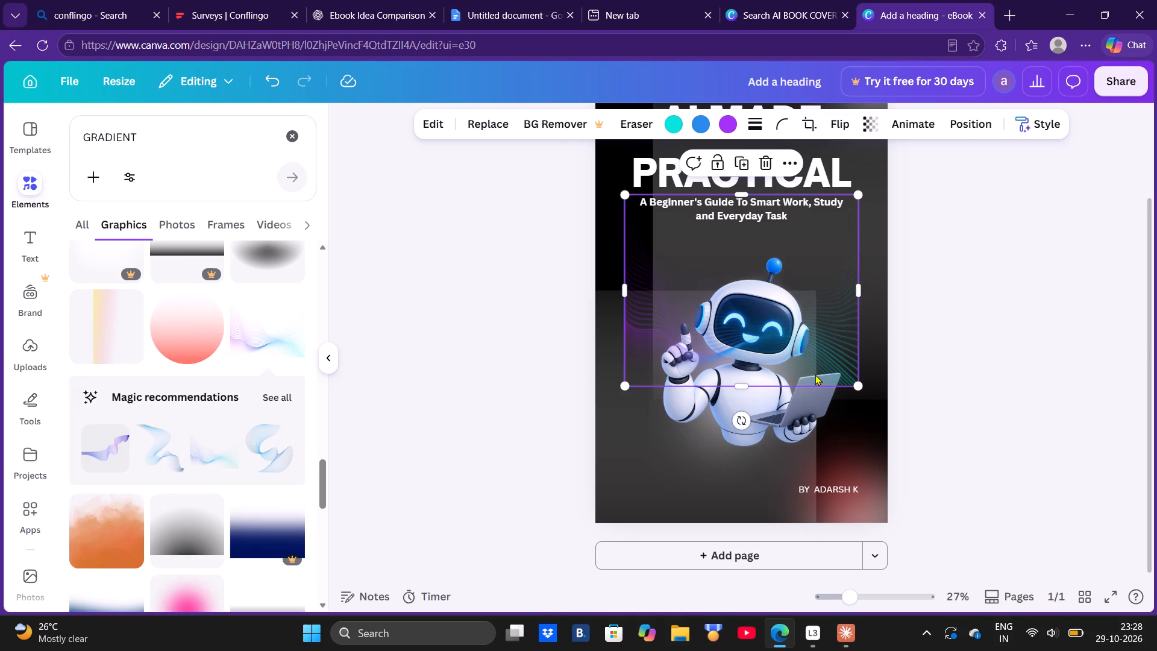
Rotate the wavy line graphic about 4° and enlarge it to about 1418 × 1163 px, spanning the cover's width around the robot.
left_click(848, 360)
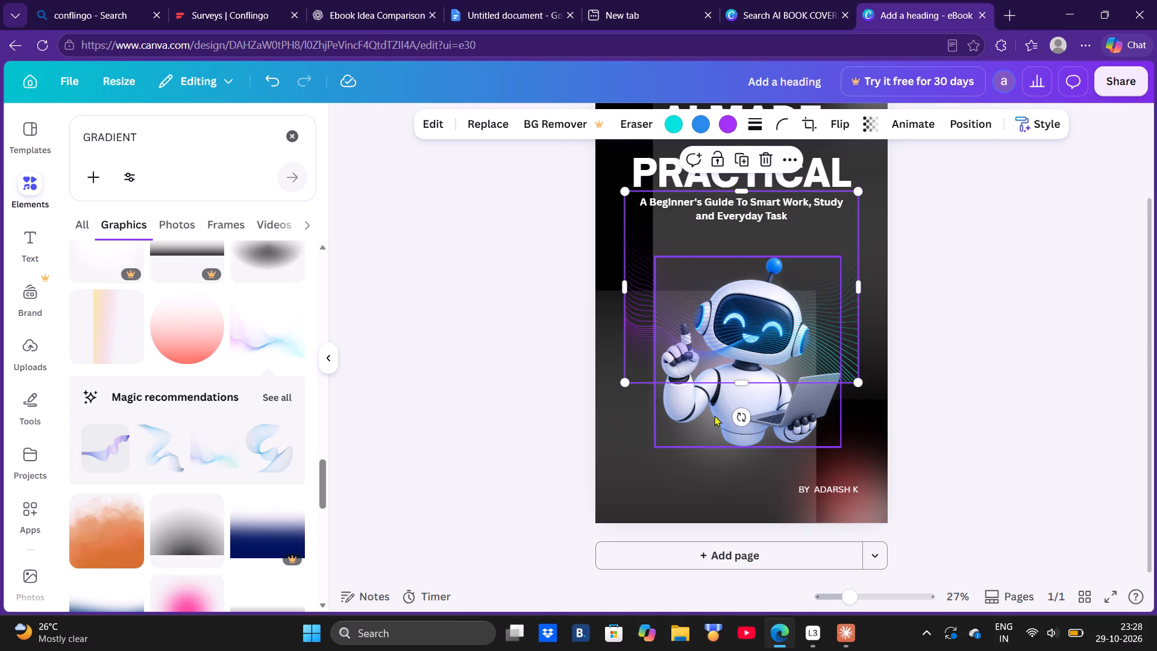
left_click_drag(741, 418, 731, 418)
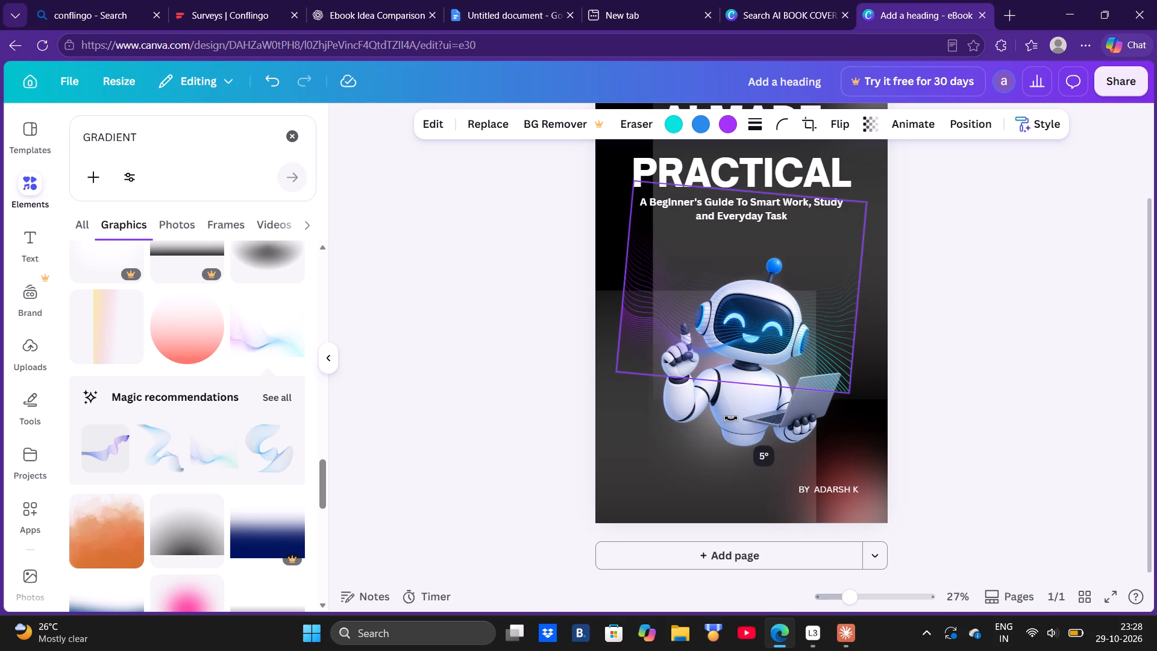
left_click_drag(731, 418, 733, 418)
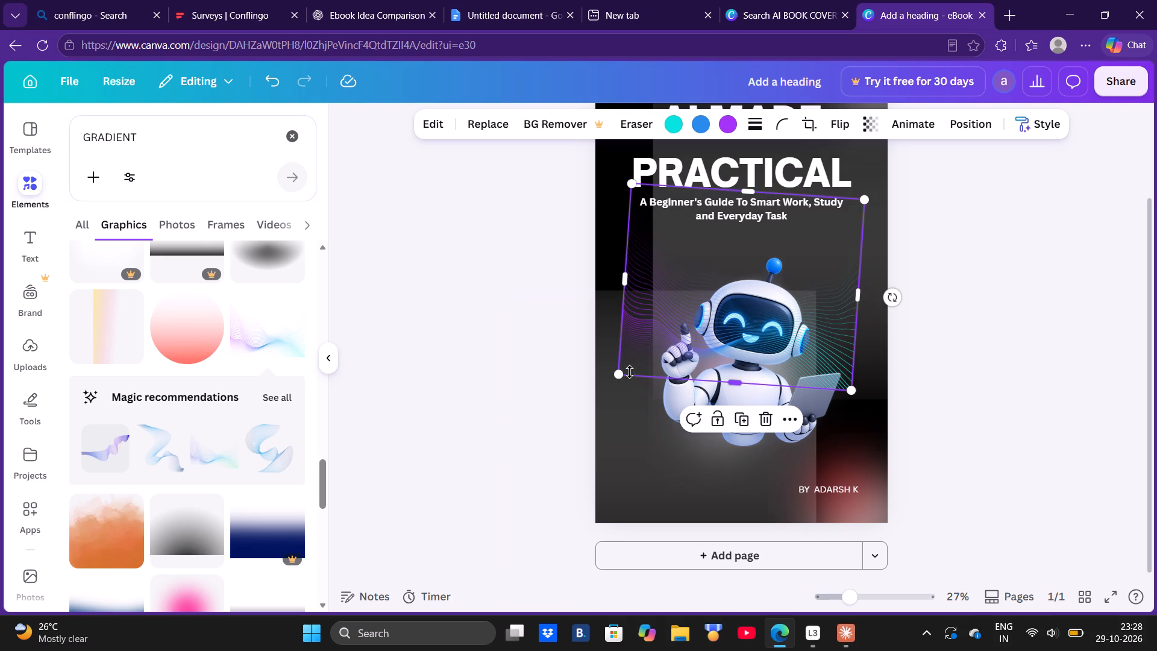
left_click_drag(622, 379, 583, 411)
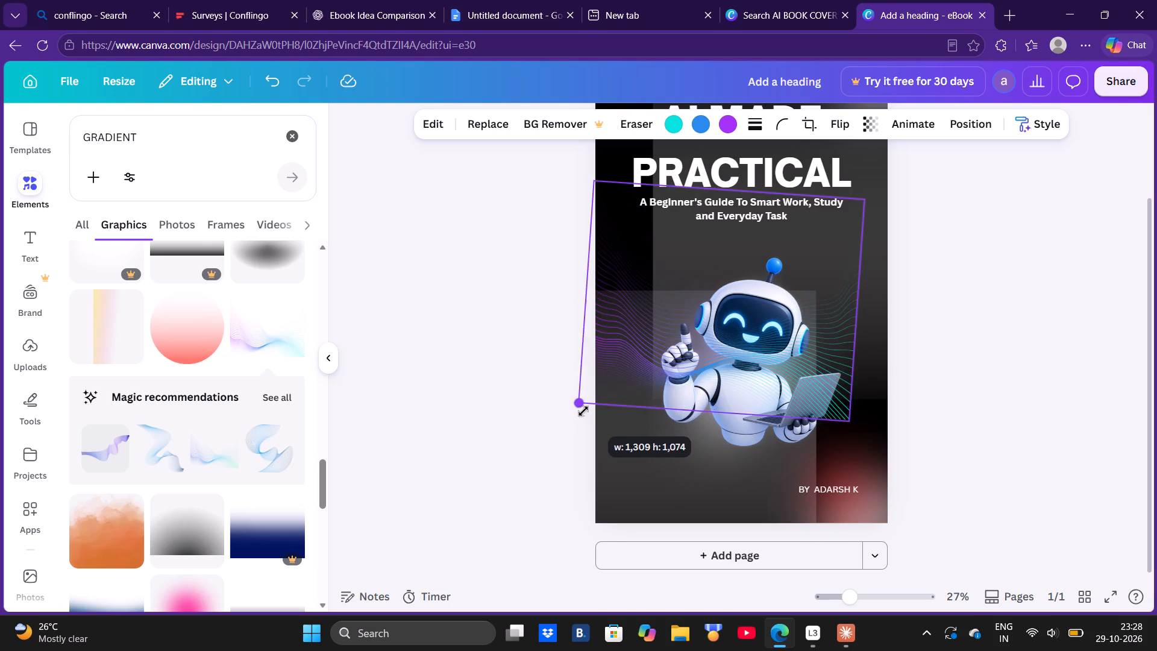
left_click_drag(583, 411, 582, 414)
left_click_drag(829, 372, 848, 383)
left_click_drag(870, 443, 885, 454)
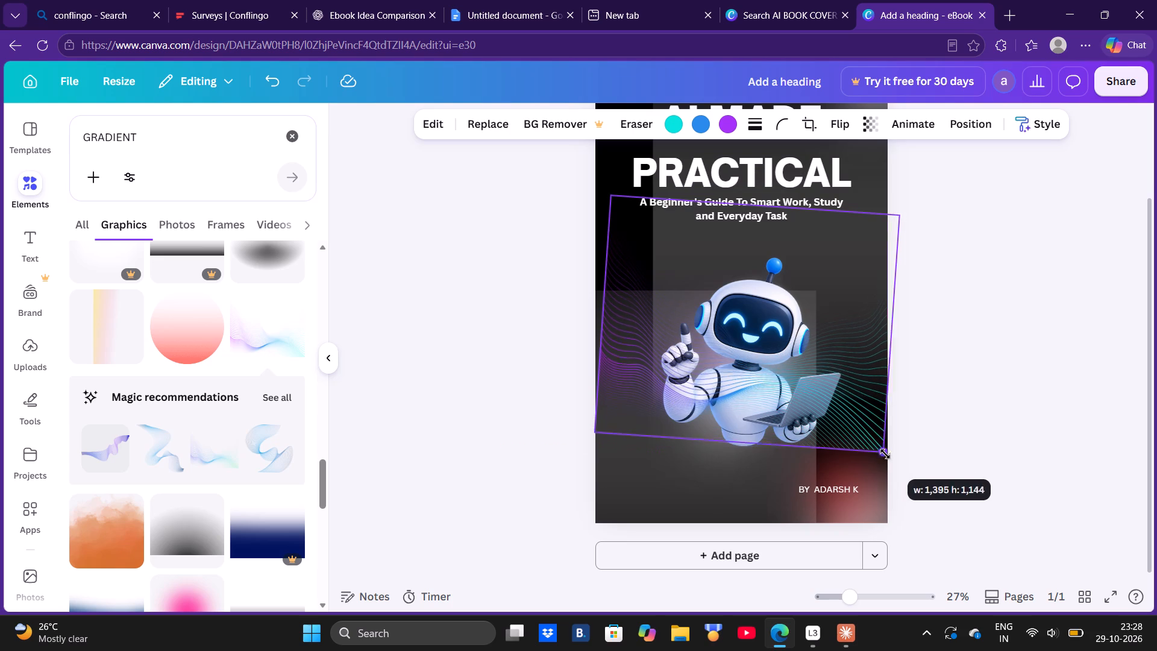
left_click_drag(885, 454, 886, 454)
left_click(853, 400)
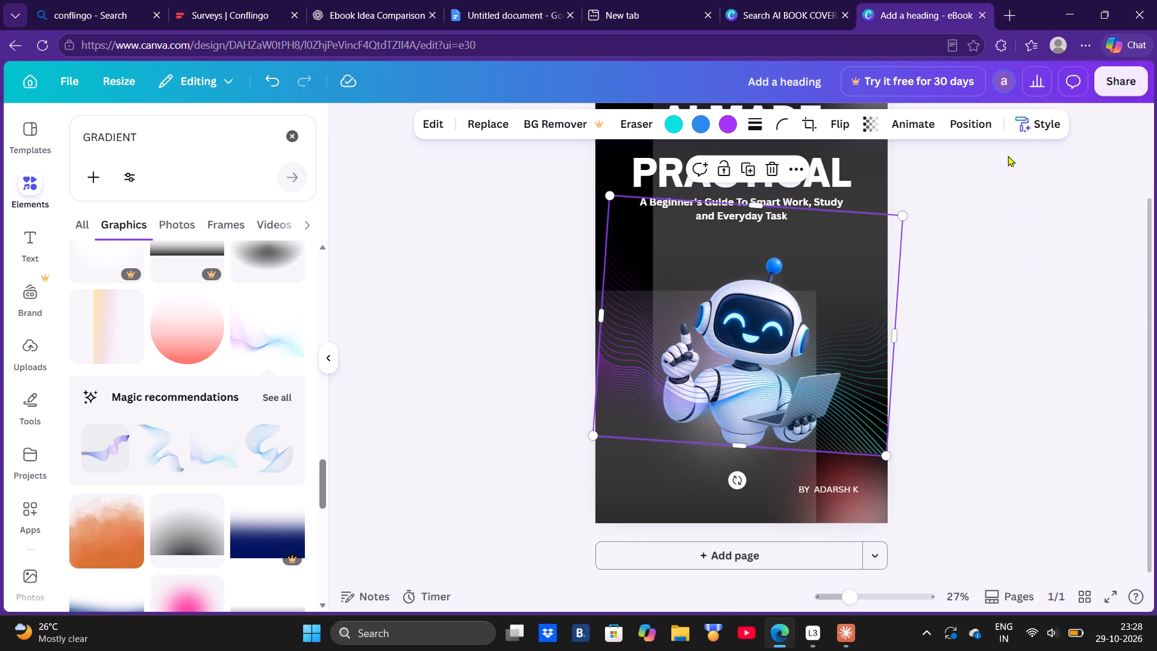
Move the wavy line graphic's layer behind the robot, between the two lavender glow layers.
left_click(970, 131)
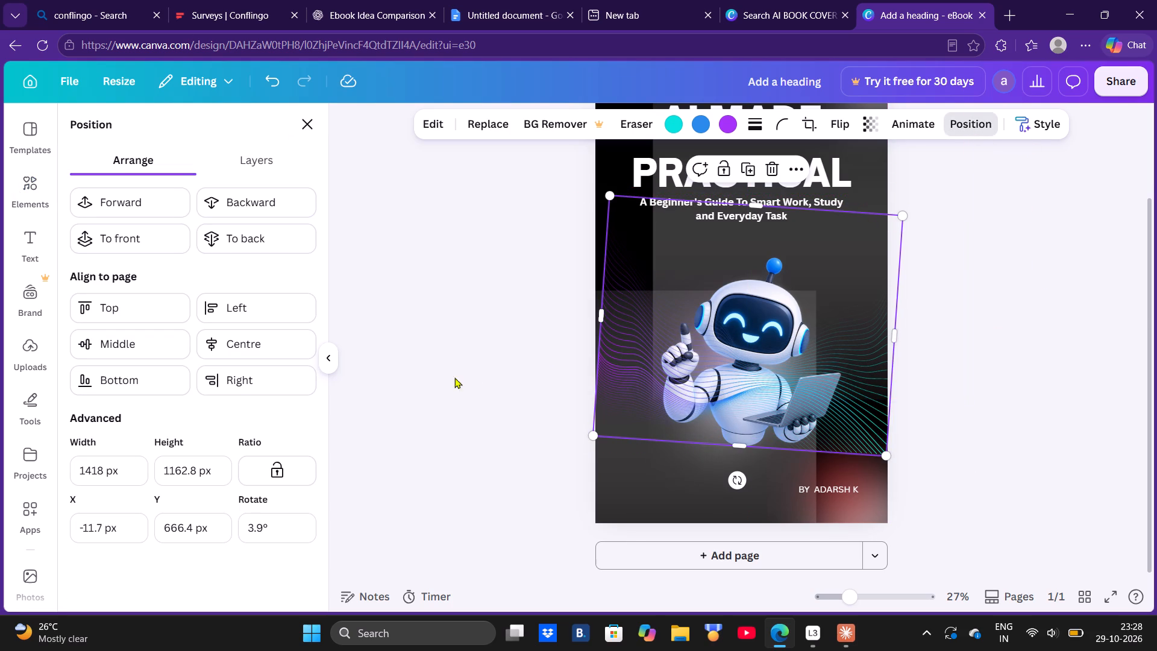
left_click(254, 171)
scroll(204, 364, "down", 3)
scroll(207, 321, "up", 2)
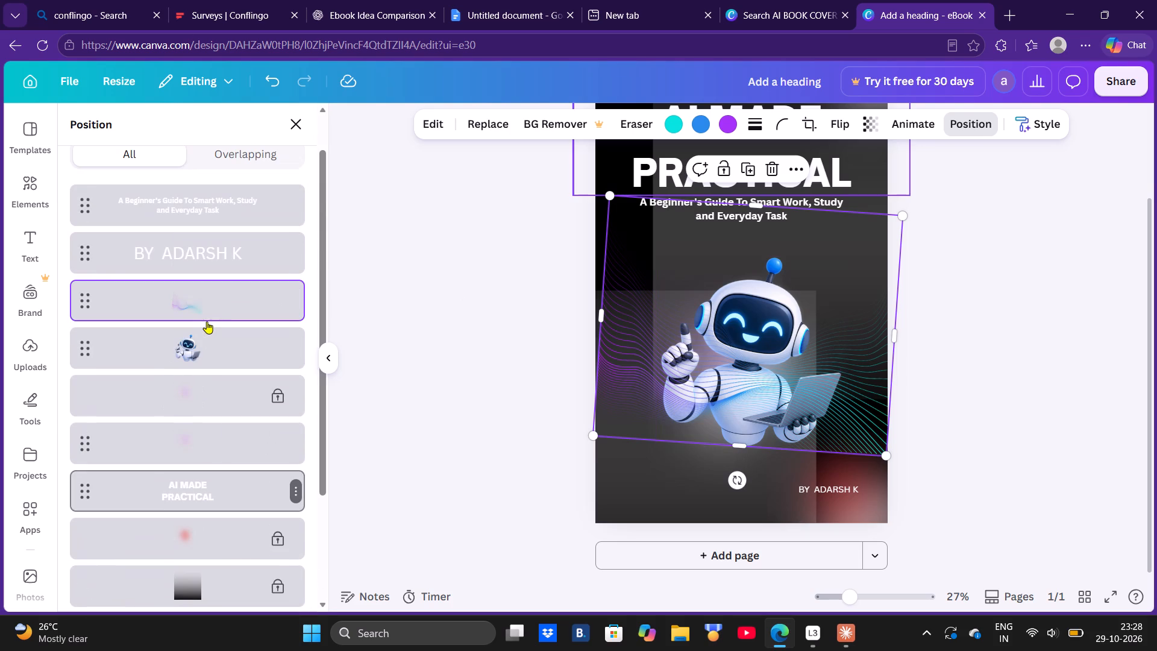
left_click_drag(207, 304, 209, 533)
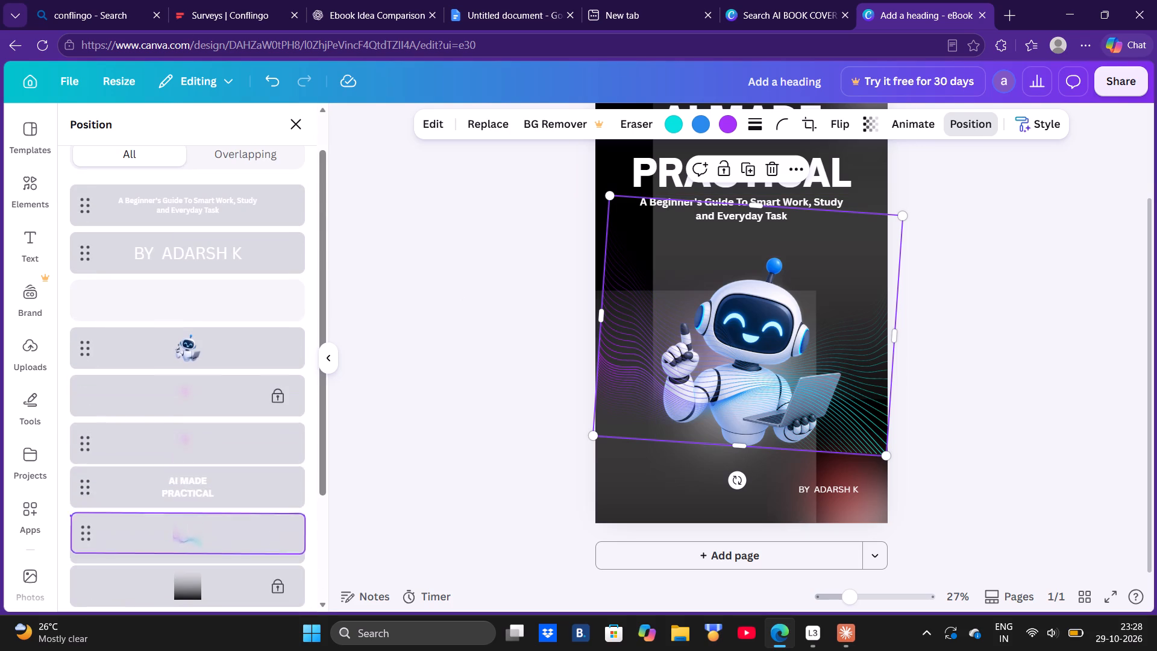
left_click_drag(209, 533, 218, 468)
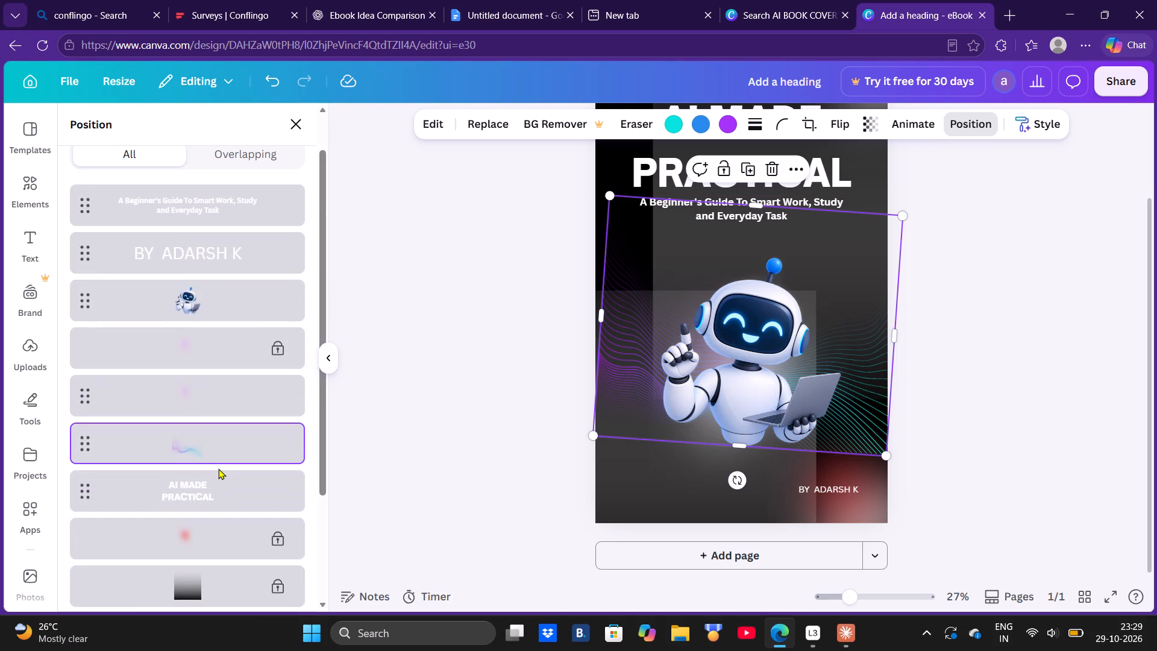
scroll(218, 467, "down", 1)
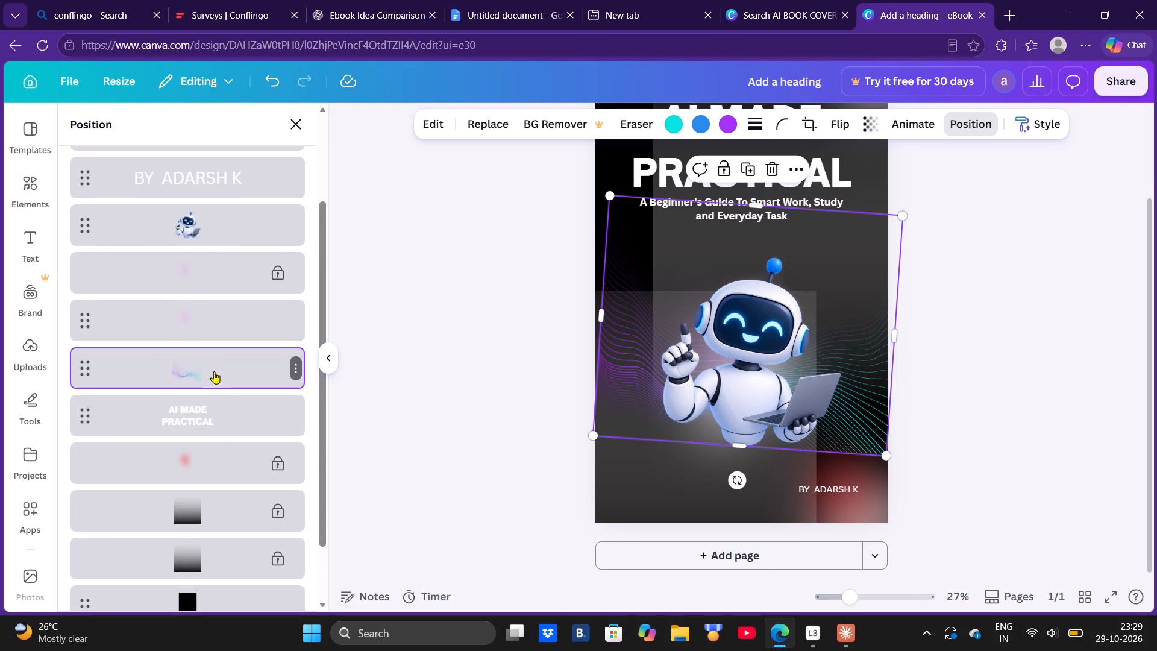
left_click_drag(214, 371, 227, 539)
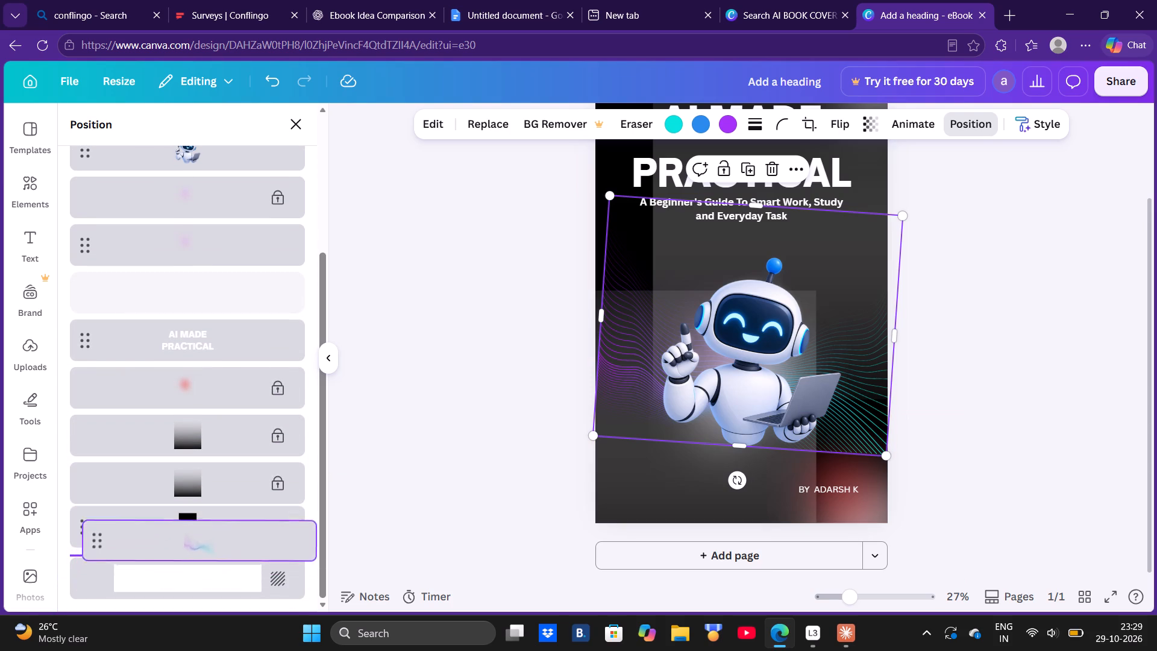
left_click_drag(227, 539, 228, 512)
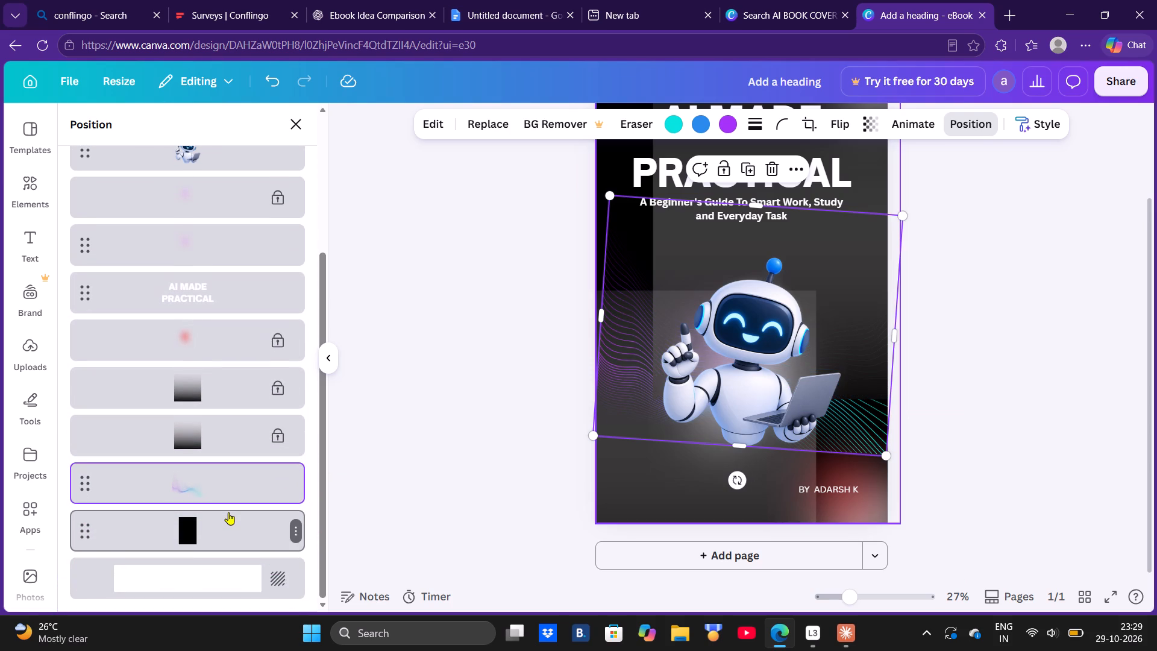
left_click_drag(221, 489, 221, 263)
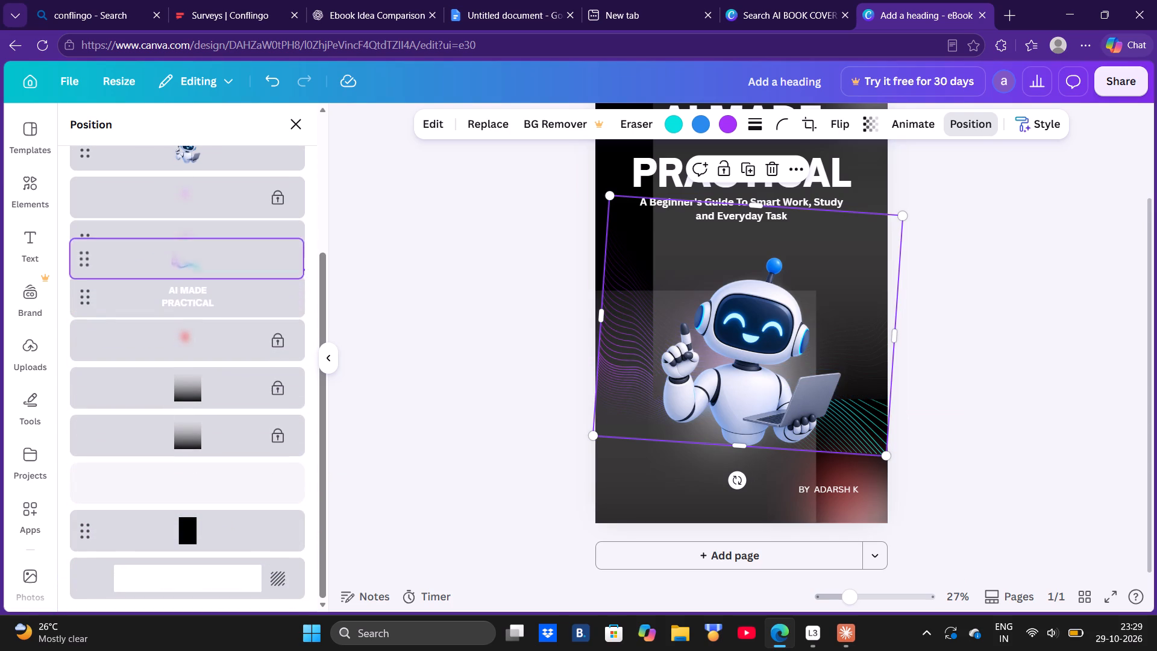
left_click_drag(221, 263, 218, 221)
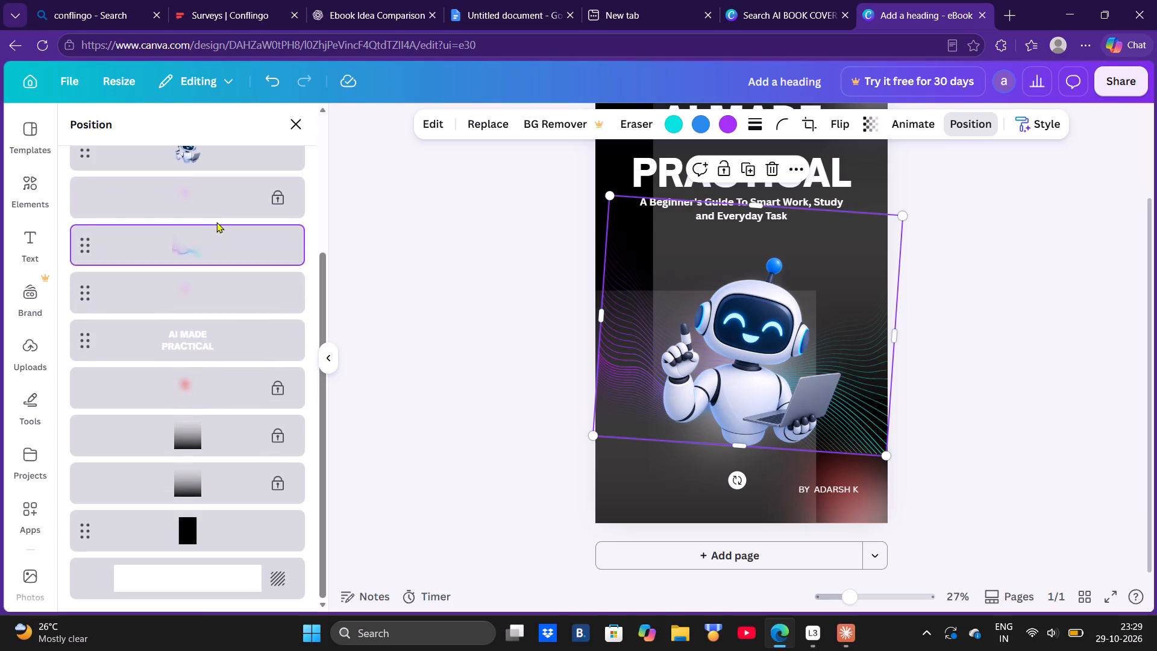
left_click(1040, 277)
left_click(1047, 384)
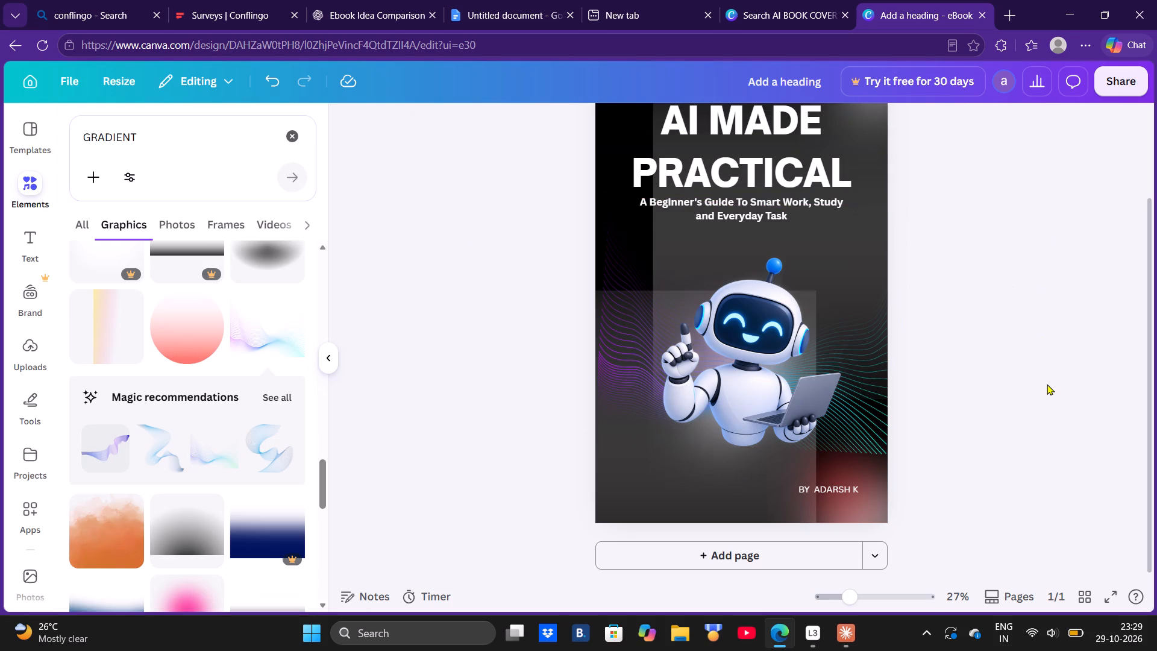
scroll(1049, 385, "up", 1)
scroll(1049, 385, "down", 1)
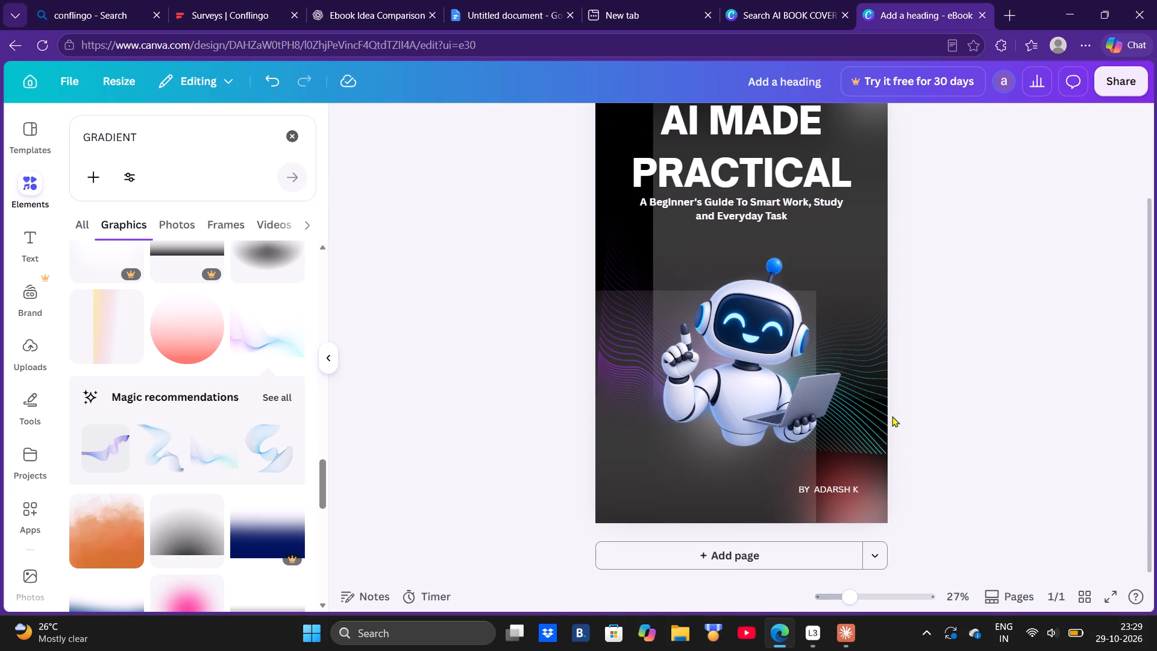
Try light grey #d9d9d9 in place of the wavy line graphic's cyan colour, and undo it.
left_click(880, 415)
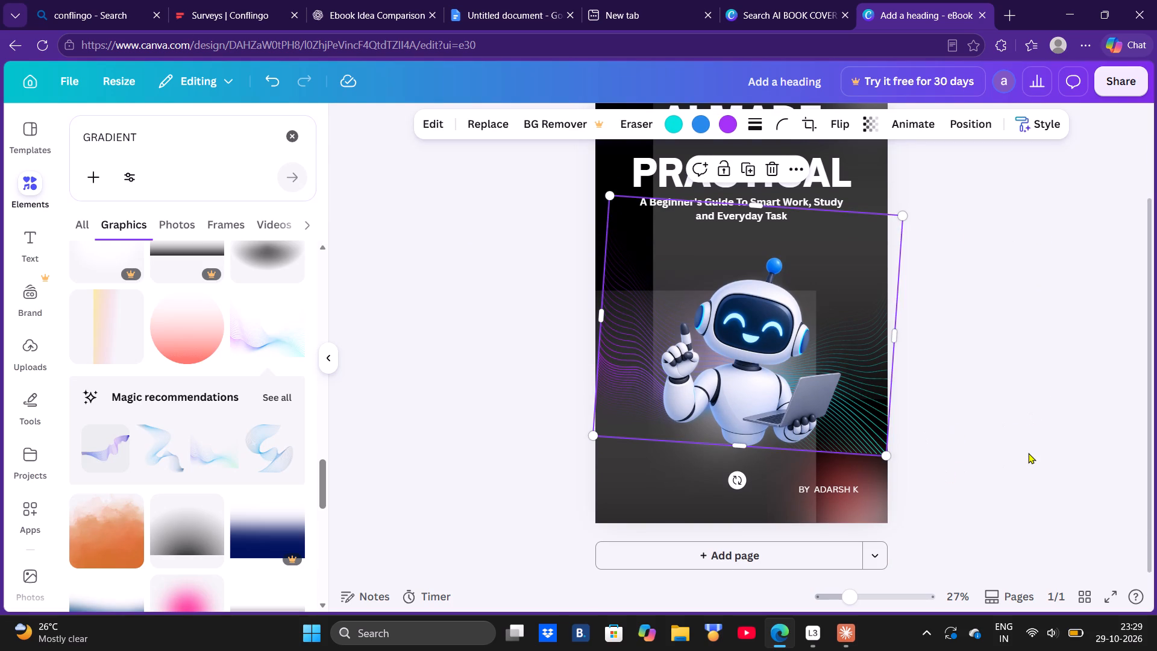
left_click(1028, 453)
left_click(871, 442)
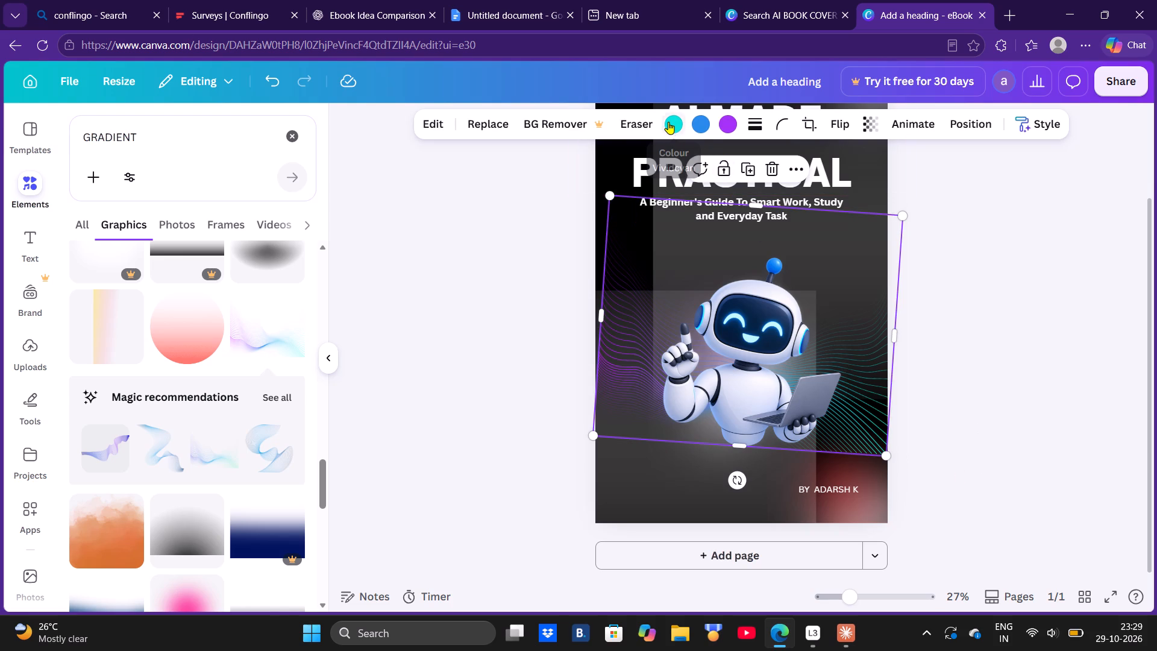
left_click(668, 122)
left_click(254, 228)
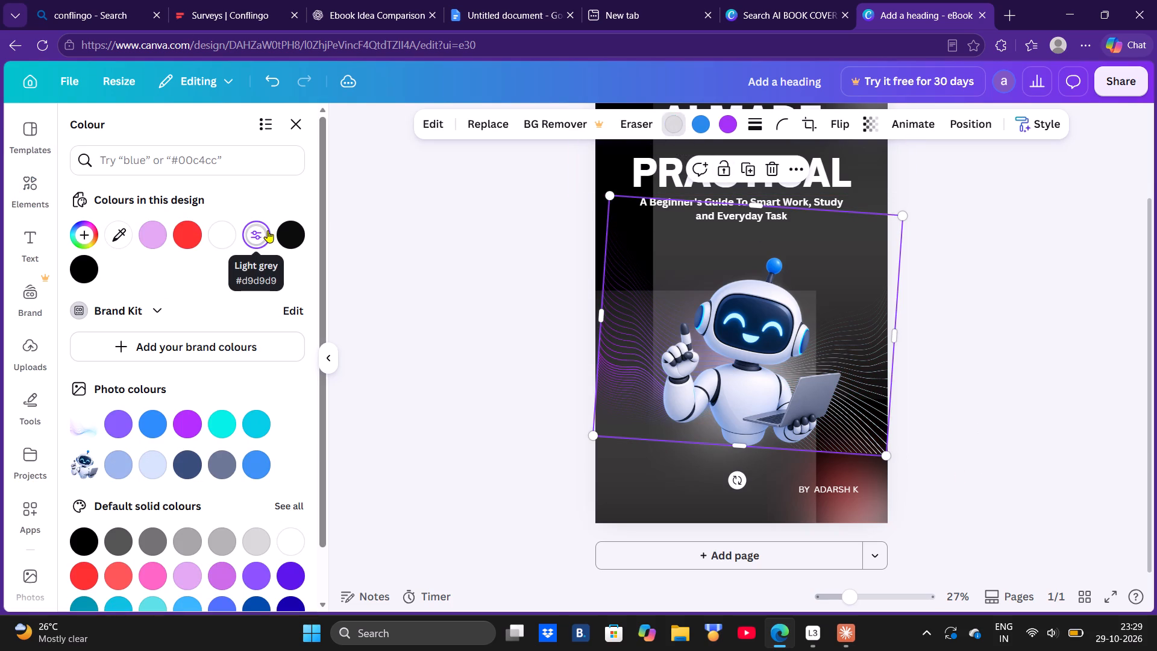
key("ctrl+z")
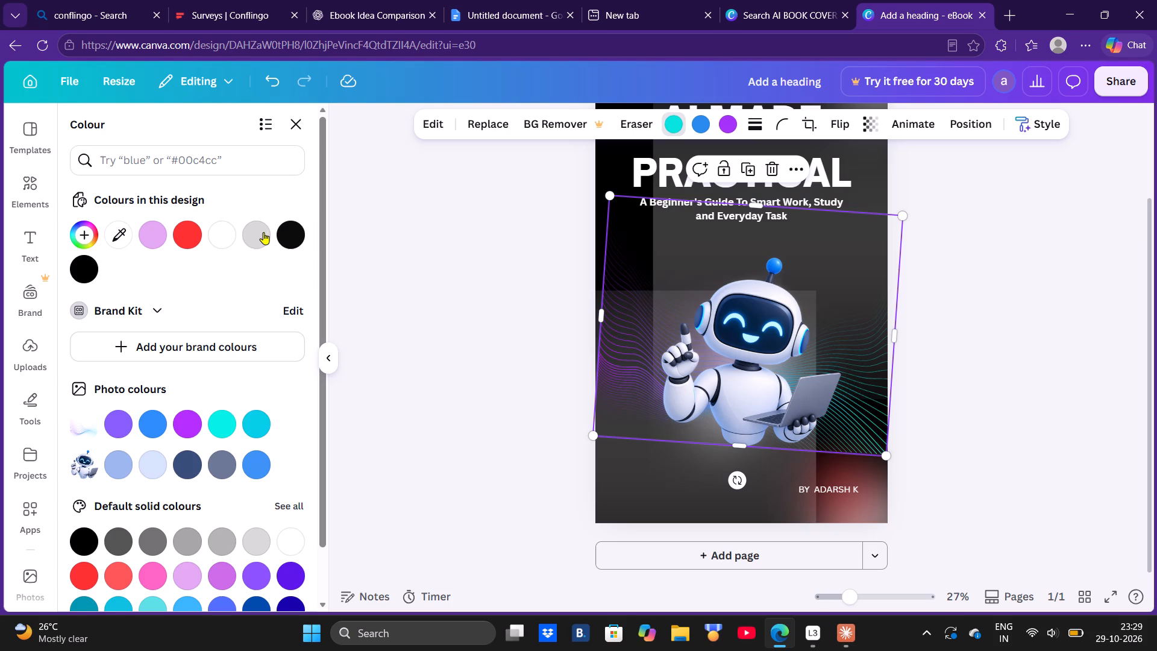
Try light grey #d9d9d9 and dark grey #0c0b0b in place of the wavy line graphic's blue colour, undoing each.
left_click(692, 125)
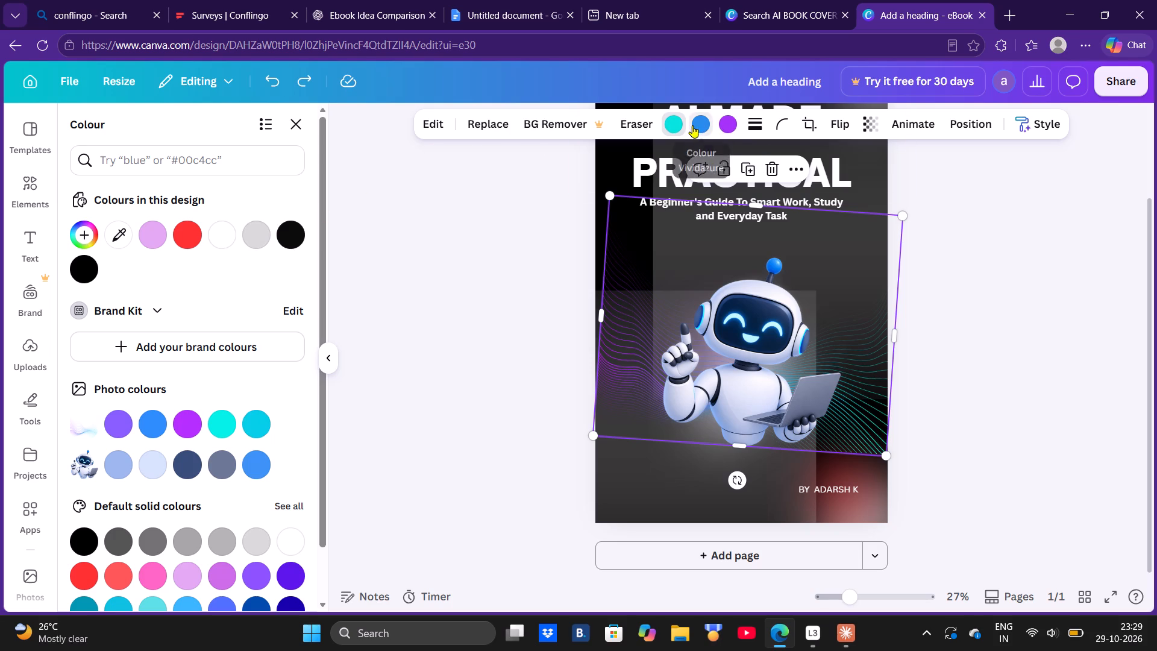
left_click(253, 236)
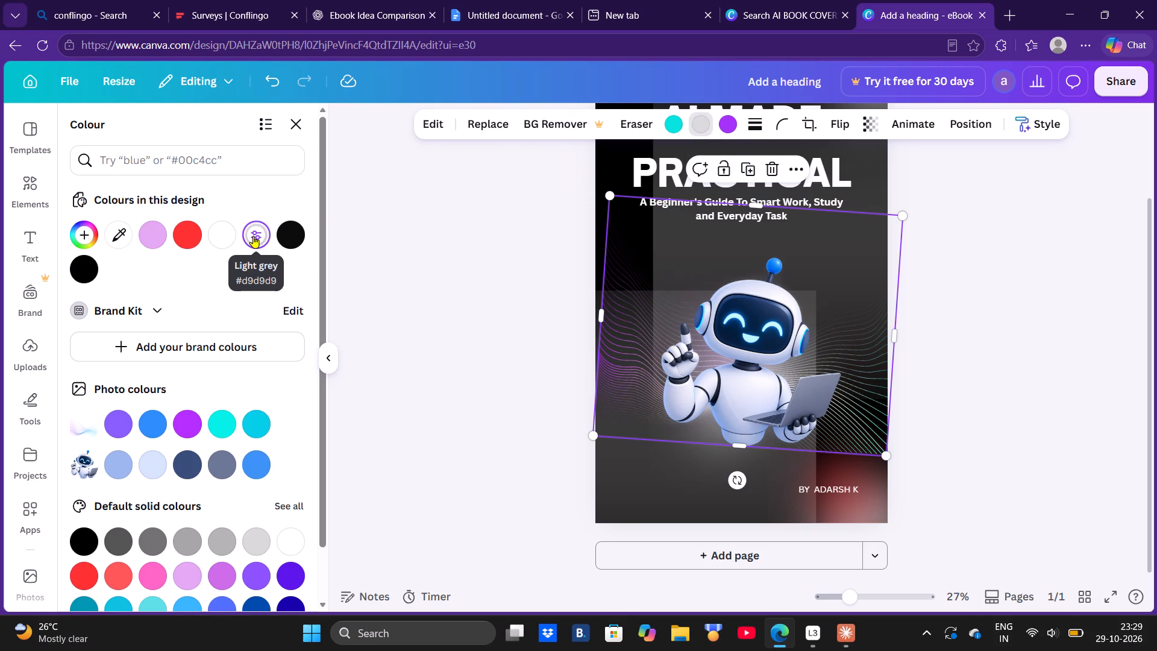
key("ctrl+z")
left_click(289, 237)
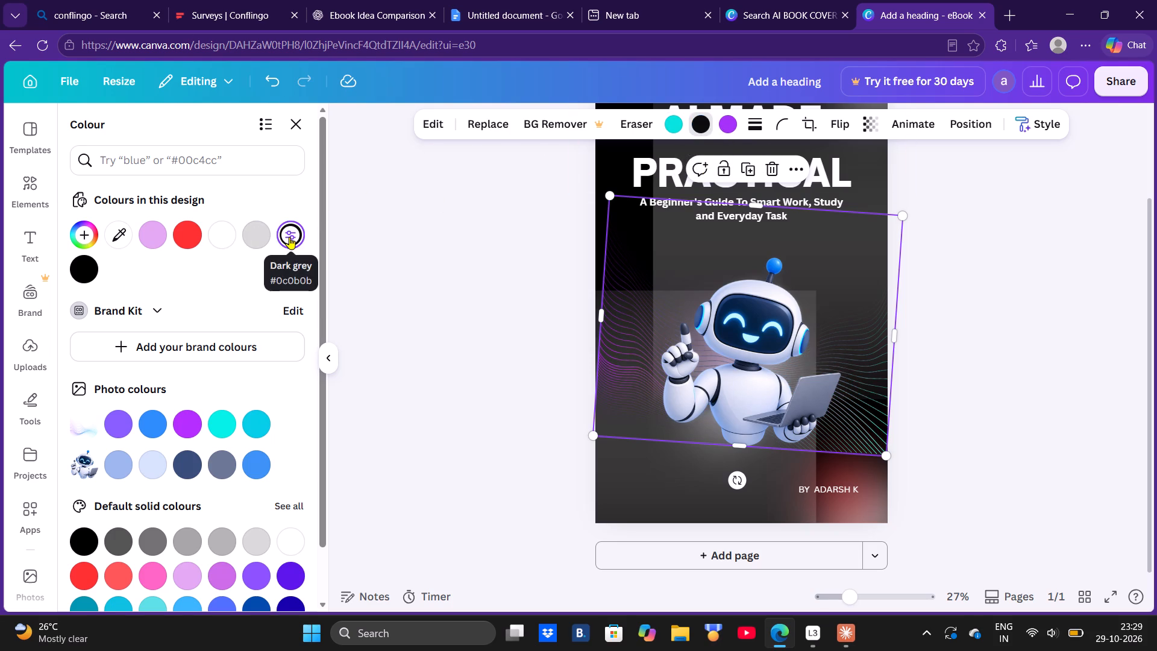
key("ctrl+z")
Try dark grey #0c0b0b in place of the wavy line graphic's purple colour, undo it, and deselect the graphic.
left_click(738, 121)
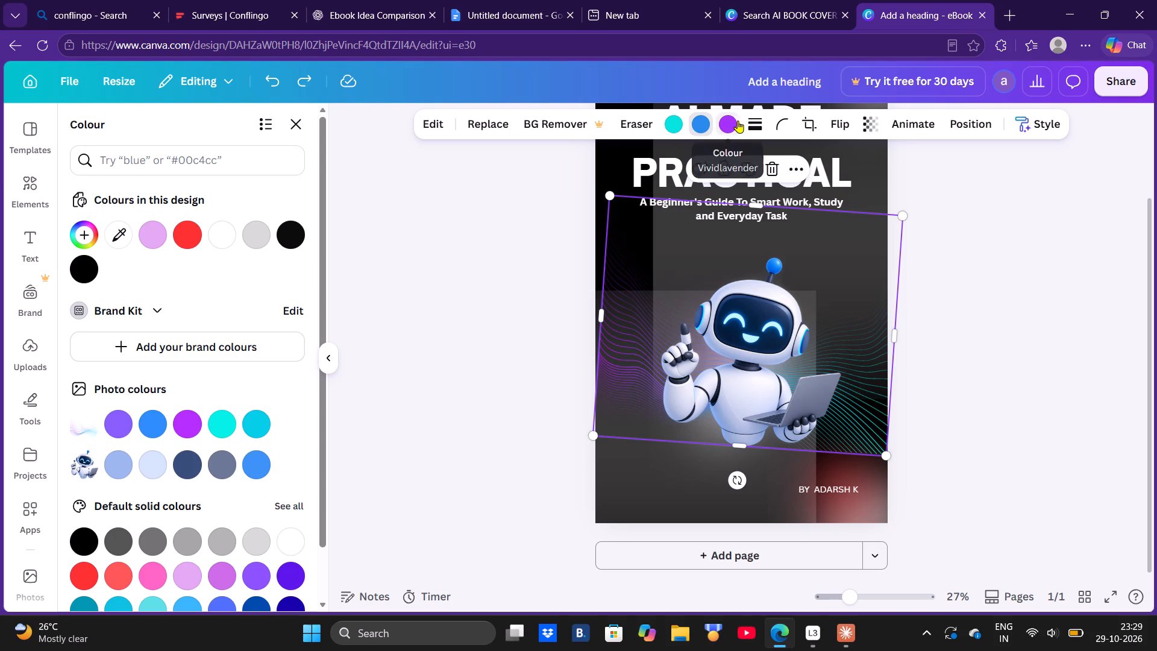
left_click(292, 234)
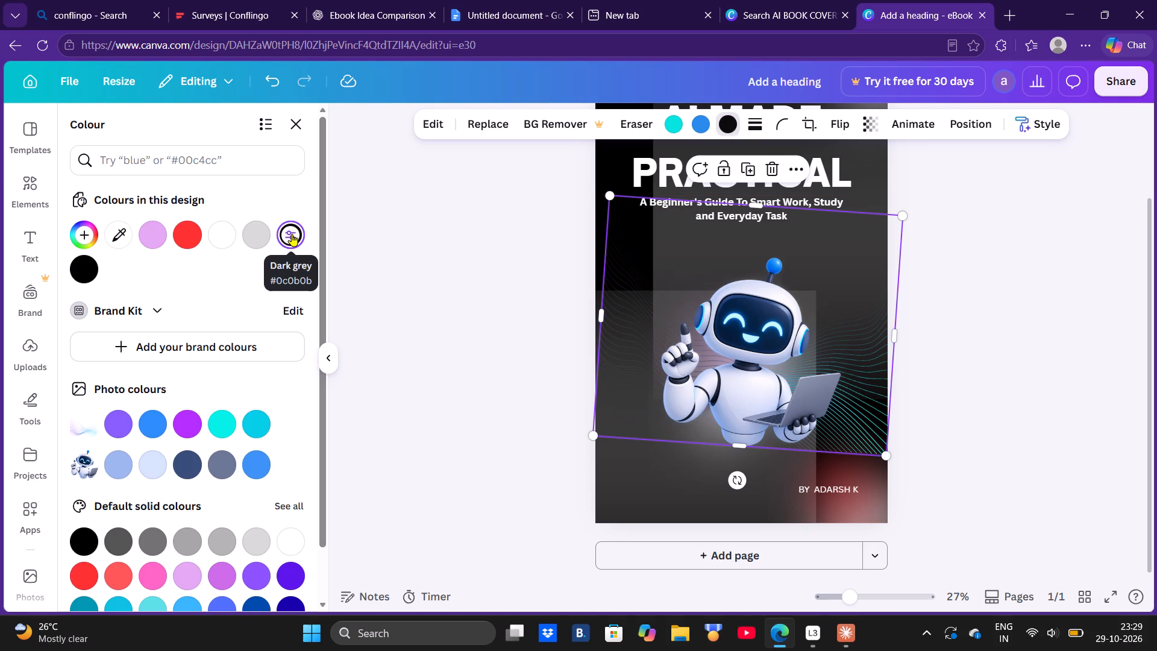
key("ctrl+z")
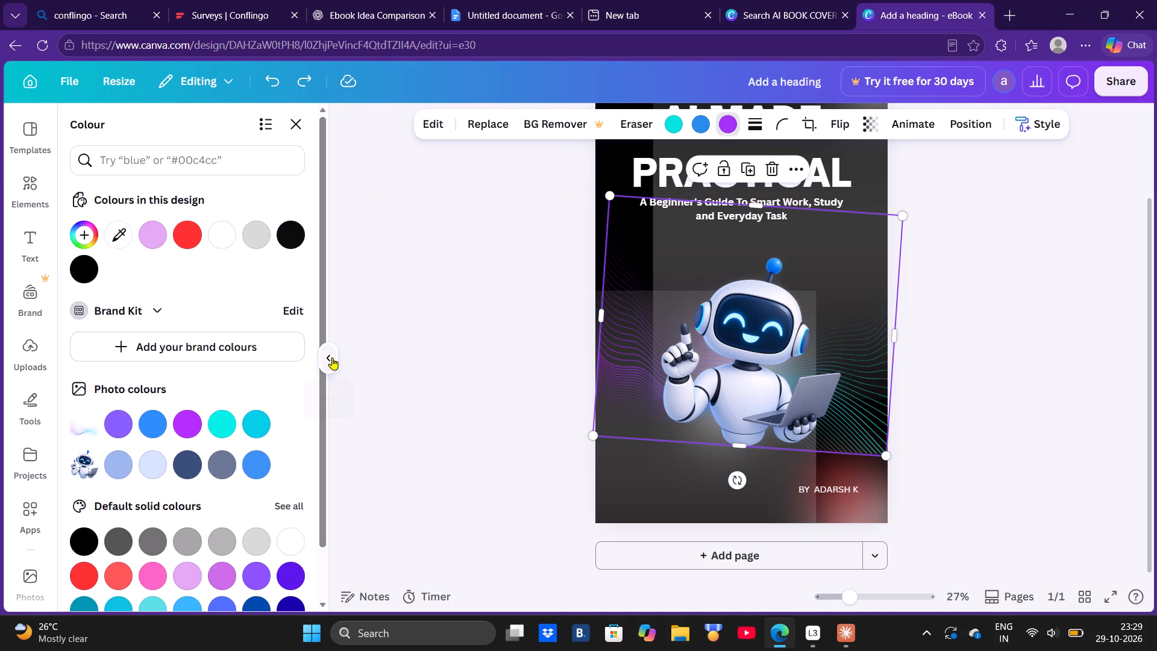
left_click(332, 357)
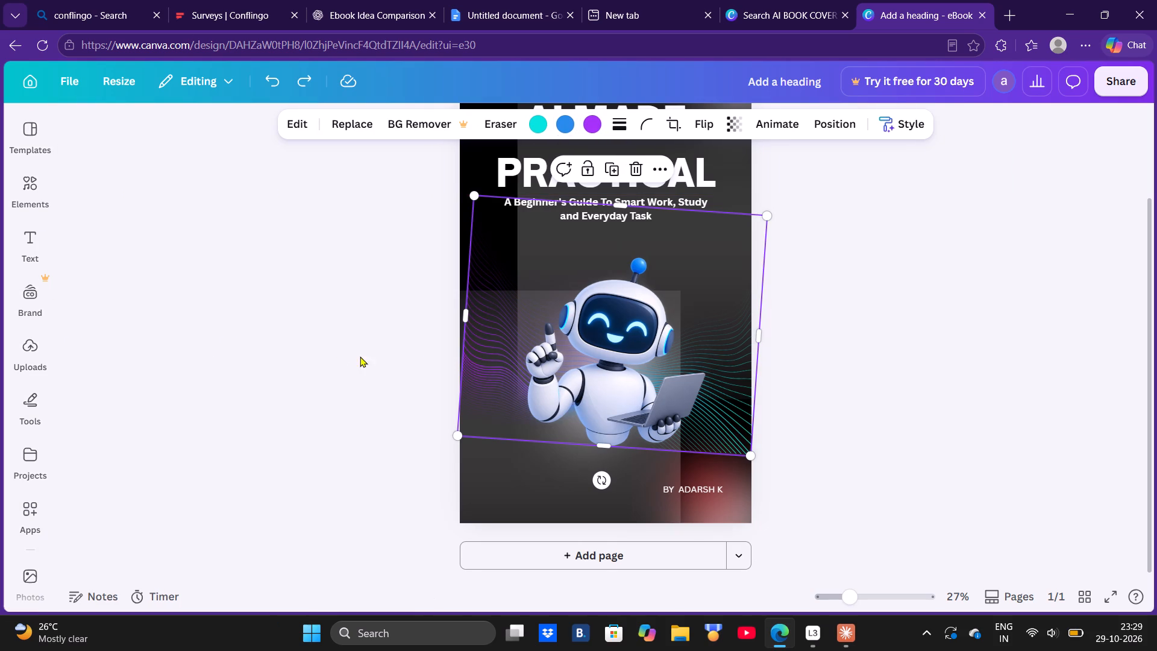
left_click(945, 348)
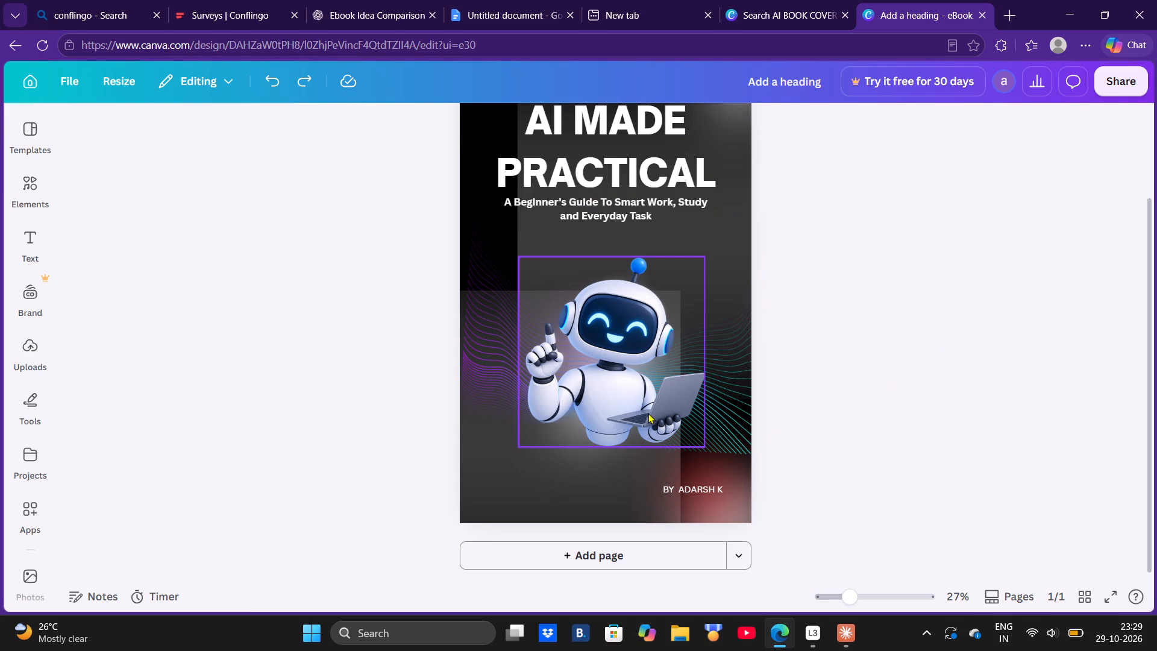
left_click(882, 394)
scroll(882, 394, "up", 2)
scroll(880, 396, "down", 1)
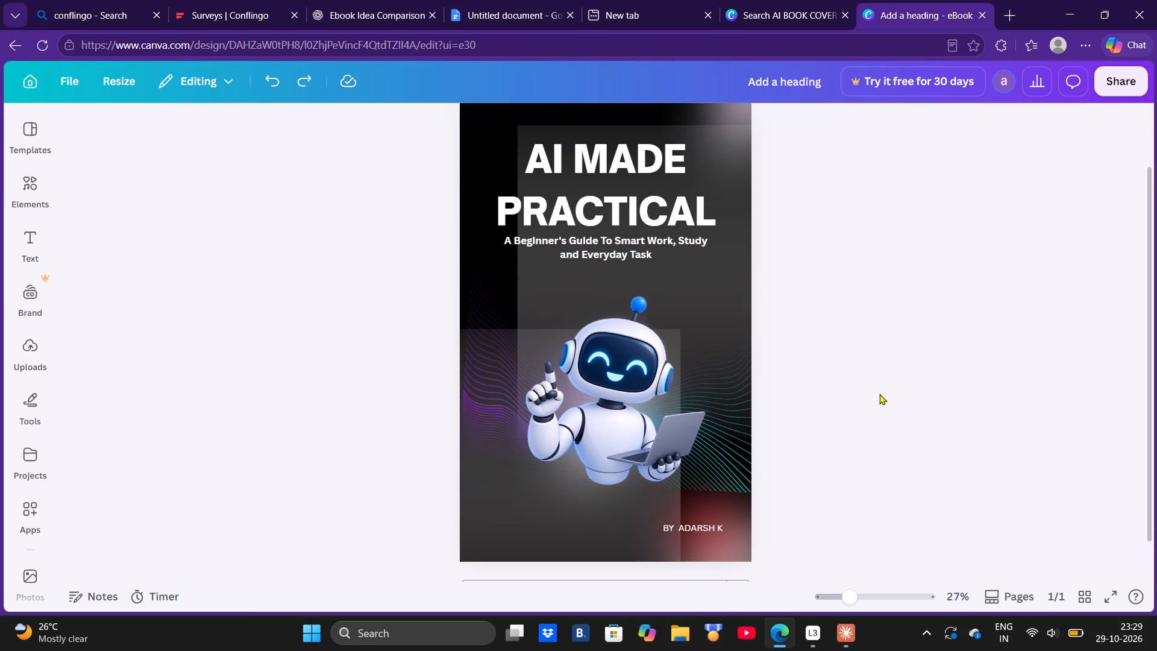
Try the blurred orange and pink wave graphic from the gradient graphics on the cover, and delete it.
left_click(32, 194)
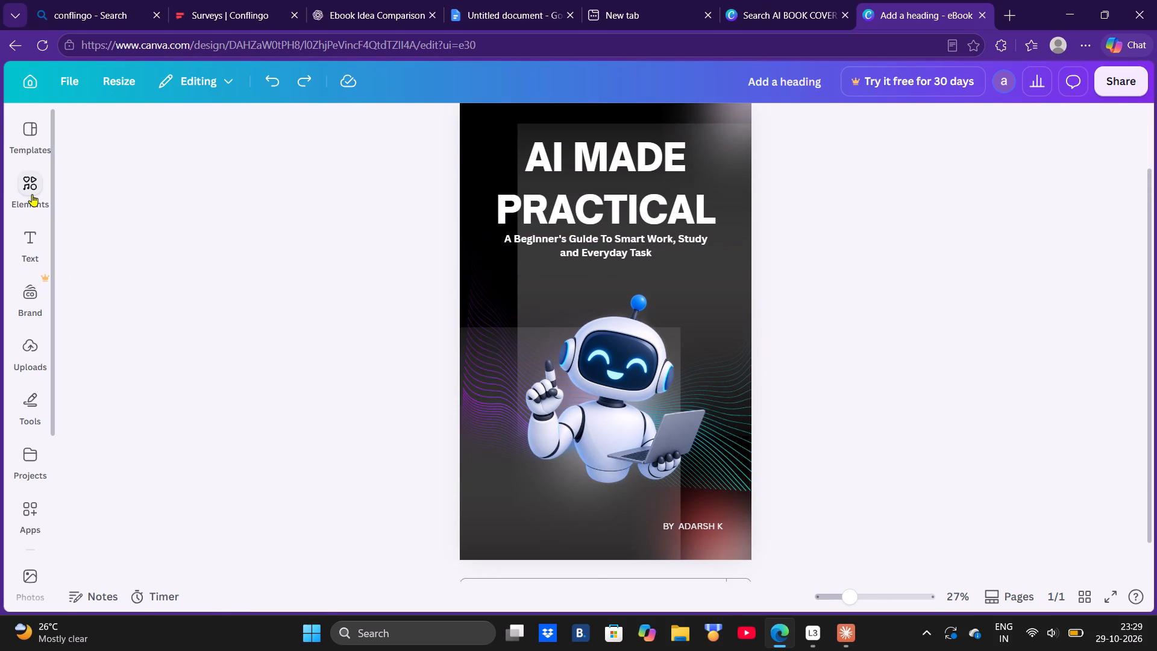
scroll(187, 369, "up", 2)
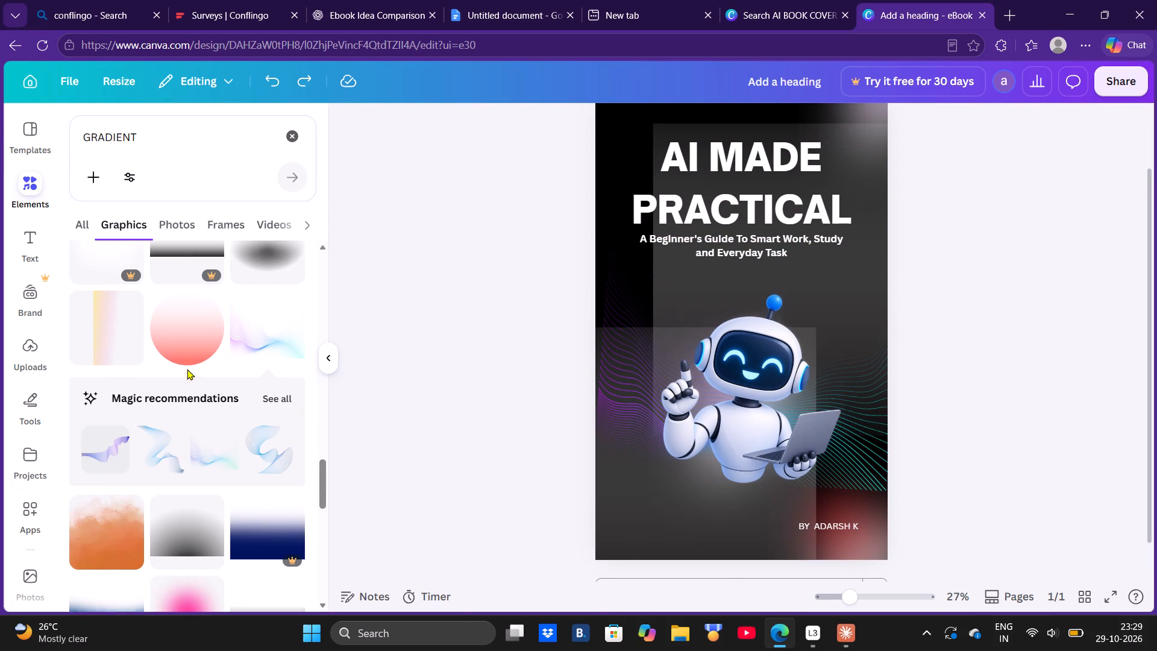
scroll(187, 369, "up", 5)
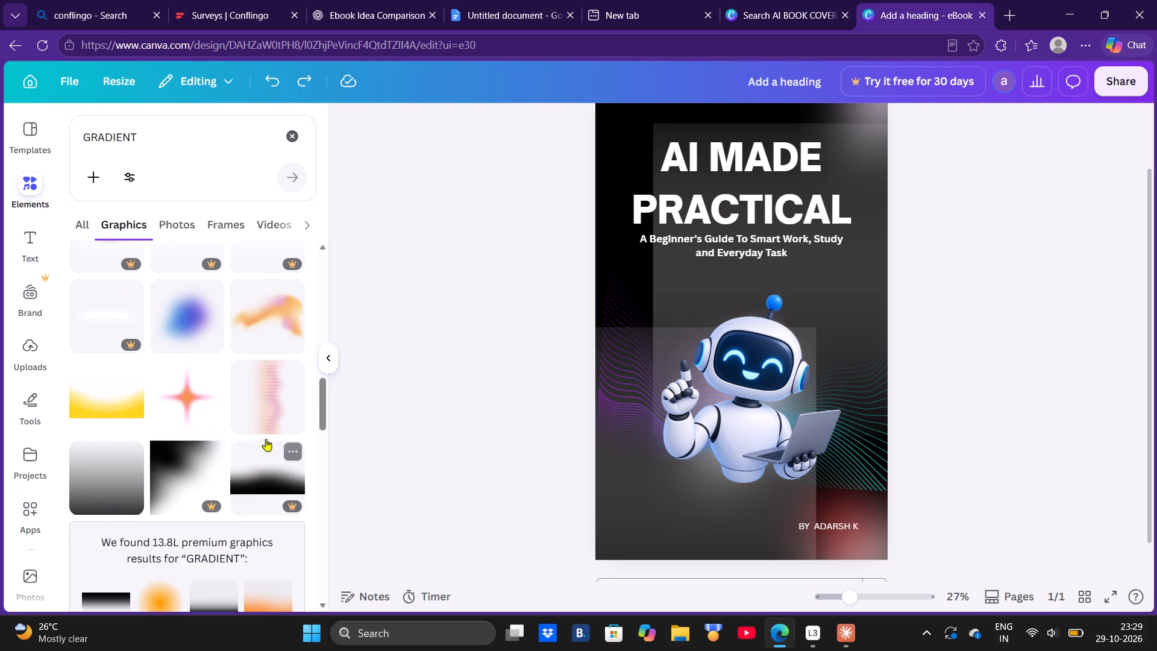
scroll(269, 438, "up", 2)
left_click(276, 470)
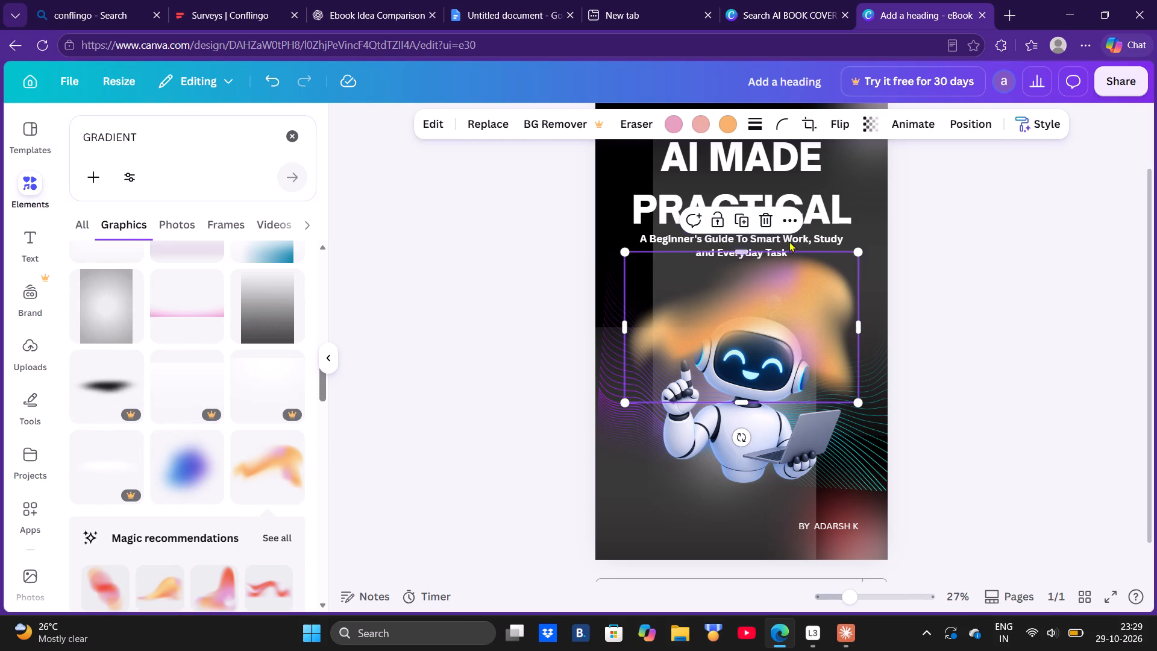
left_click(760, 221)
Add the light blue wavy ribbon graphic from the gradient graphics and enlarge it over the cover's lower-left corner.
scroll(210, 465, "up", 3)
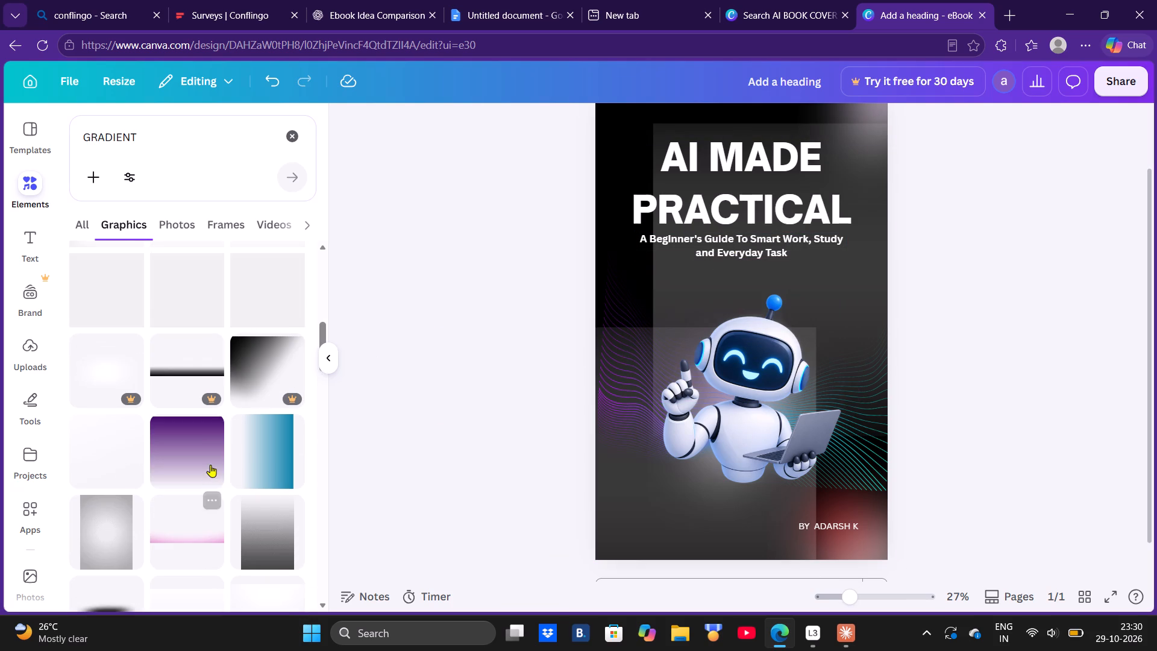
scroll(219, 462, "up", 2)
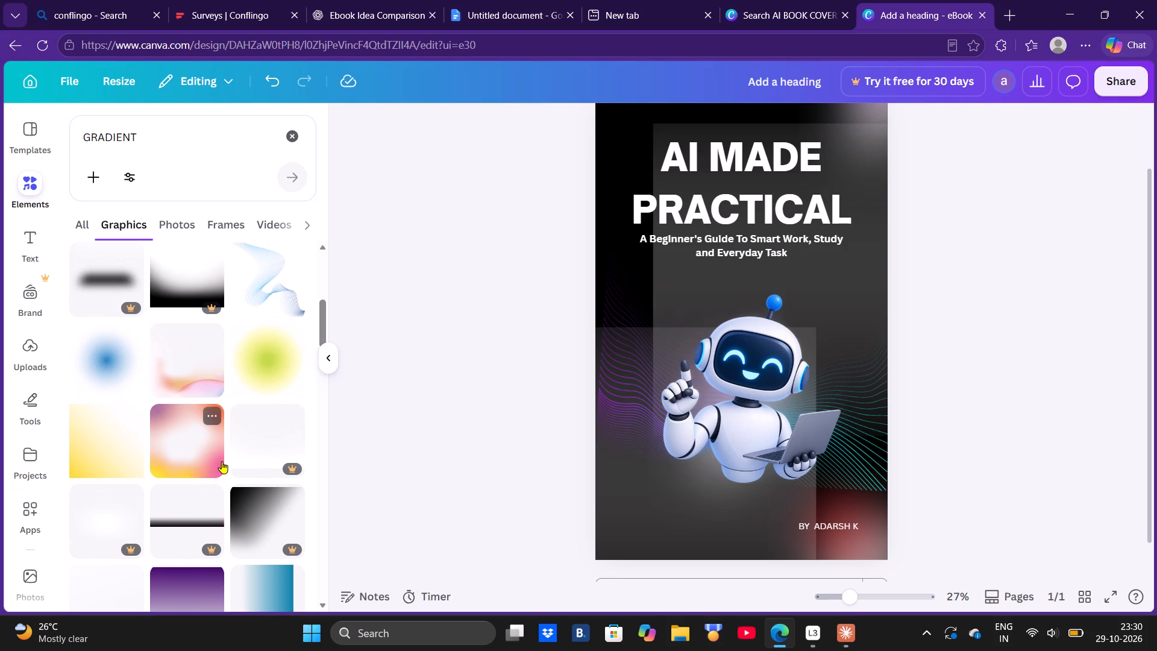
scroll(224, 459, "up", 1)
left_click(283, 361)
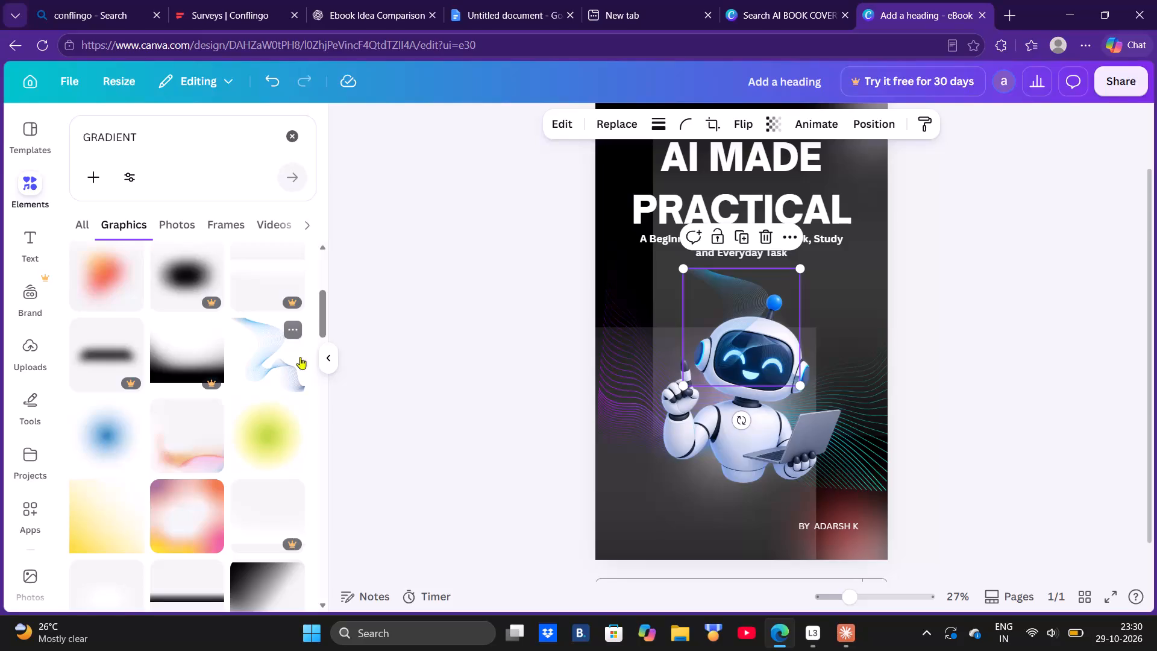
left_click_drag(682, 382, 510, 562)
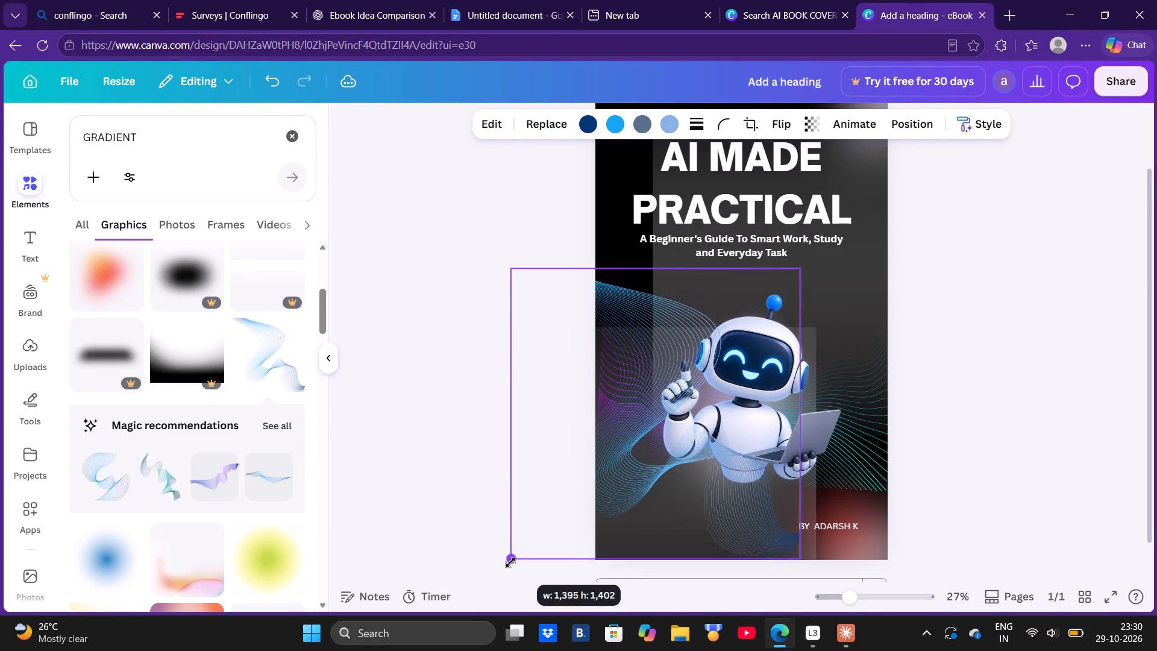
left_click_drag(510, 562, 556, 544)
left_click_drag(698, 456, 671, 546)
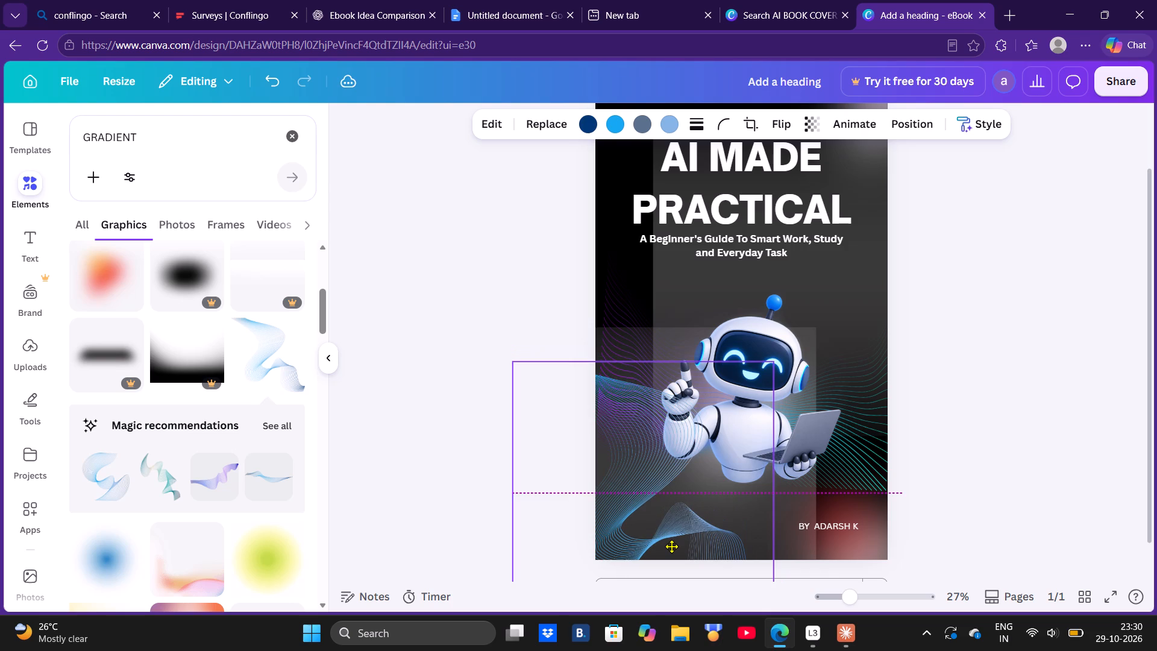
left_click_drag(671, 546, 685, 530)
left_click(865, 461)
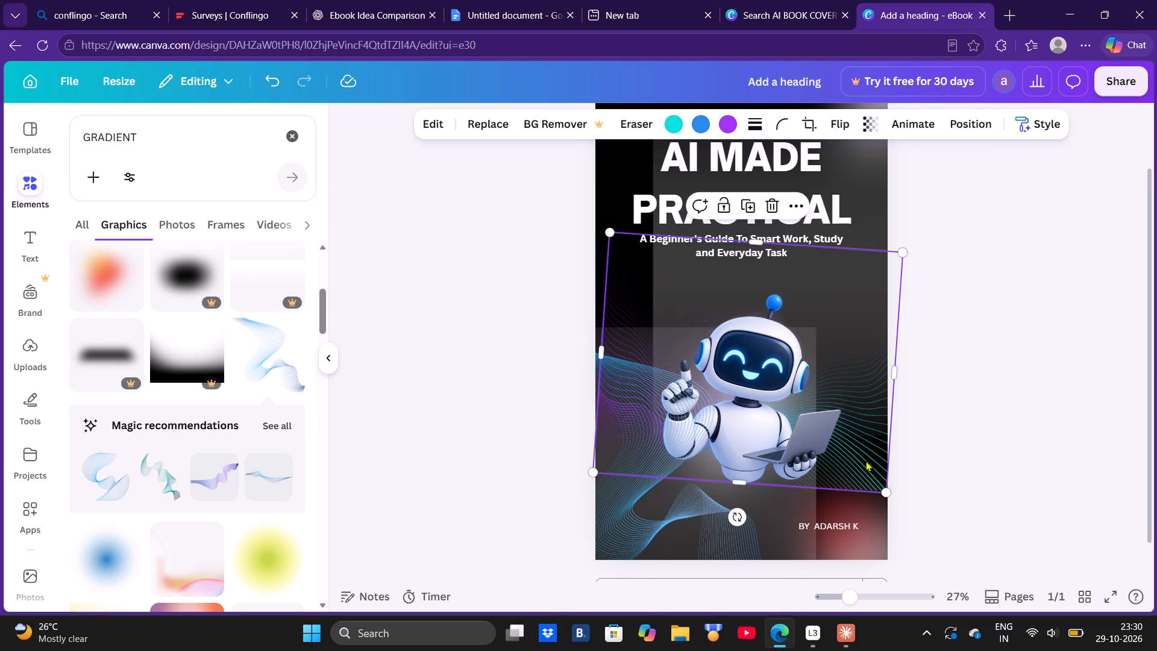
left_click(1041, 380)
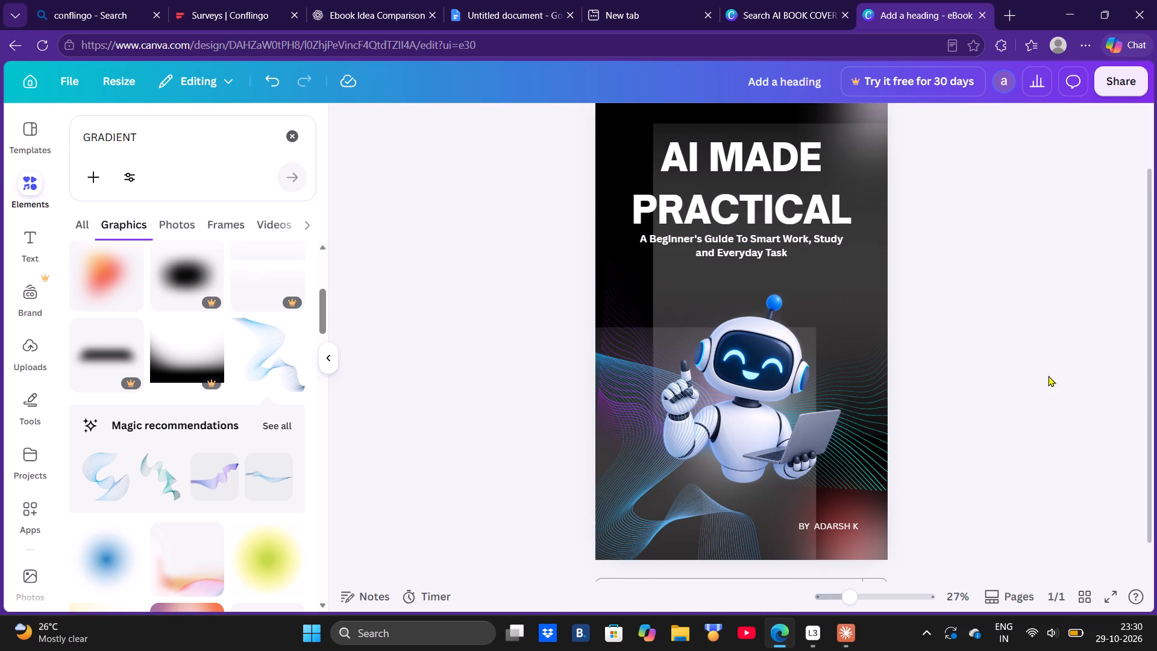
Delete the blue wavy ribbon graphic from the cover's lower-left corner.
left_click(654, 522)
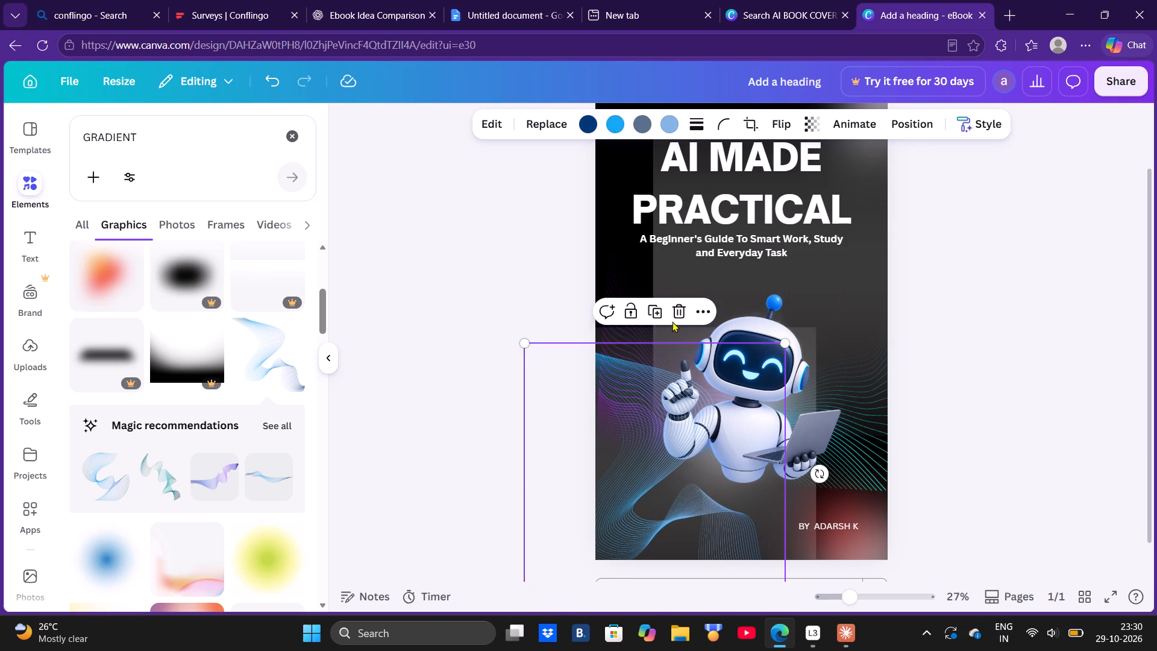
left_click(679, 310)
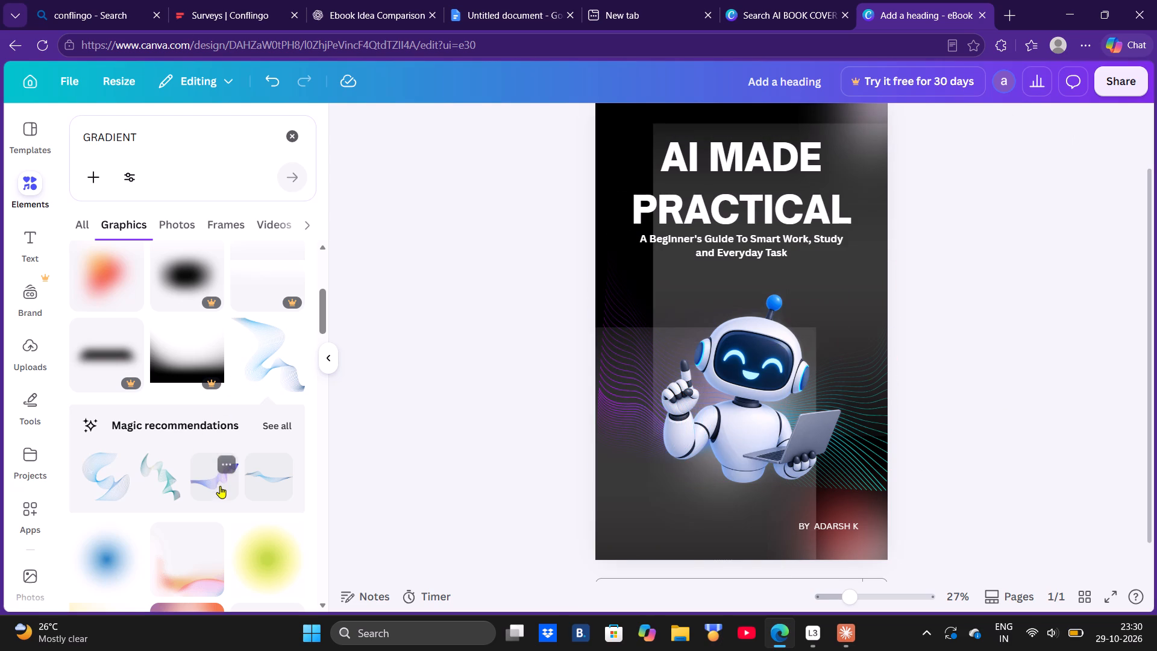
Find the green-to-blue halftone dot circle among the gradient graphics and add it to the cover.
scroll(219, 490, "down", 2)
scroll(218, 490, "up", 5)
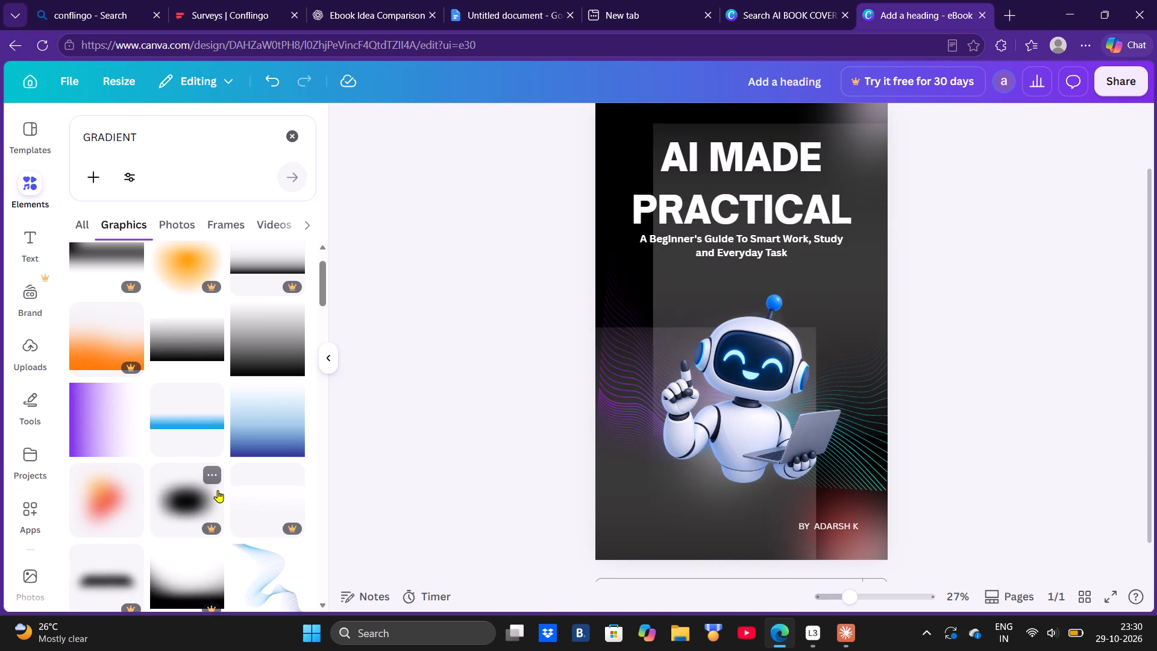
scroll(218, 488, "up", 3)
scroll(218, 487, "down", 17)
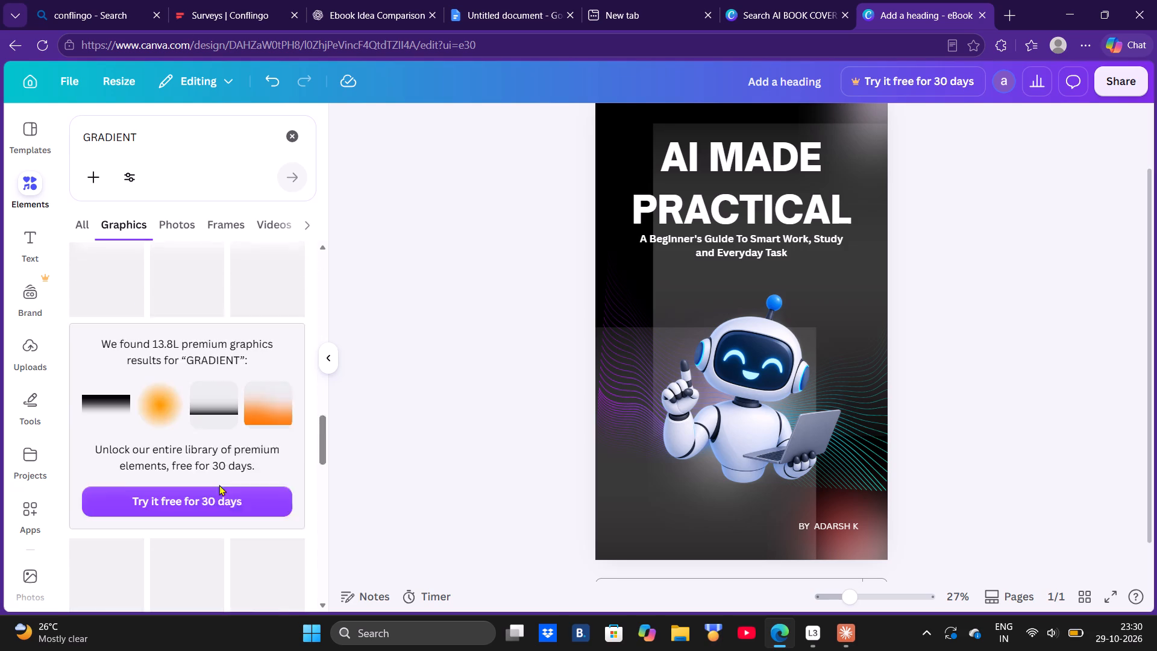
scroll(219, 485, "down", 5)
scroll(219, 485, "up", 2)
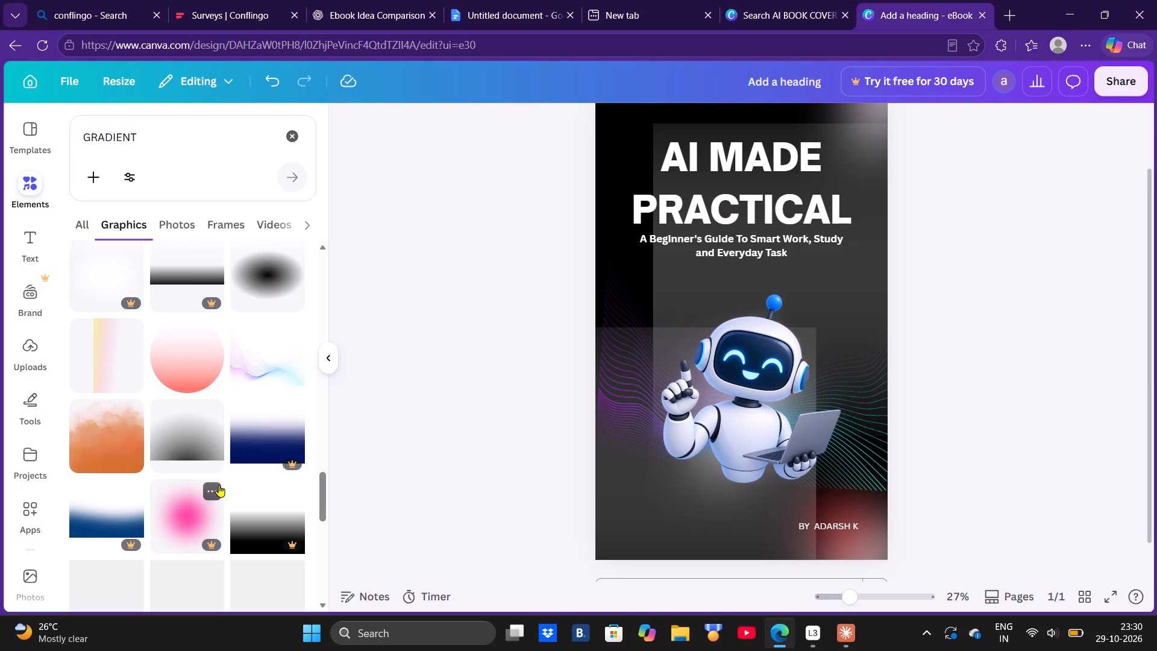
scroll(219, 485, "down", 4)
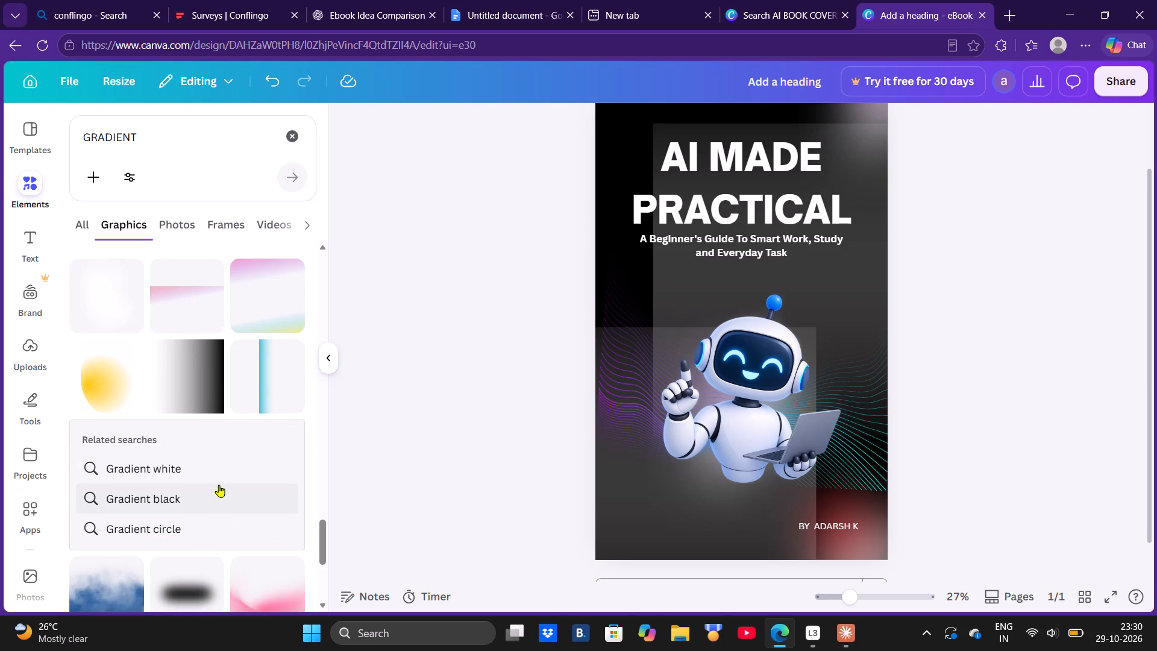
scroll(219, 485, "down", 3)
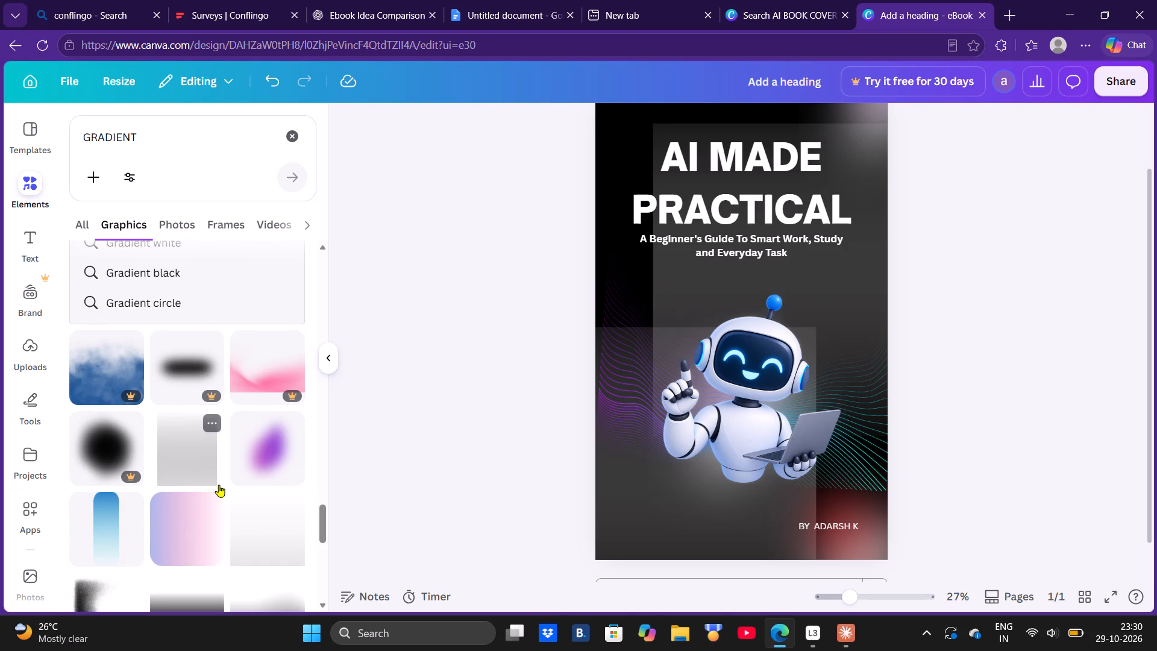
scroll(219, 485, "down", 3)
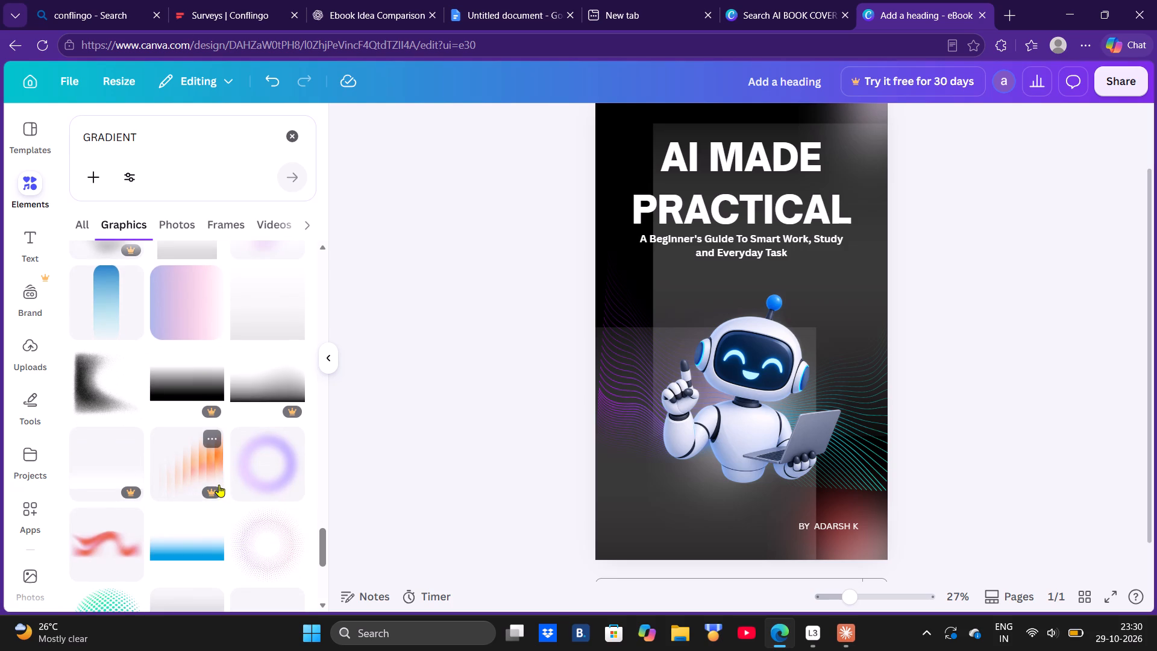
scroll(219, 485, "down", 4)
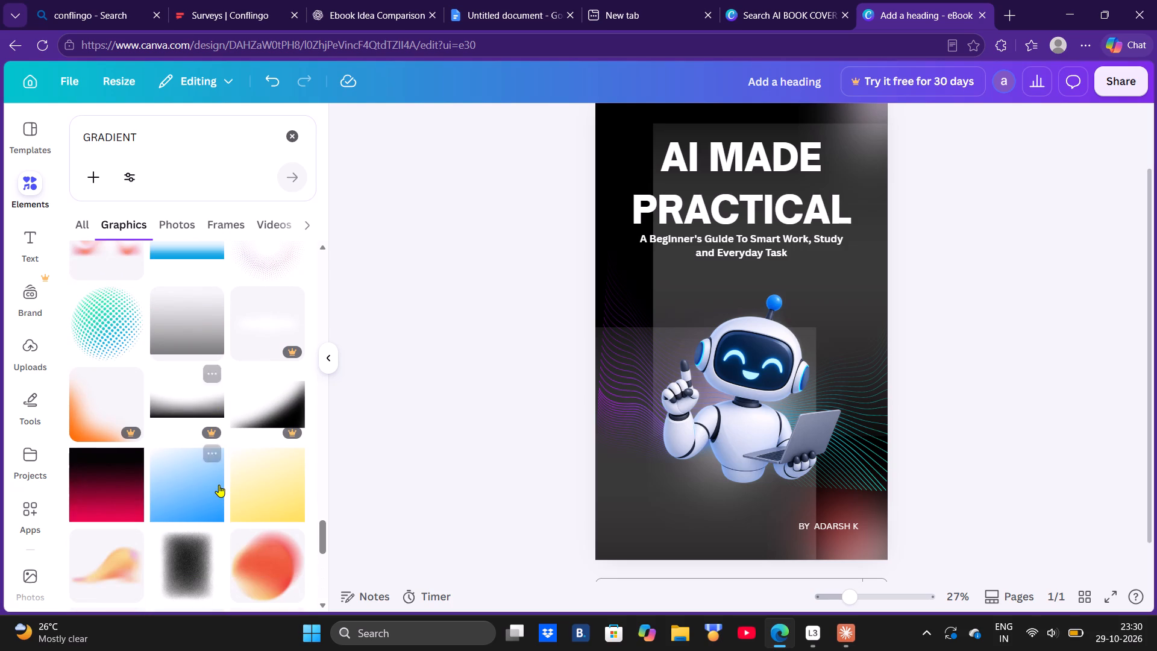
left_click(119, 330)
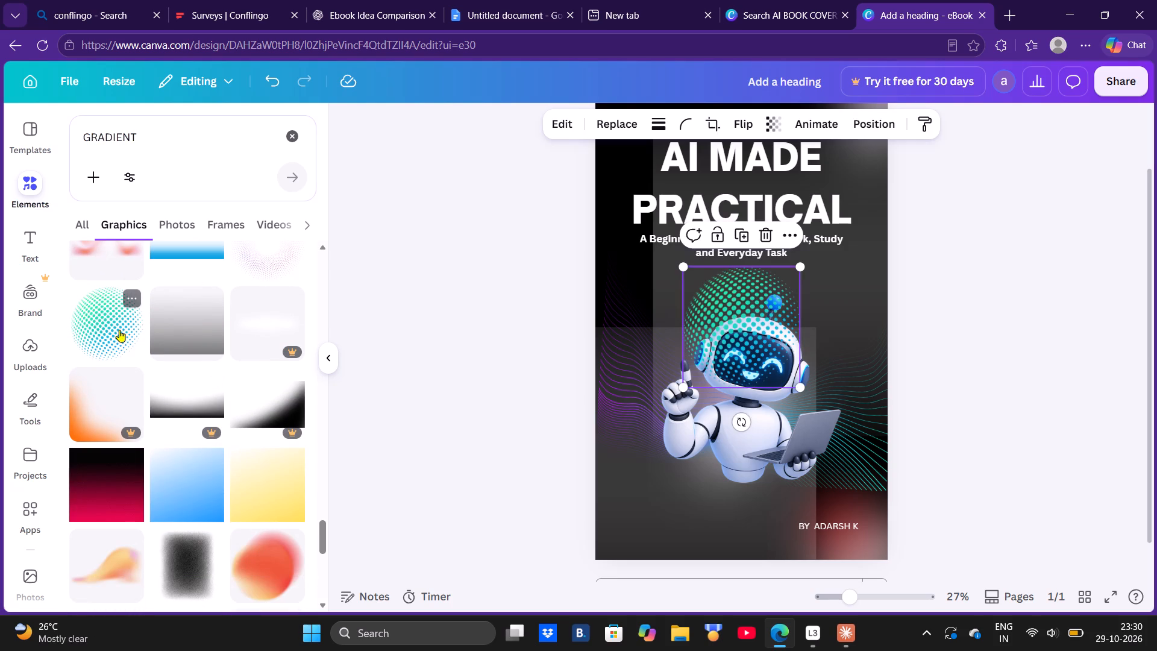
Move the halftone dot circle up over the cover title, keeping it horizontally centred.
left_click(989, 295)
left_click_drag(742, 327, 745, 187)
scroll(993, 266, "up", 3)
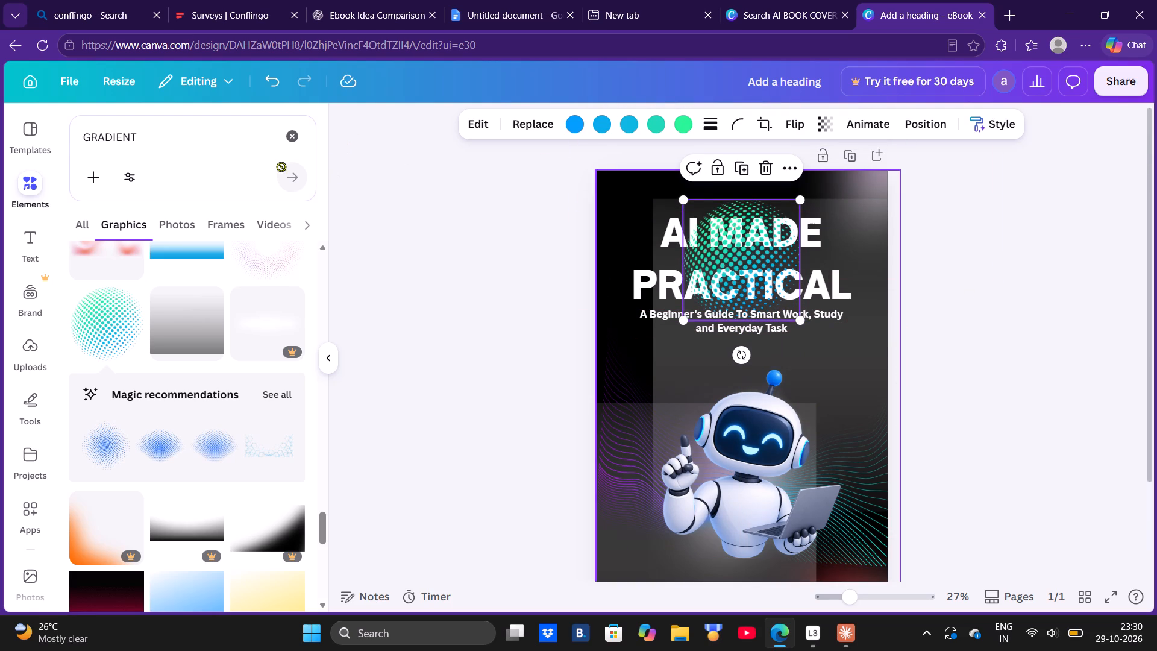
Move the halftone dot circle's layer behind the "AI MADE PRACTICAL" title, just above the red glow layer.
left_click(920, 123)
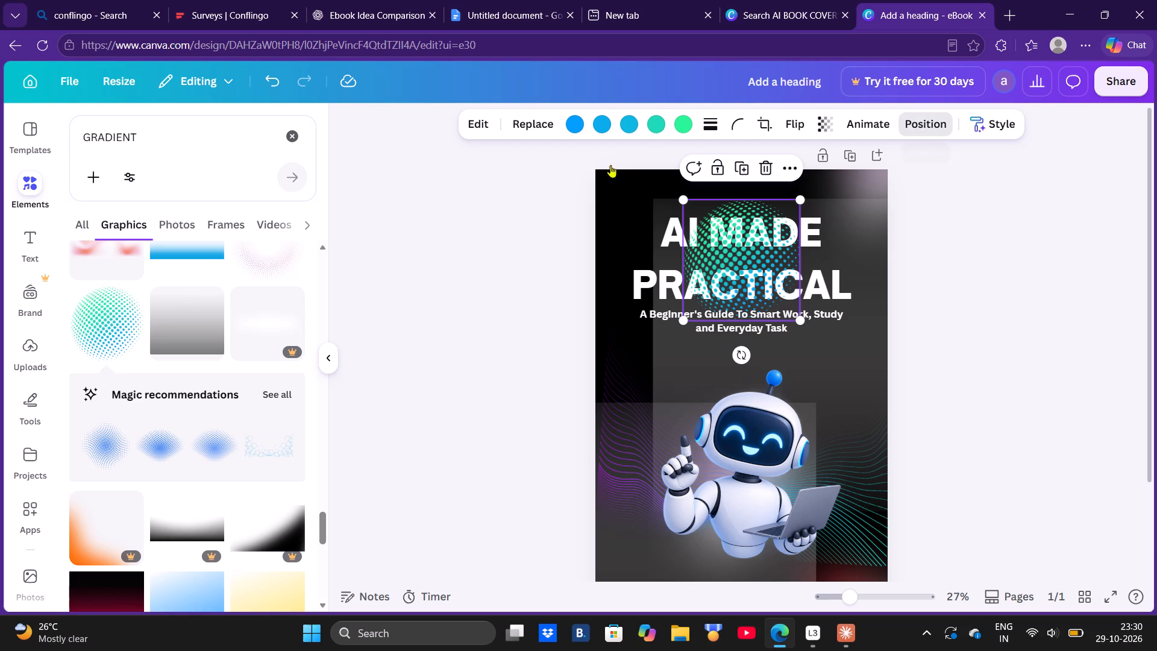
left_click_drag(189, 352, 201, 436)
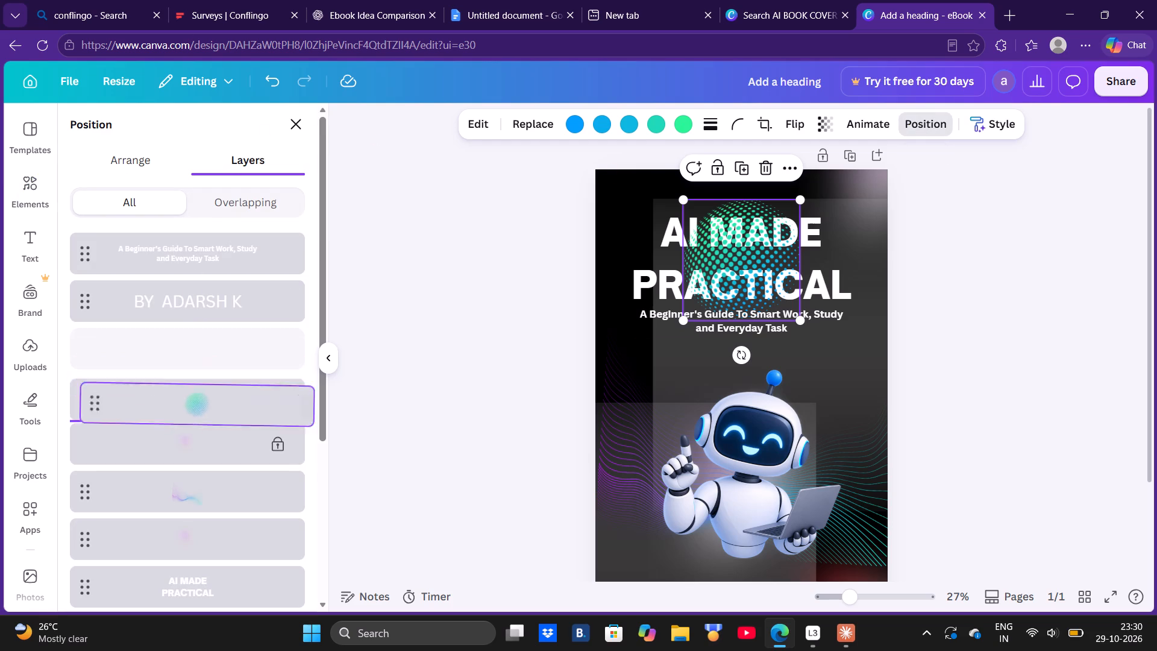
left_click_drag(201, 436, 178, 362)
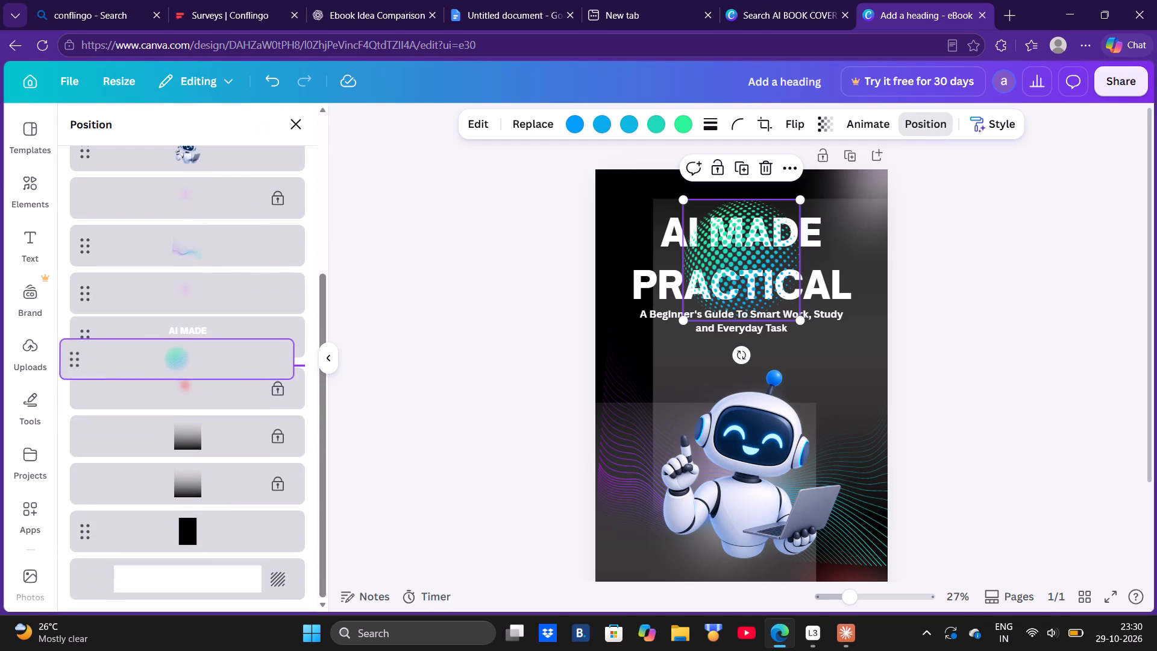
left_click(462, 267)
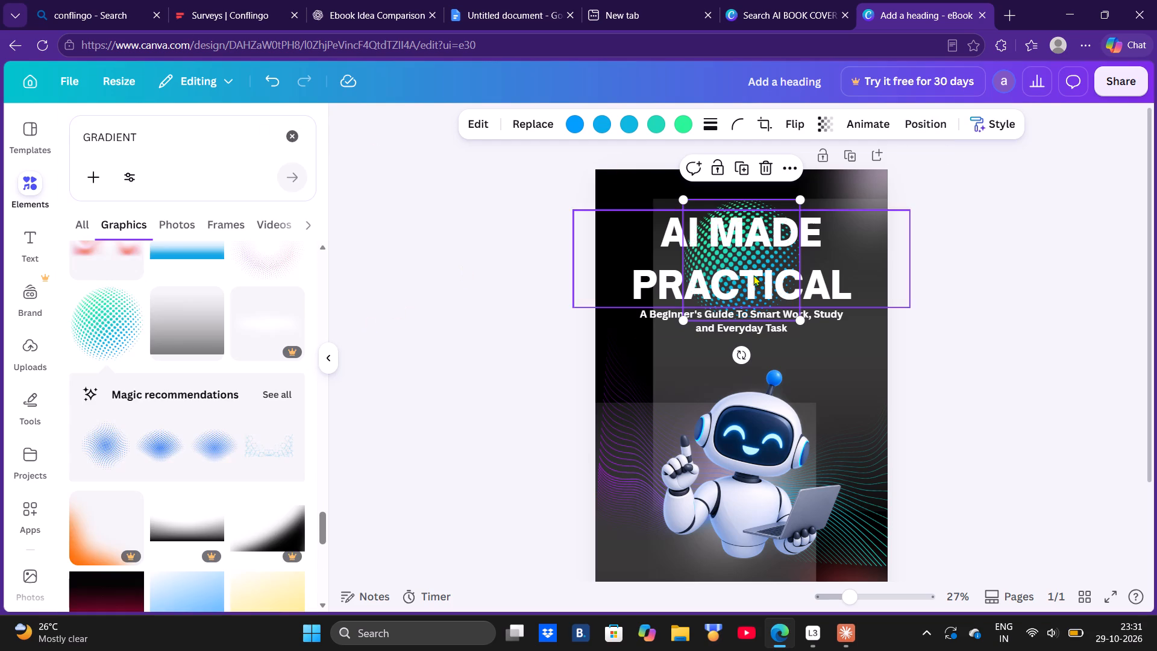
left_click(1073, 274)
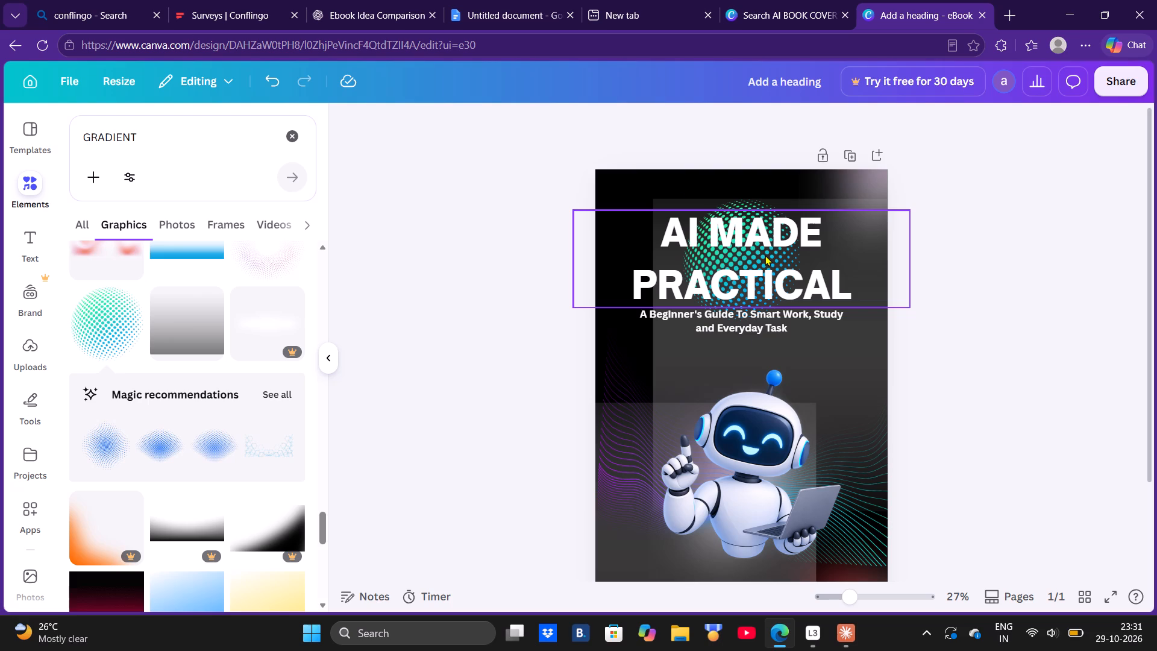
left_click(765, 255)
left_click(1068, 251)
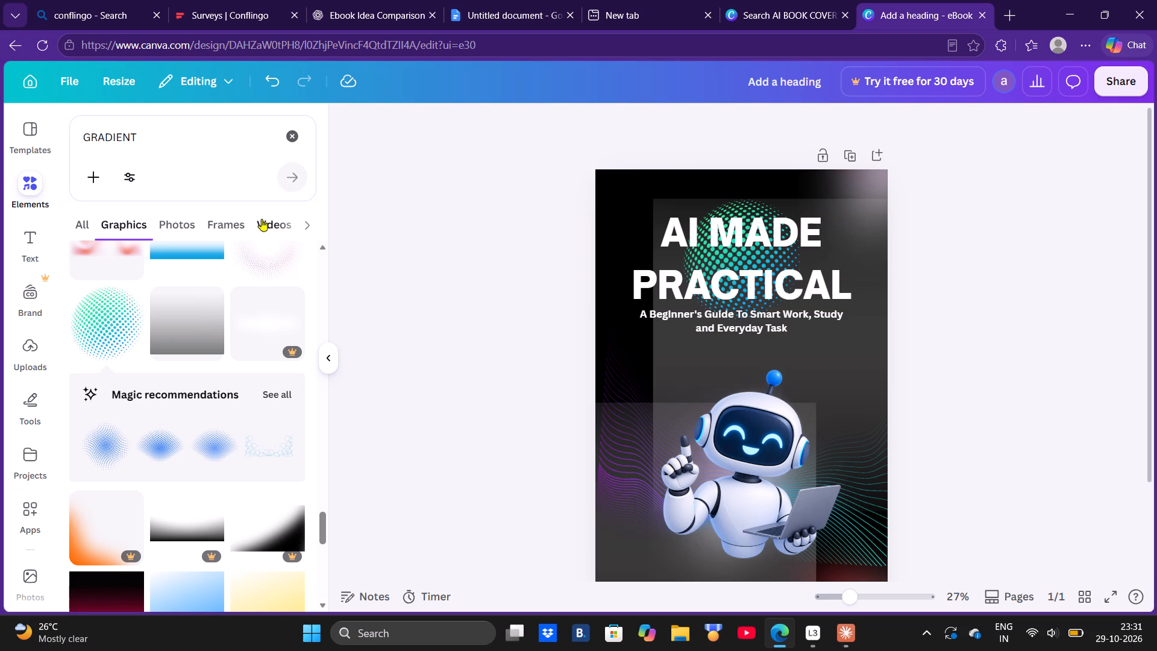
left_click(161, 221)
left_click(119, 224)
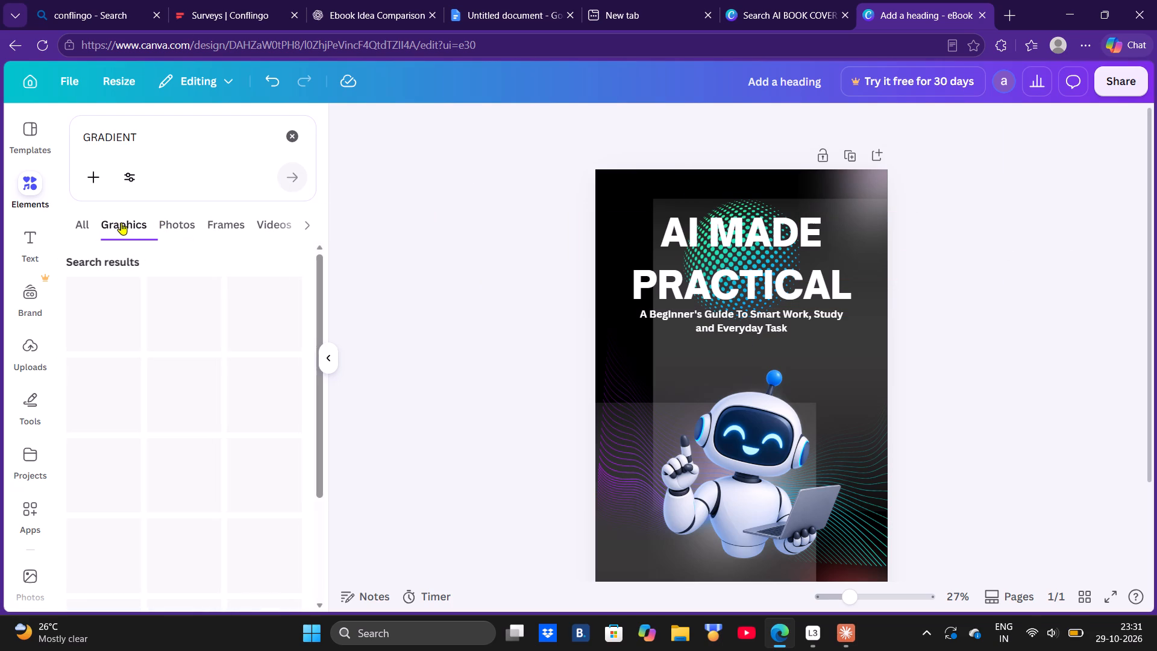
Select the halftone dot circle through the layer list and shrink it slightly behind the title.
left_click(844, 287)
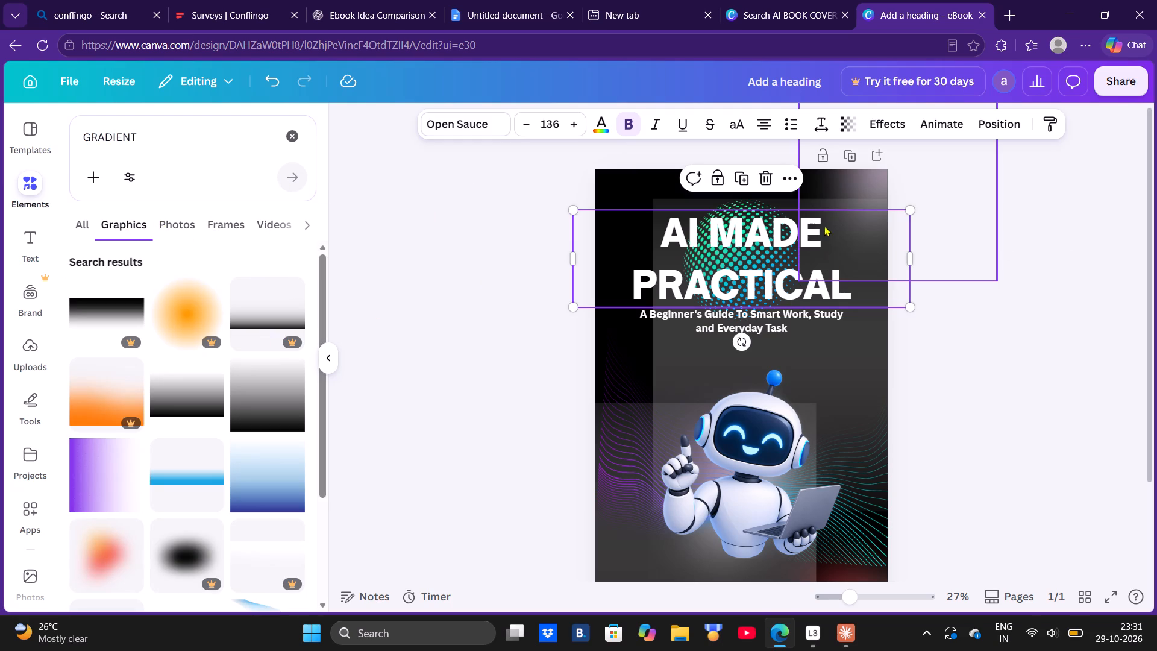
left_click(994, 130)
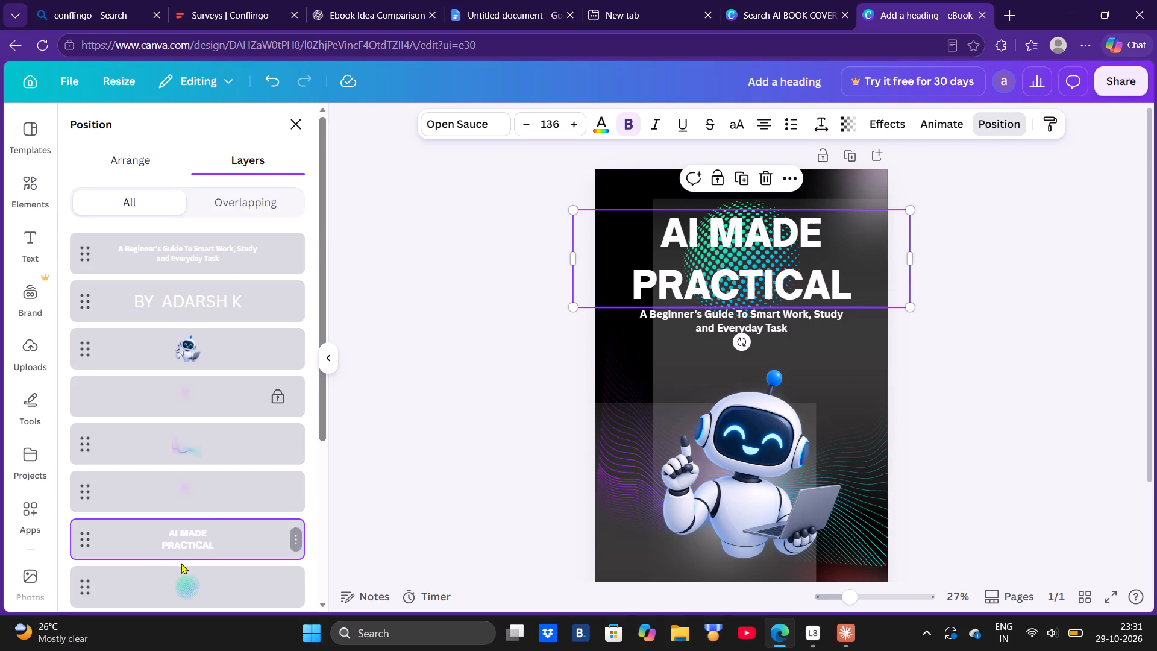
left_click(171, 580)
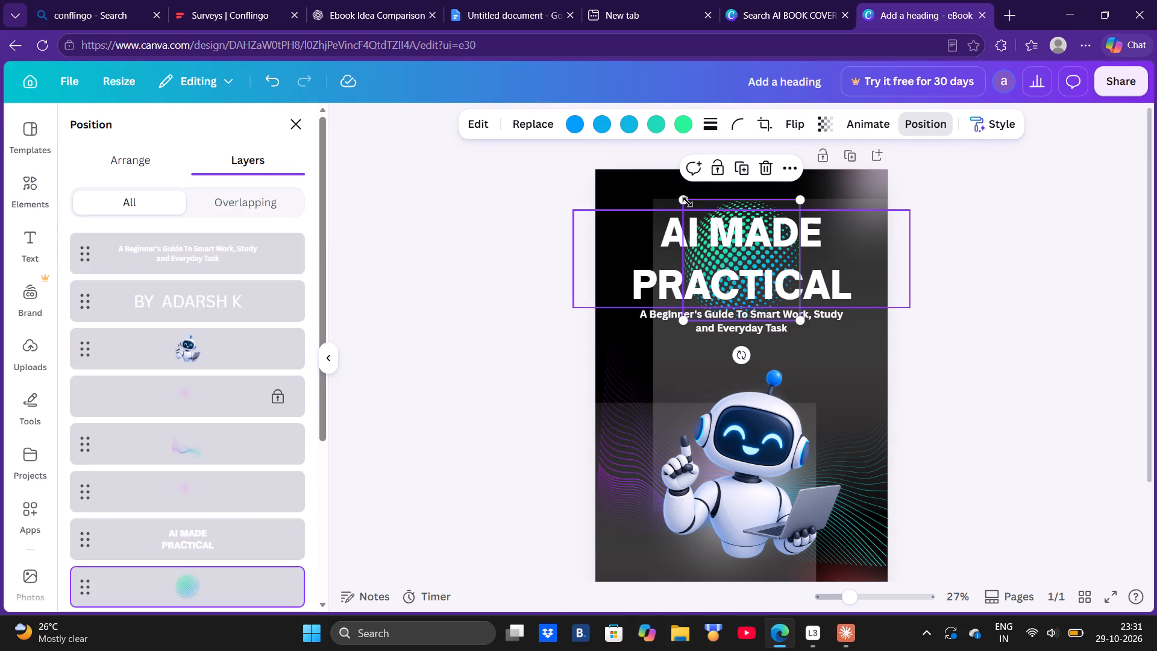
left_click_drag(684, 200, 662, 221)
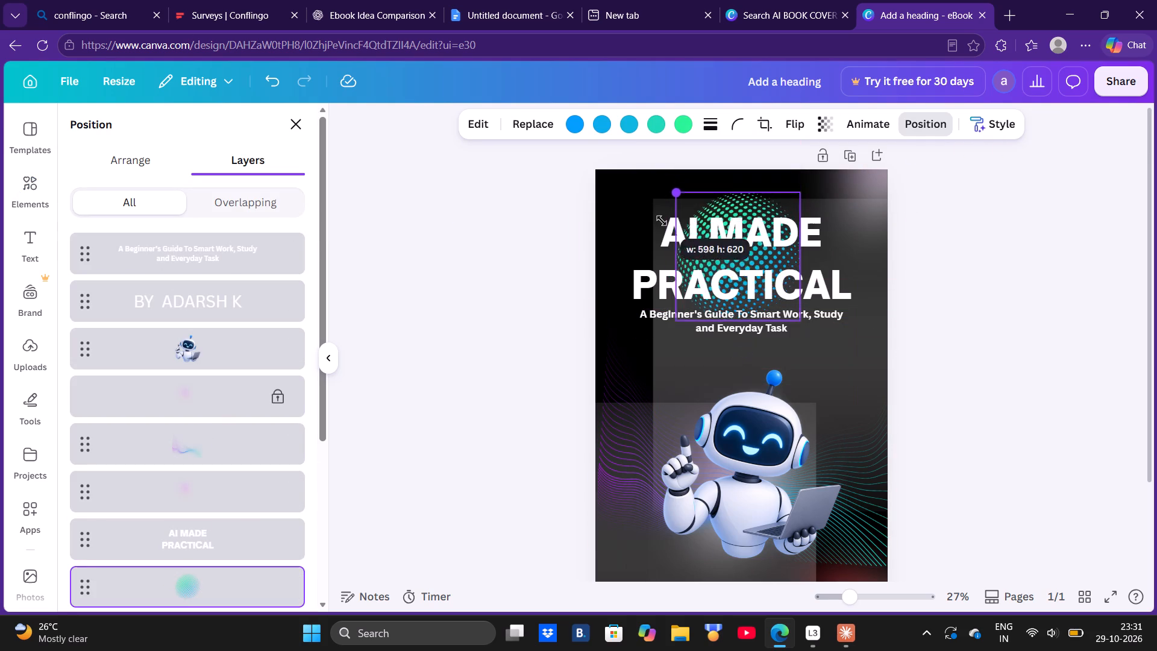
left_click_drag(662, 221, 745, 263)
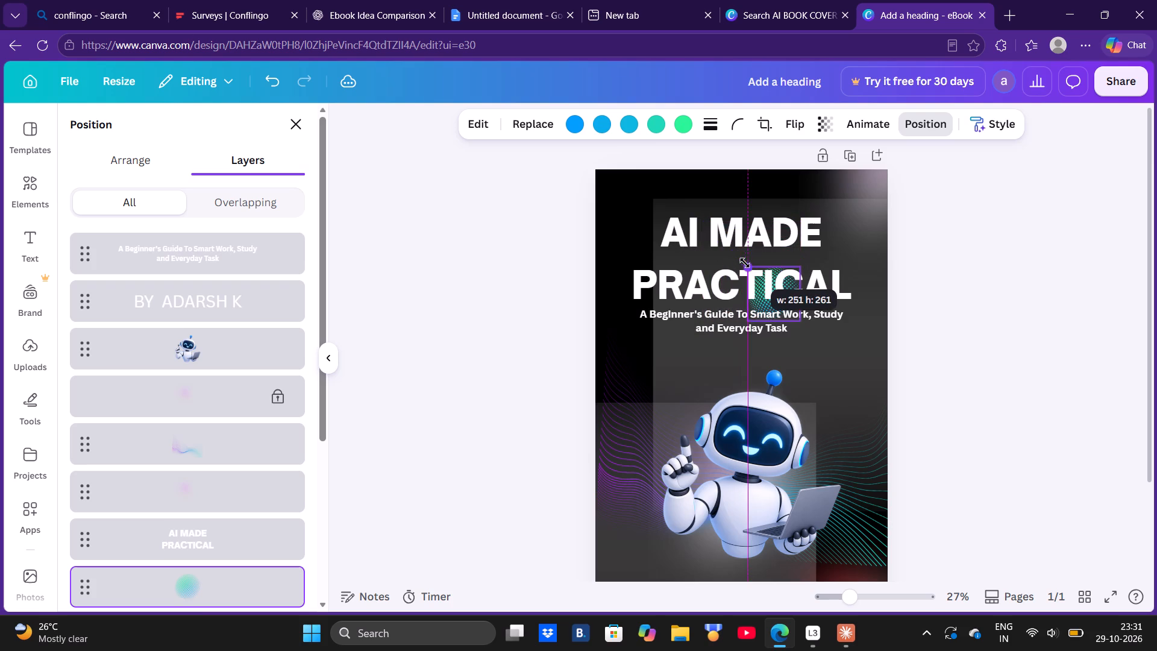
left_click_drag(745, 263, 659, 250)
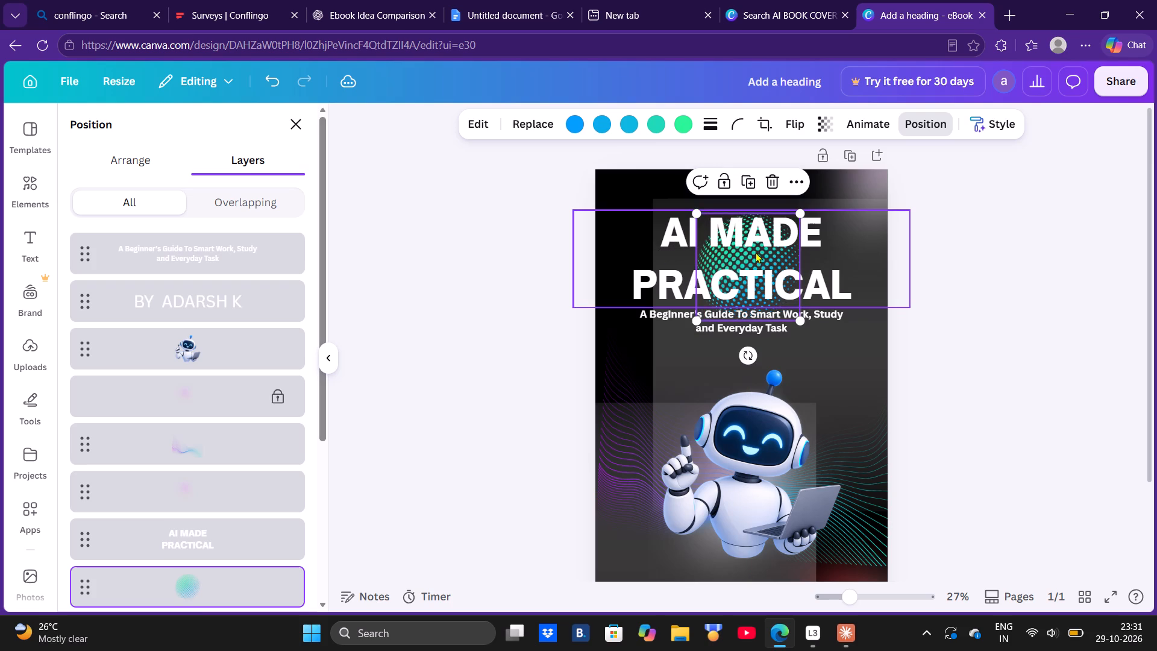
Move the halftone dot circle to the cover's right edge beside the robot's head, with more than half of it off the page.
left_click_drag(755, 252, 844, 299)
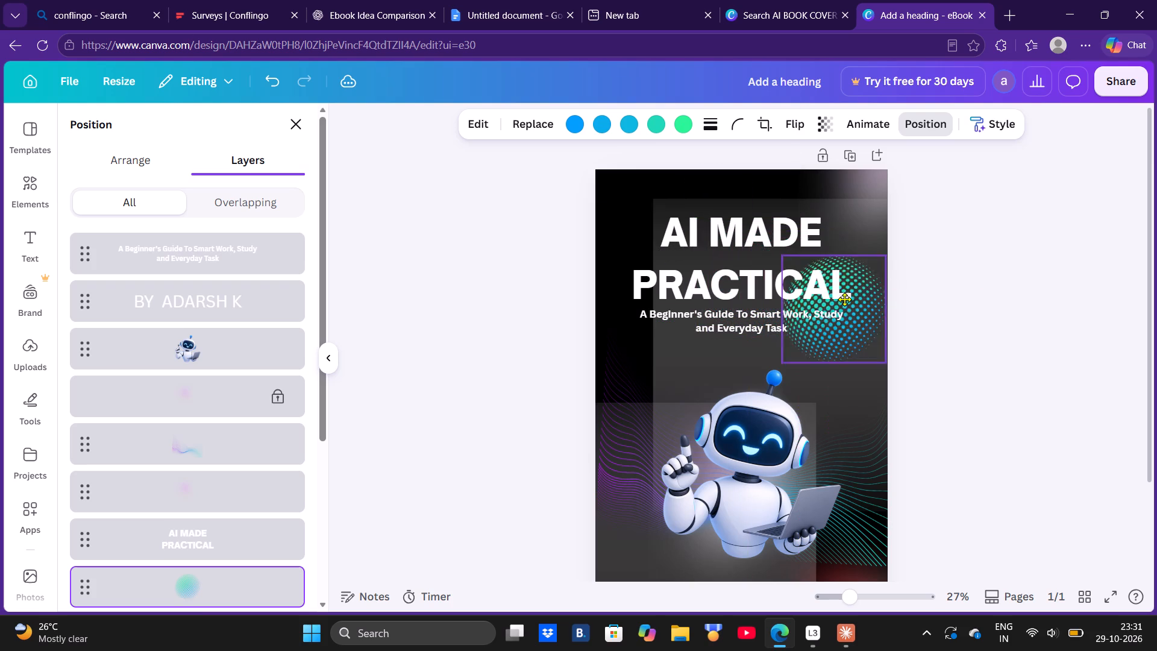
left_click_drag(844, 299, 898, 366)
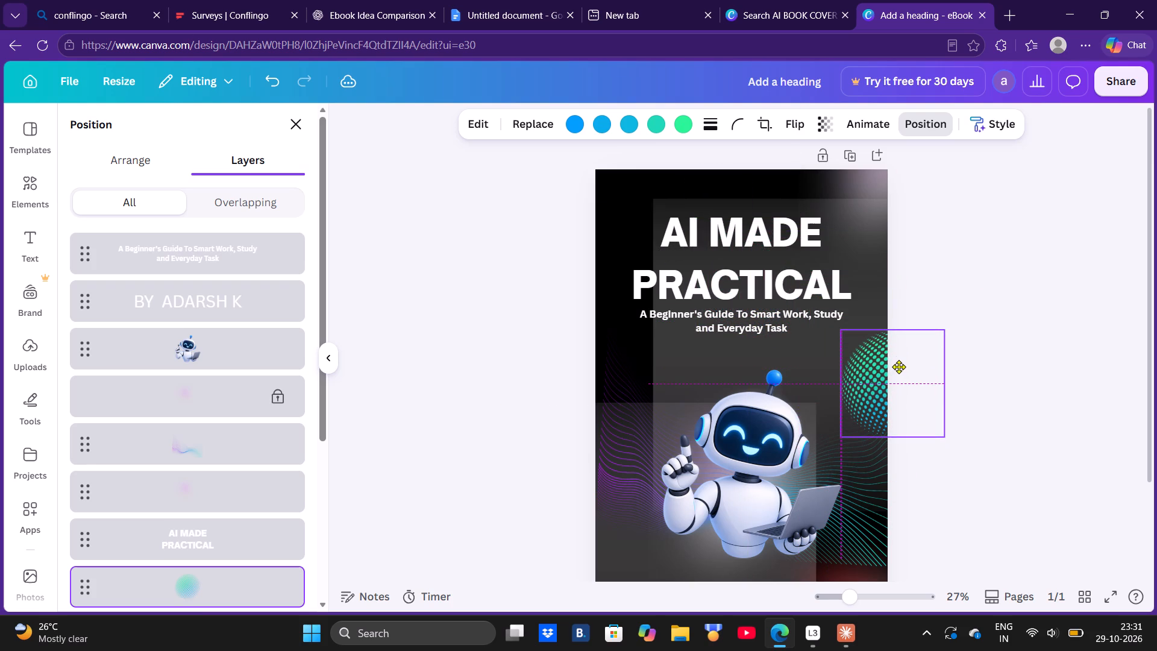
left_click_drag(898, 366, 906, 359)
left_click(1009, 312)
left_click(1029, 321)
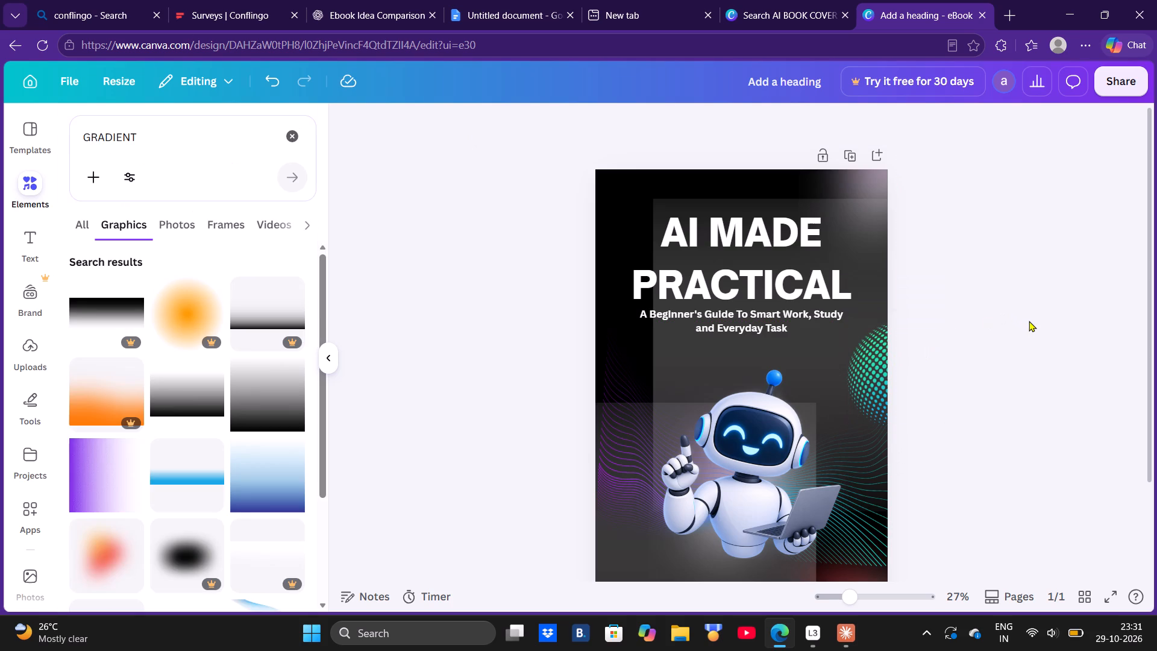
Nudge the halftone dot circle slightly upward along the cover's right edge.
scroll(1026, 324, "down", 2)
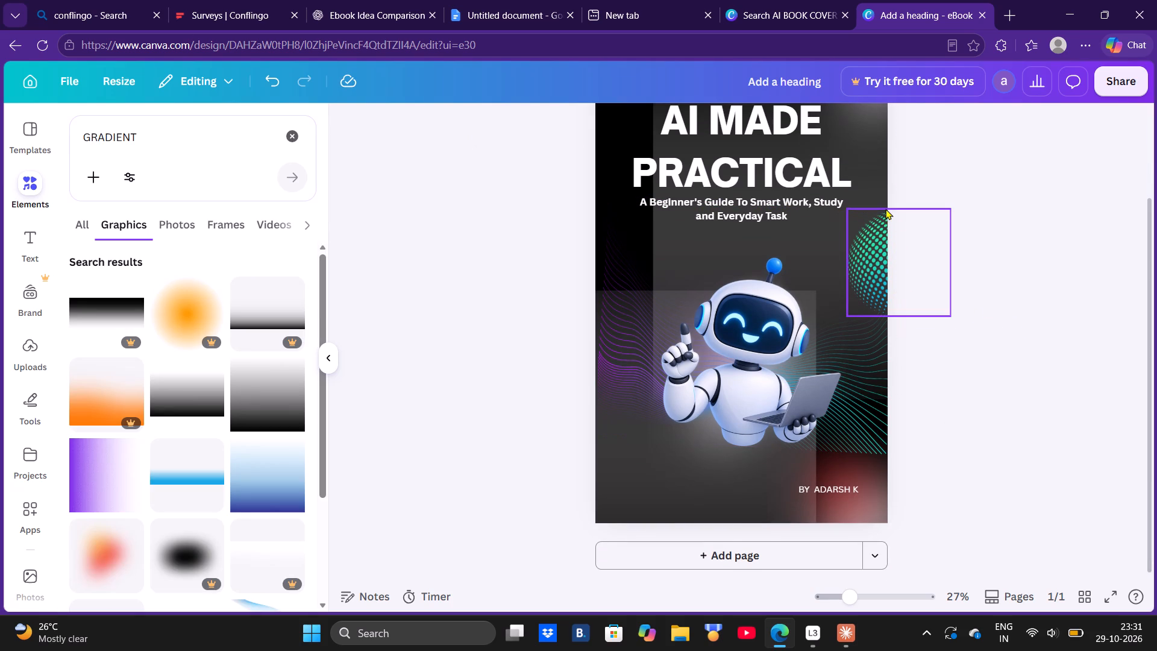
left_click_drag(885, 209, 885, 196)
left_click_drag(924, 209, 924, 201)
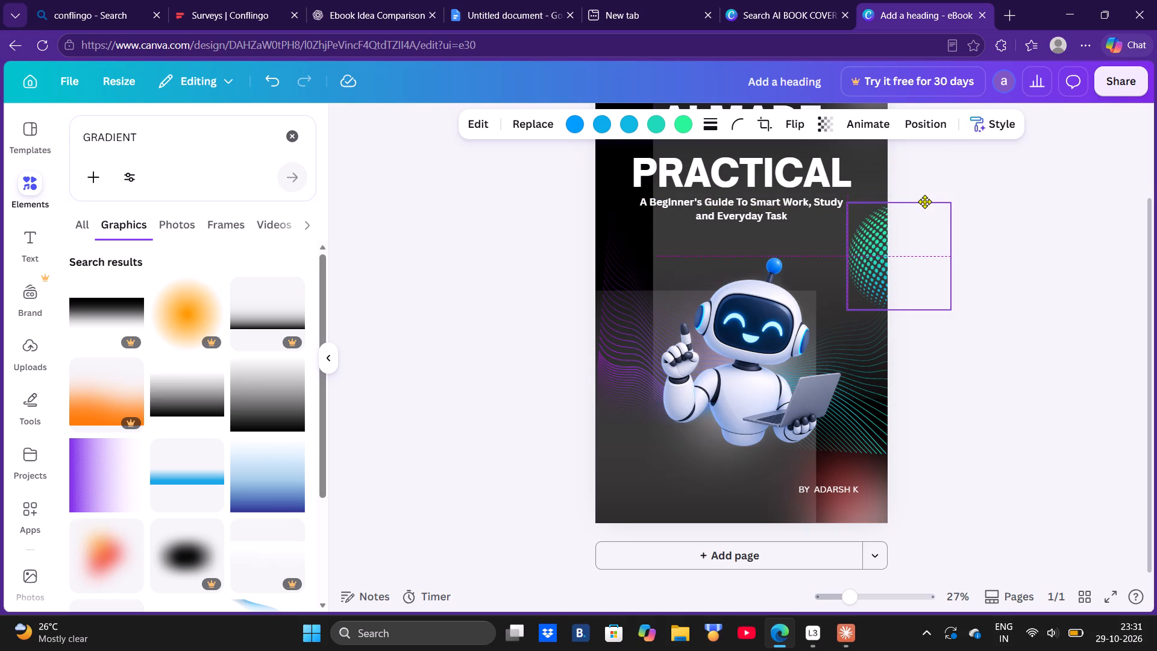
left_click_drag(924, 201, 924, 201)
left_click(989, 216)
scroll(1045, 293, "down", 1)
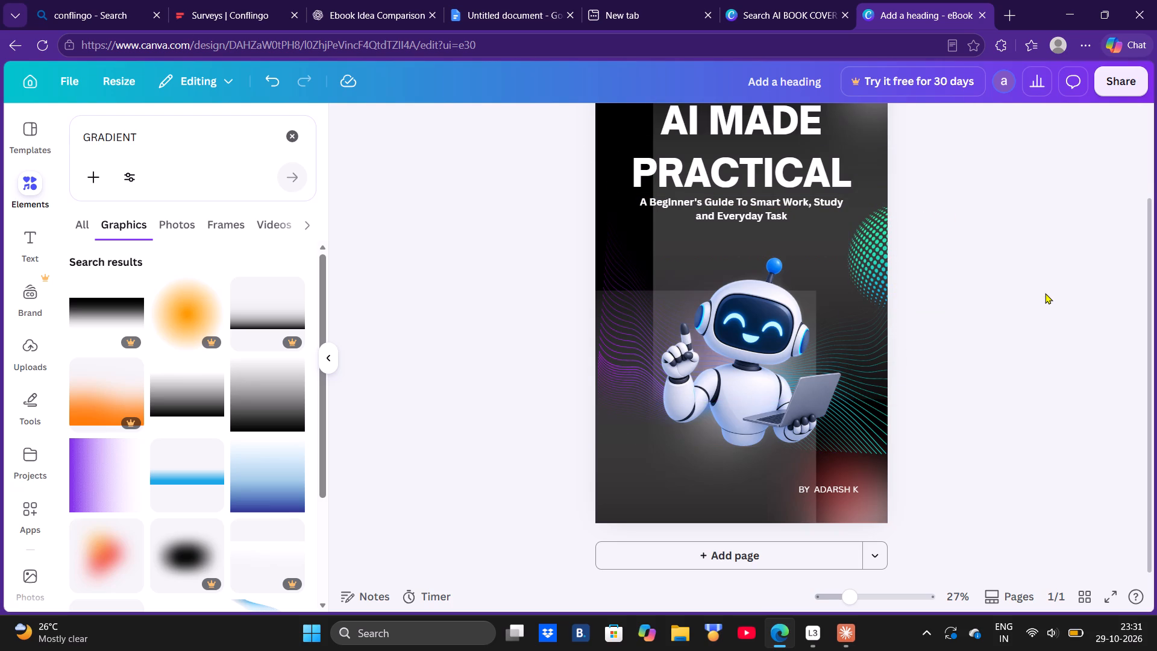
left_click(914, 229)
scroll(1003, 262, "up", 1)
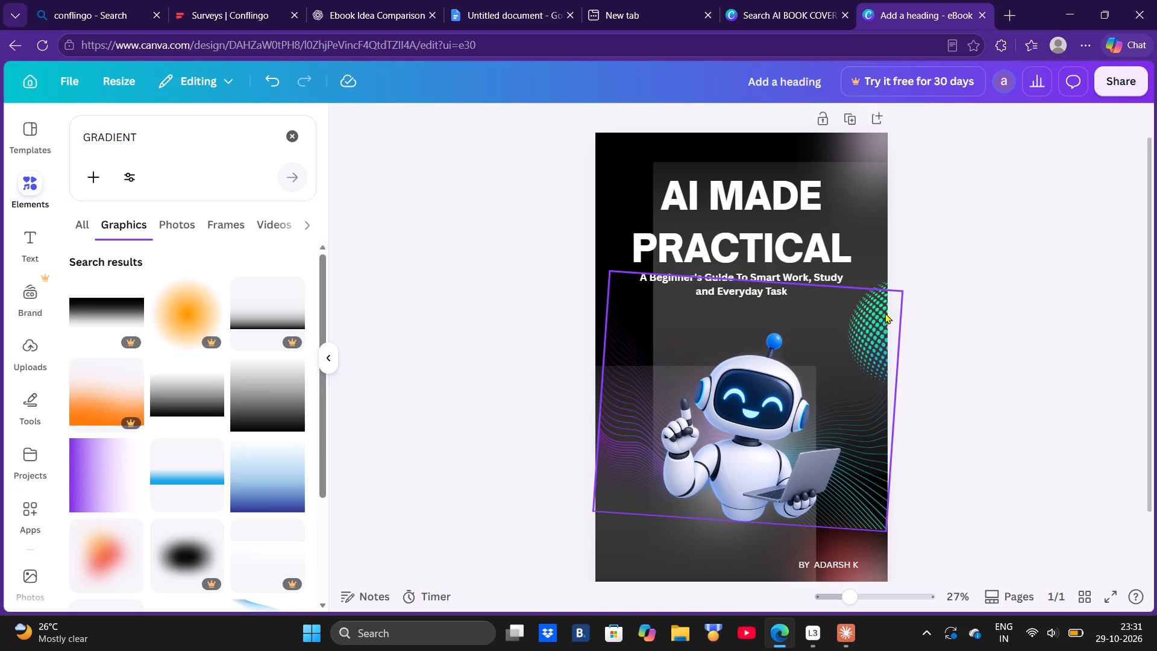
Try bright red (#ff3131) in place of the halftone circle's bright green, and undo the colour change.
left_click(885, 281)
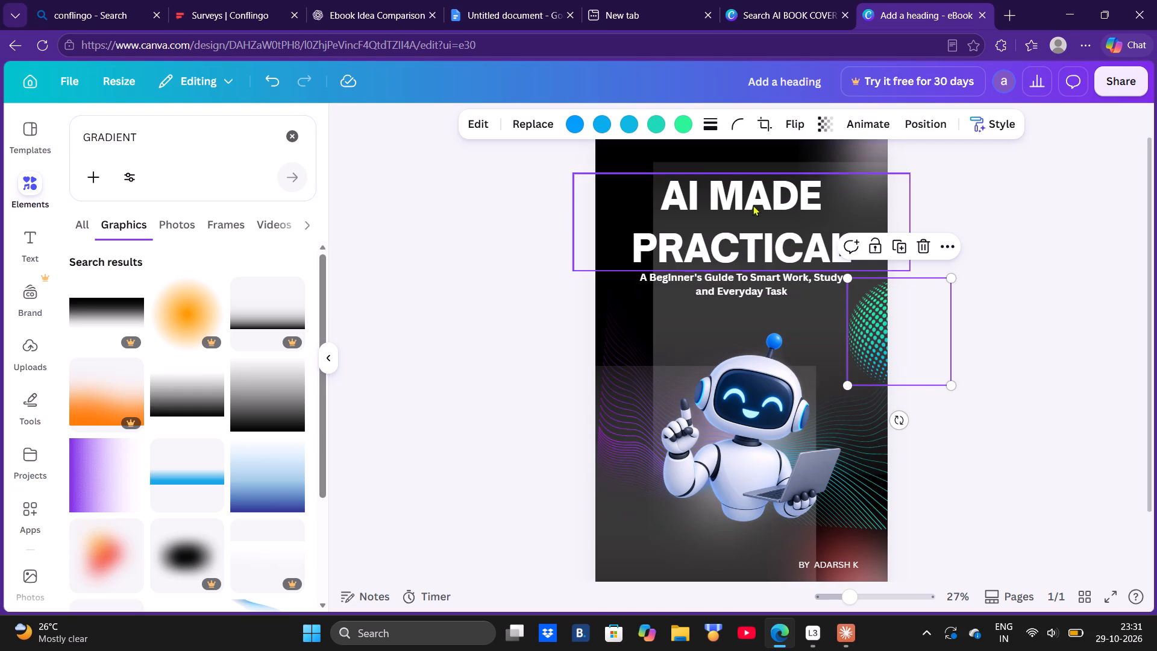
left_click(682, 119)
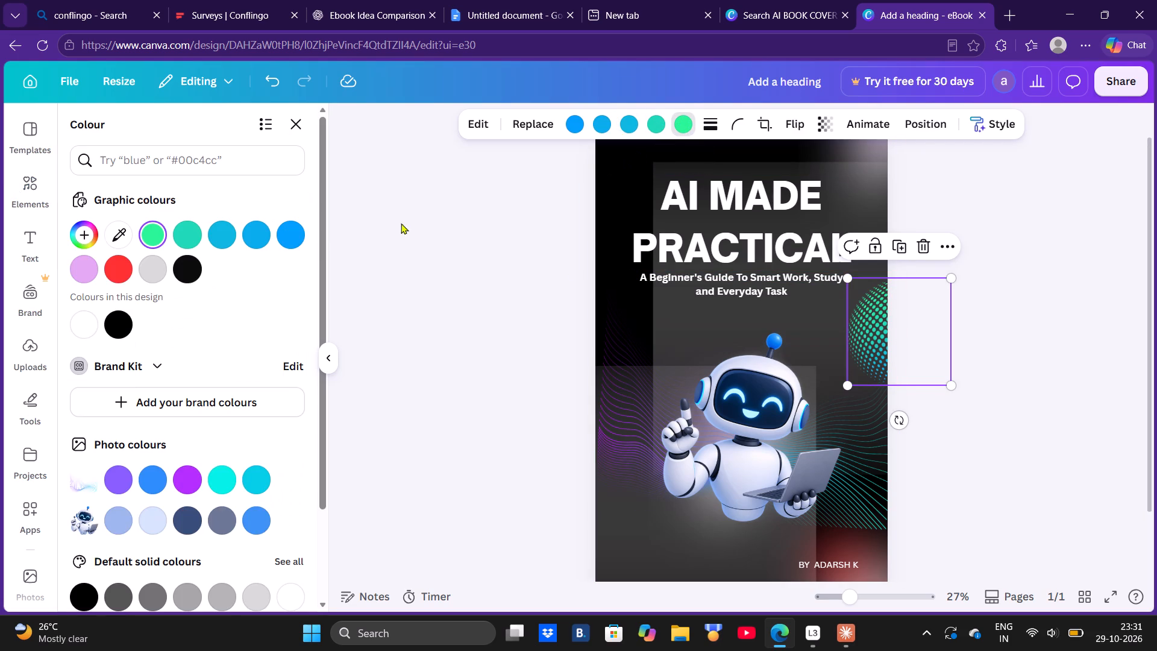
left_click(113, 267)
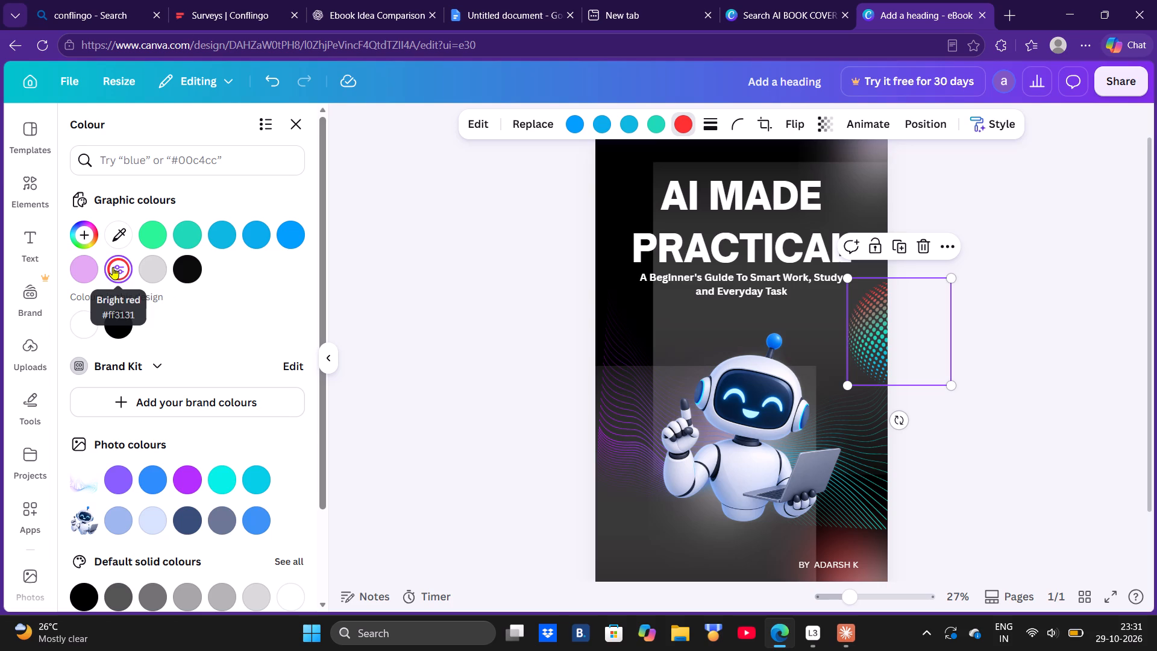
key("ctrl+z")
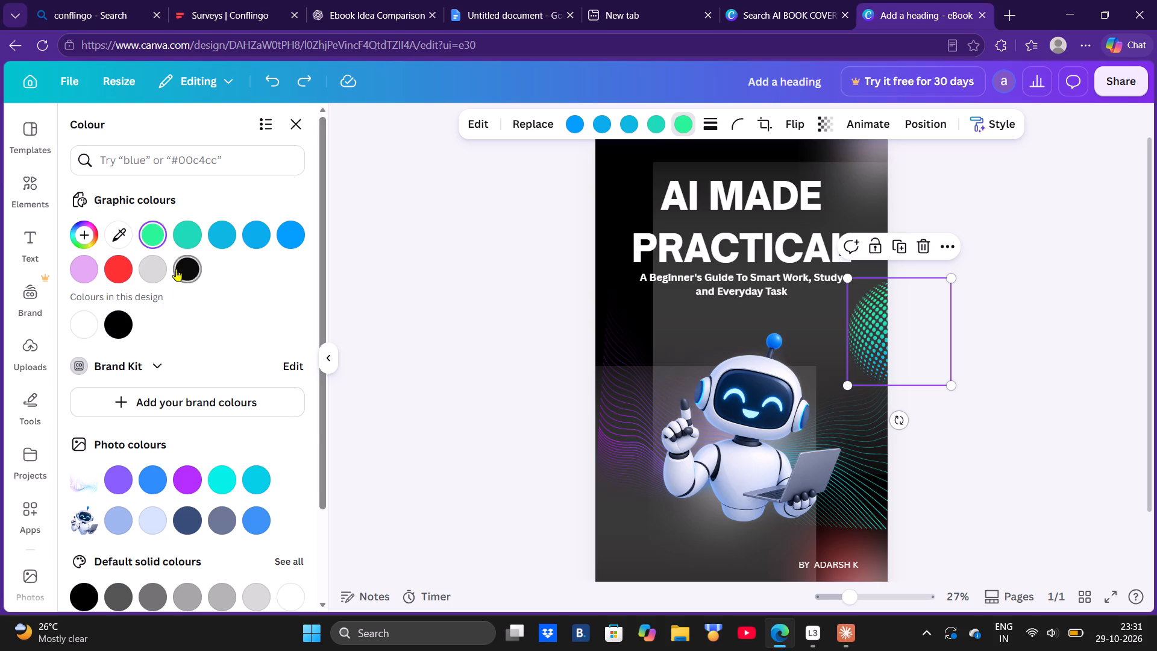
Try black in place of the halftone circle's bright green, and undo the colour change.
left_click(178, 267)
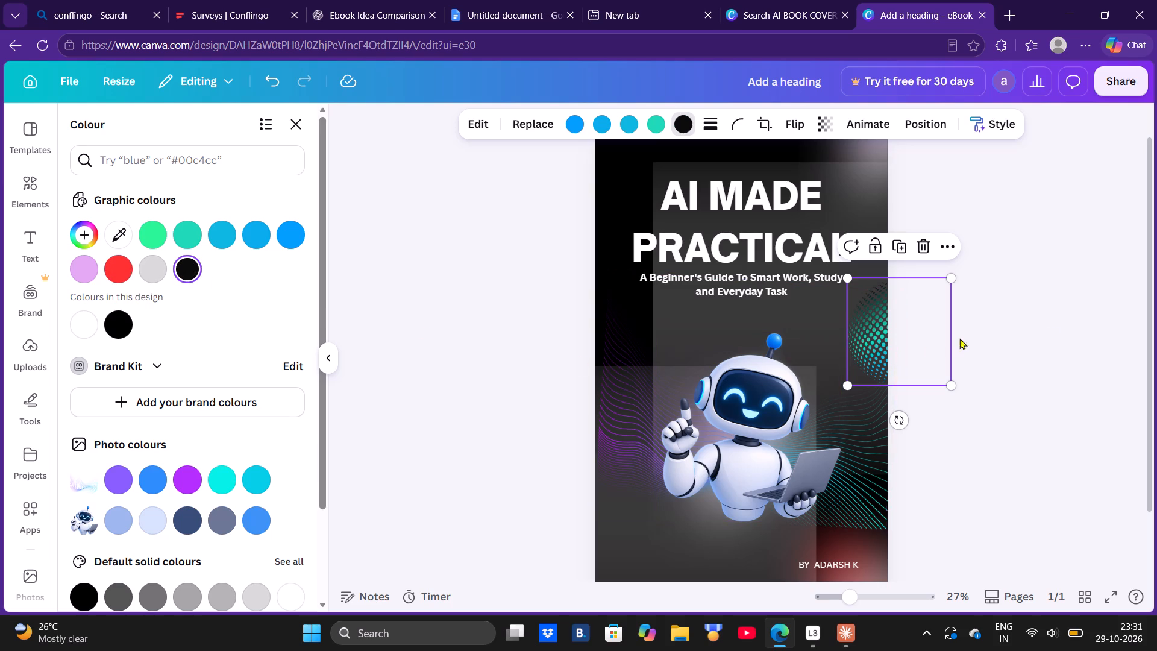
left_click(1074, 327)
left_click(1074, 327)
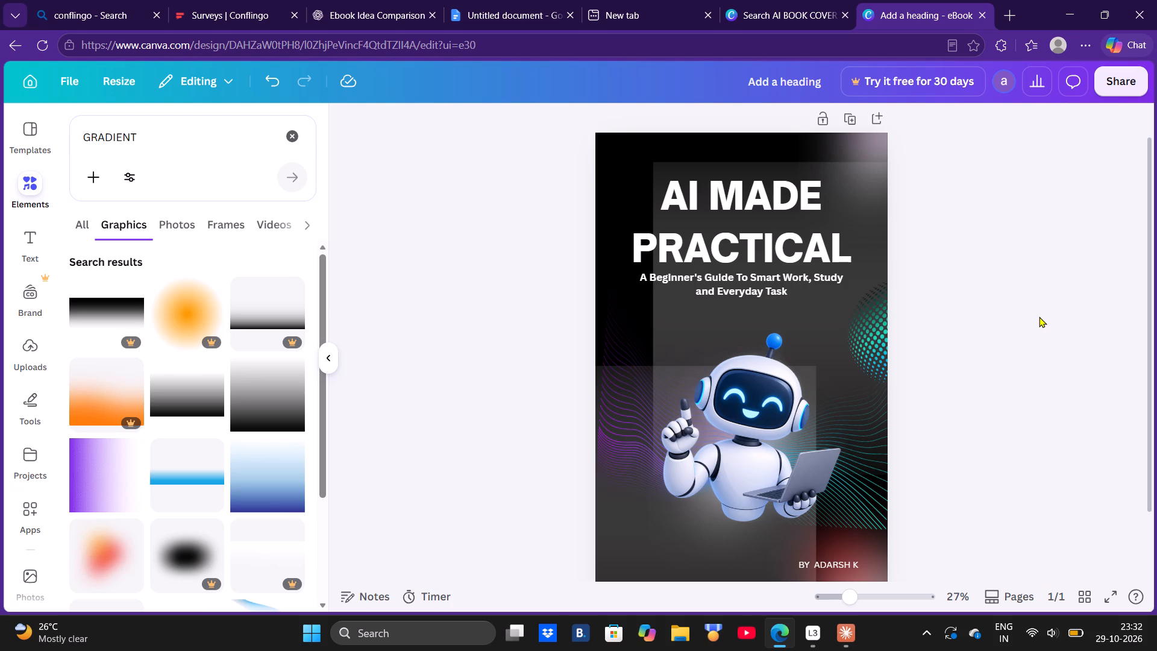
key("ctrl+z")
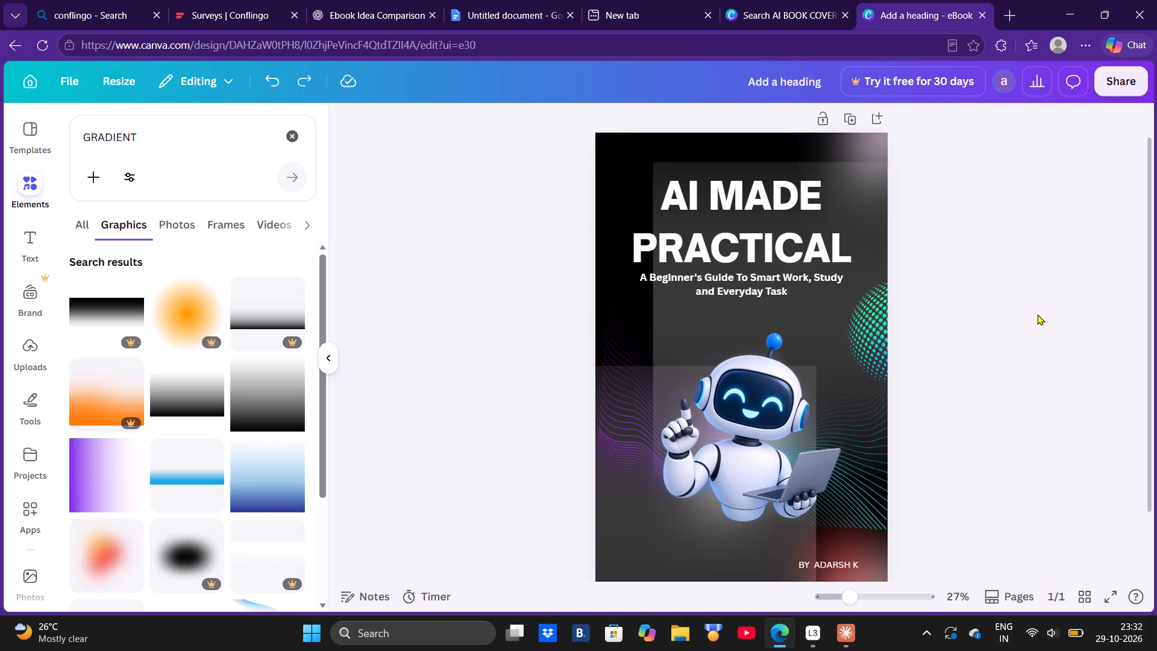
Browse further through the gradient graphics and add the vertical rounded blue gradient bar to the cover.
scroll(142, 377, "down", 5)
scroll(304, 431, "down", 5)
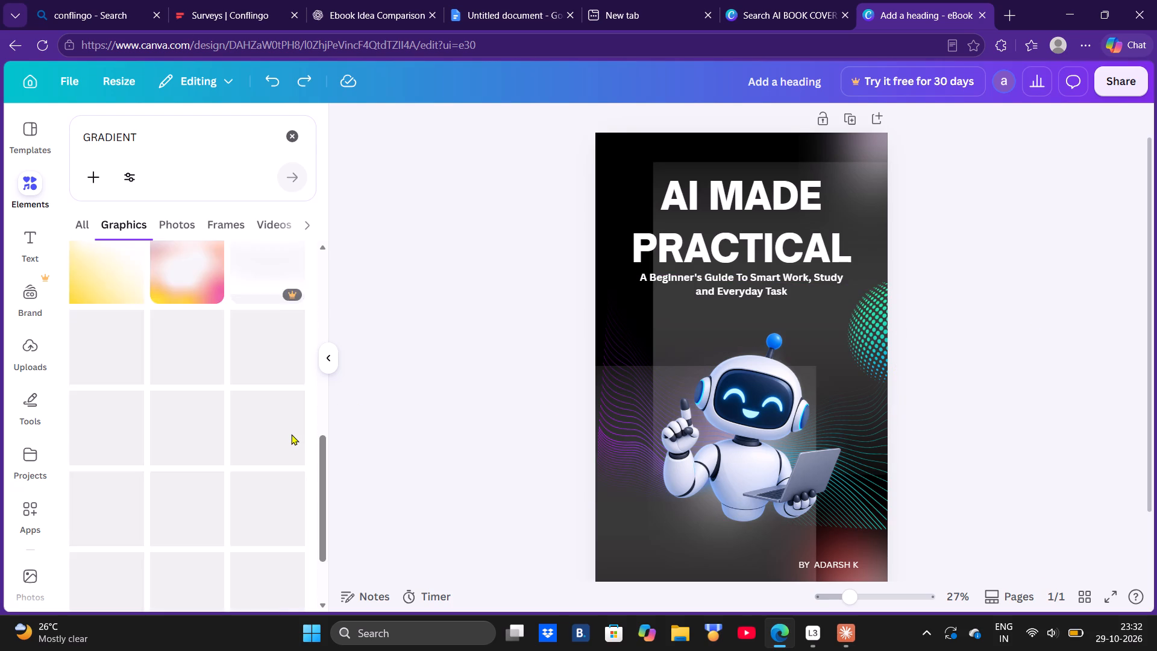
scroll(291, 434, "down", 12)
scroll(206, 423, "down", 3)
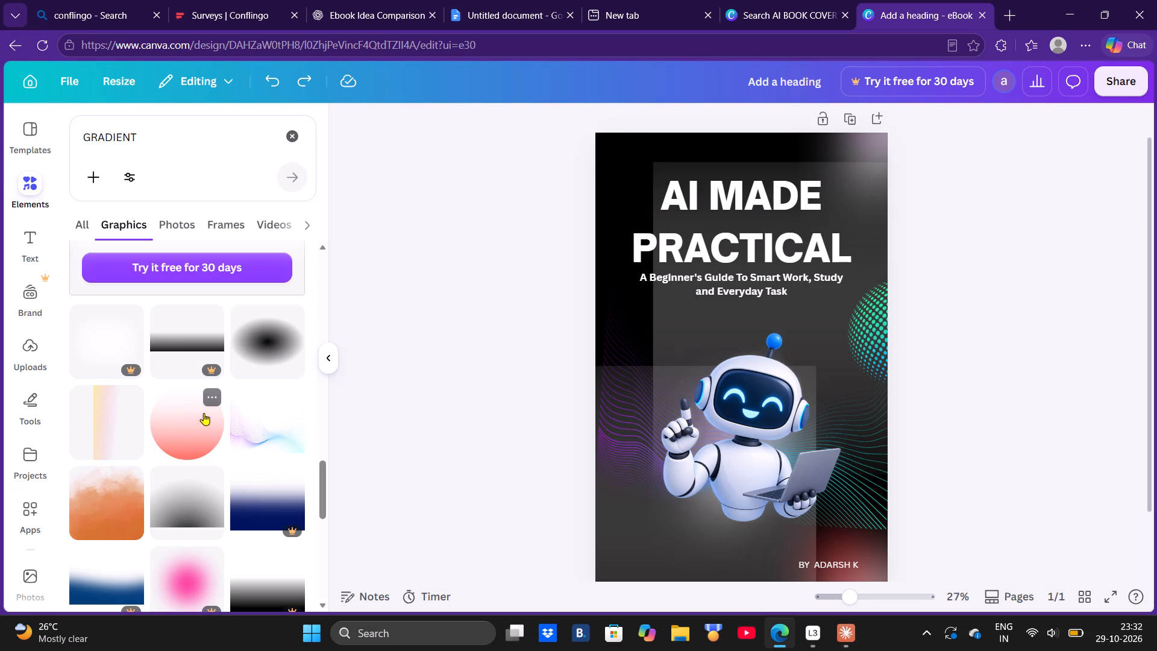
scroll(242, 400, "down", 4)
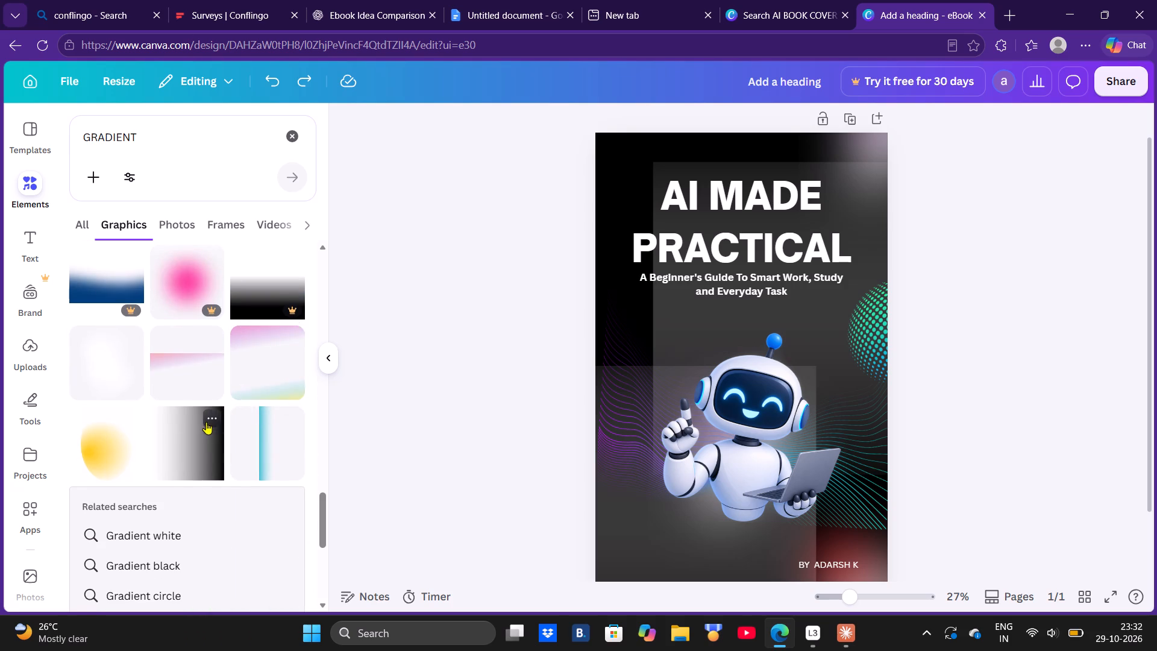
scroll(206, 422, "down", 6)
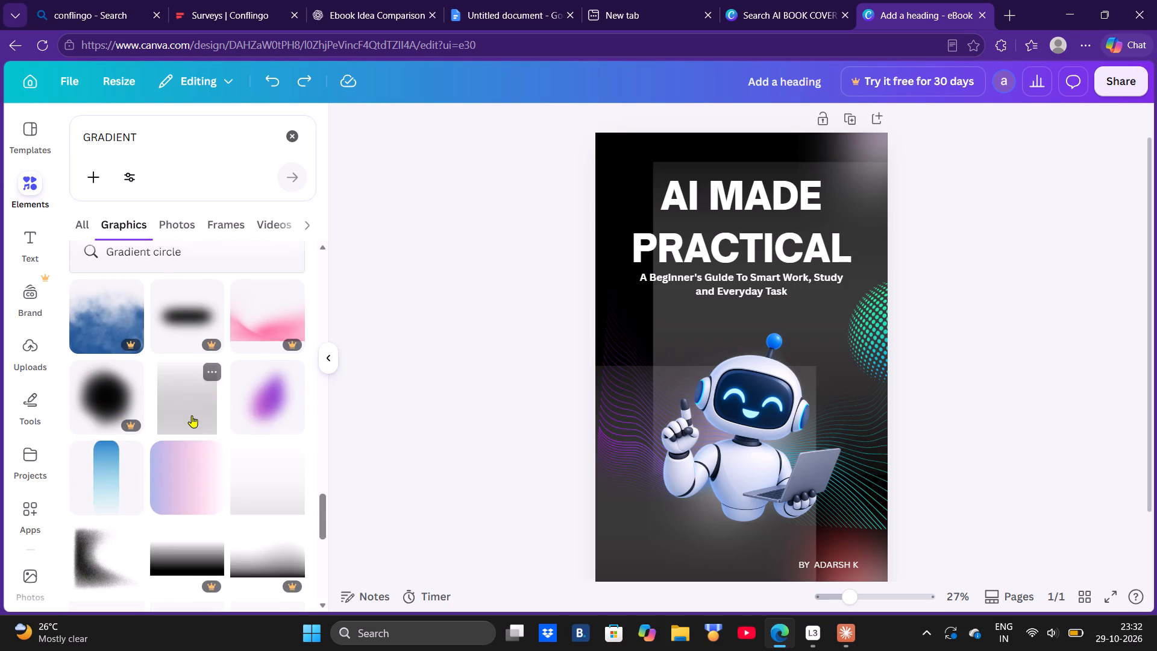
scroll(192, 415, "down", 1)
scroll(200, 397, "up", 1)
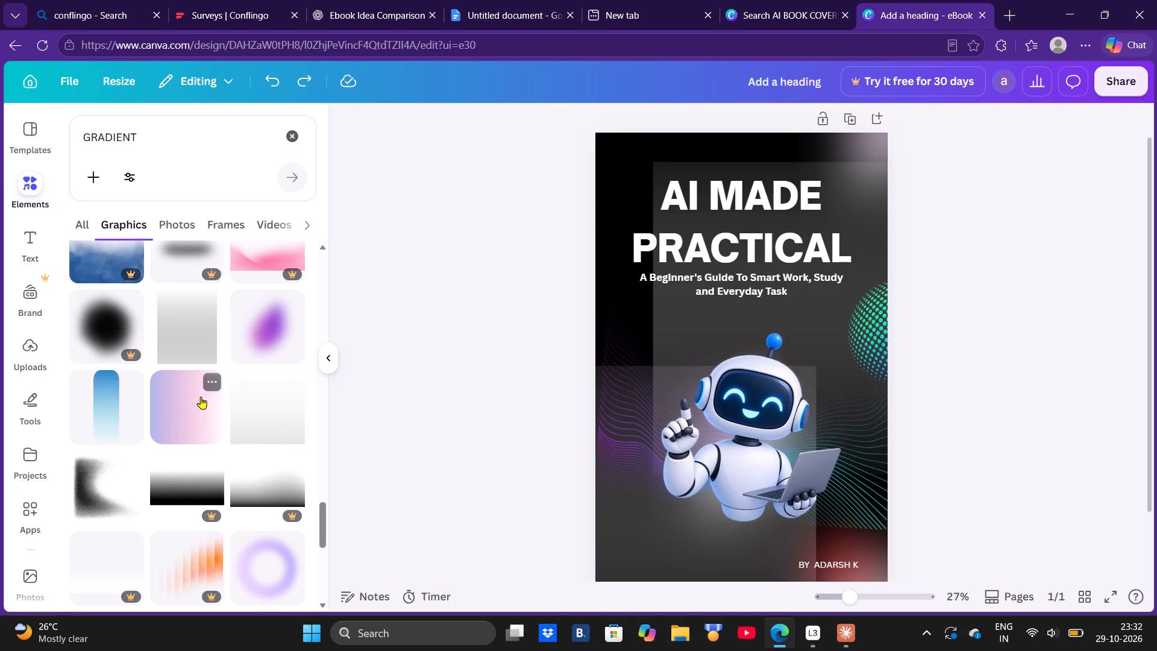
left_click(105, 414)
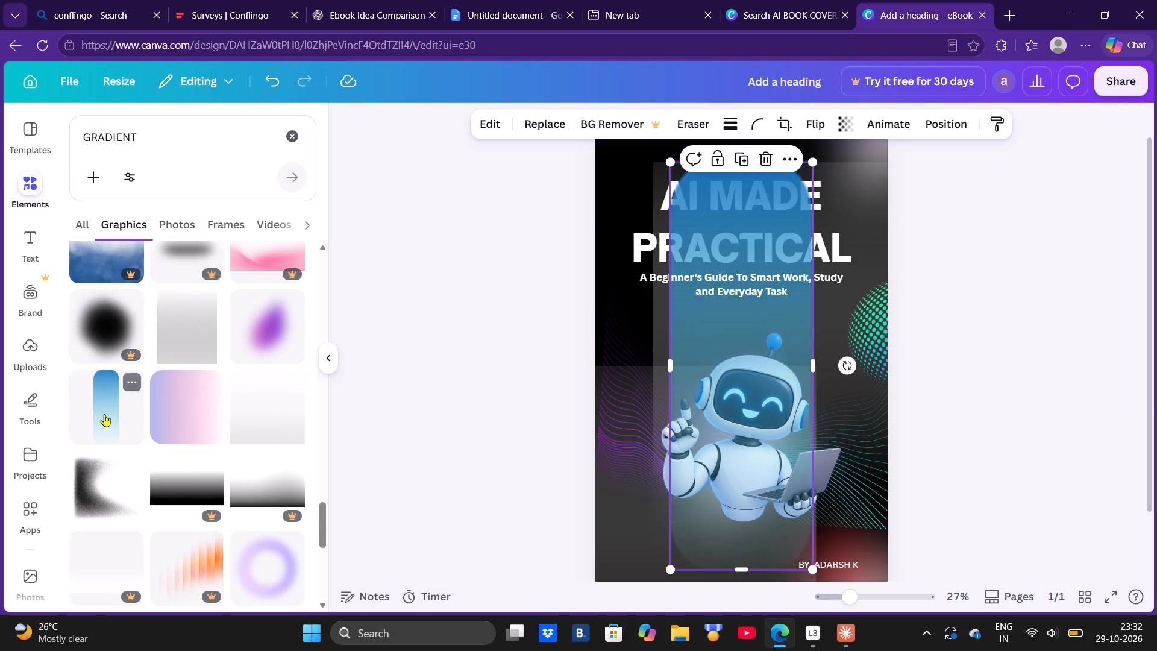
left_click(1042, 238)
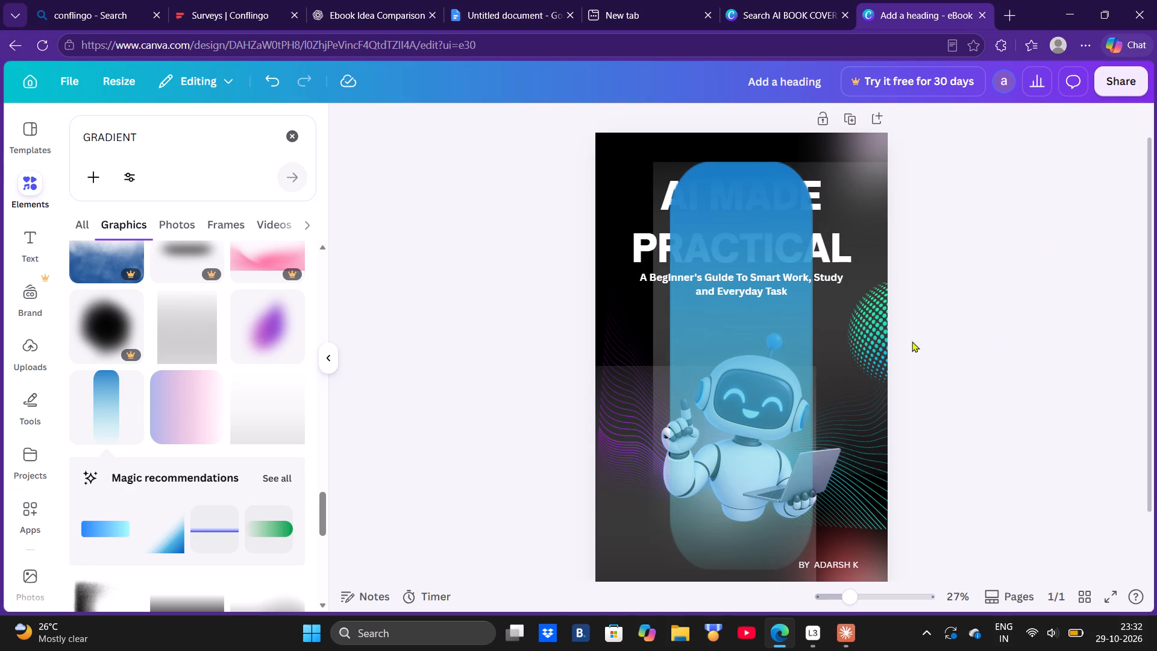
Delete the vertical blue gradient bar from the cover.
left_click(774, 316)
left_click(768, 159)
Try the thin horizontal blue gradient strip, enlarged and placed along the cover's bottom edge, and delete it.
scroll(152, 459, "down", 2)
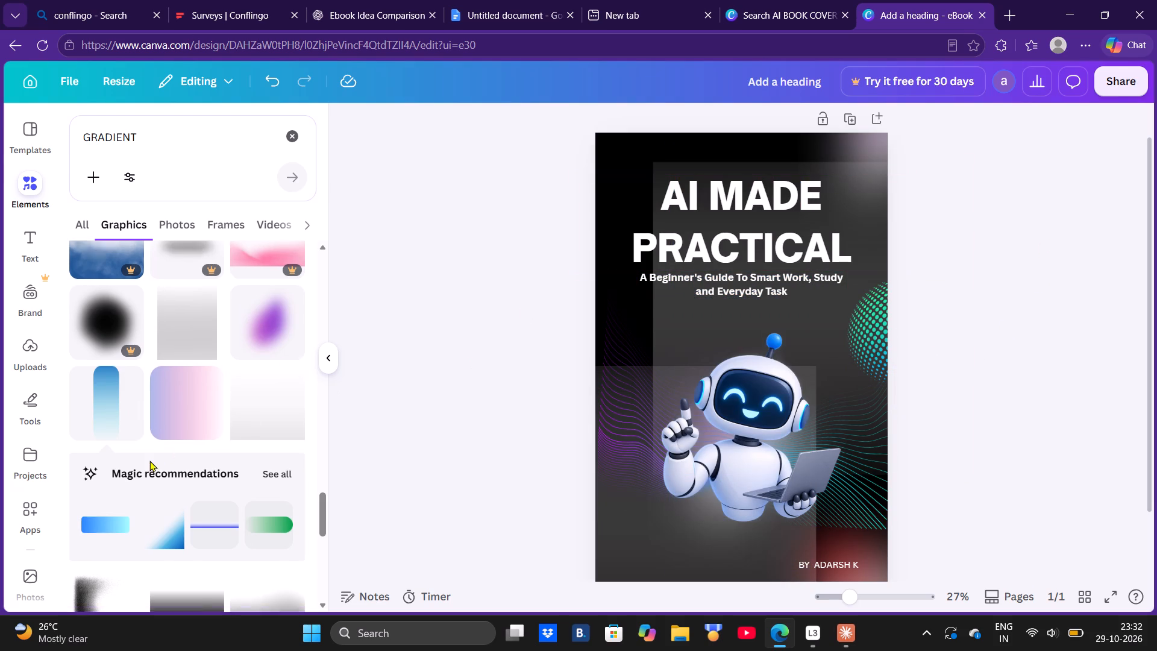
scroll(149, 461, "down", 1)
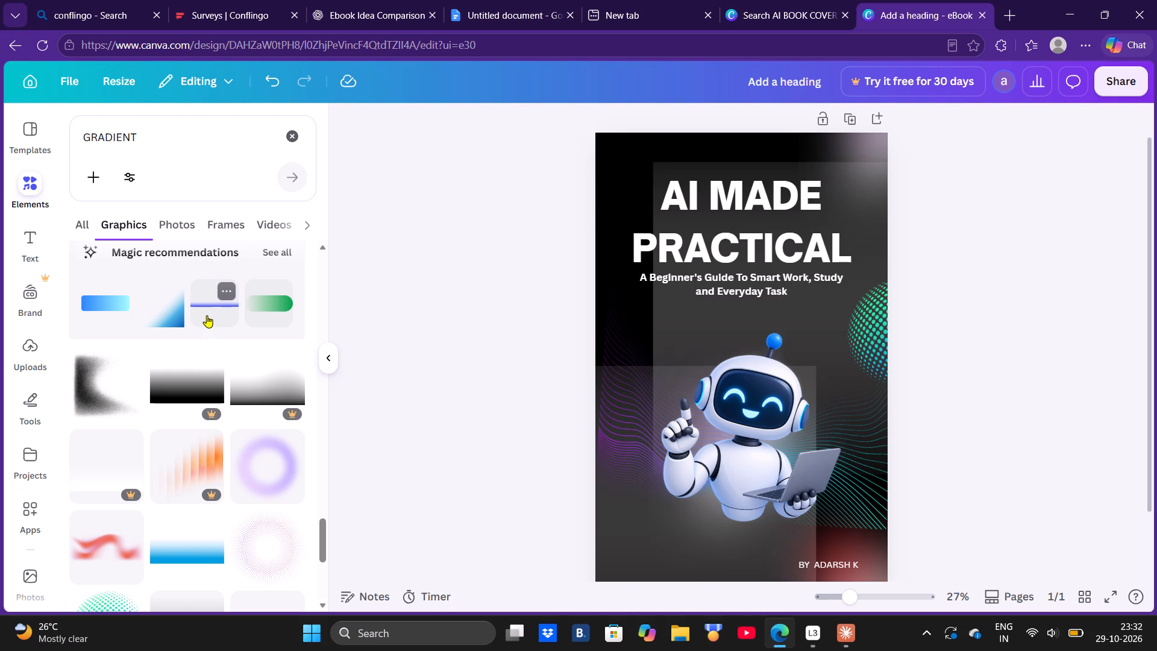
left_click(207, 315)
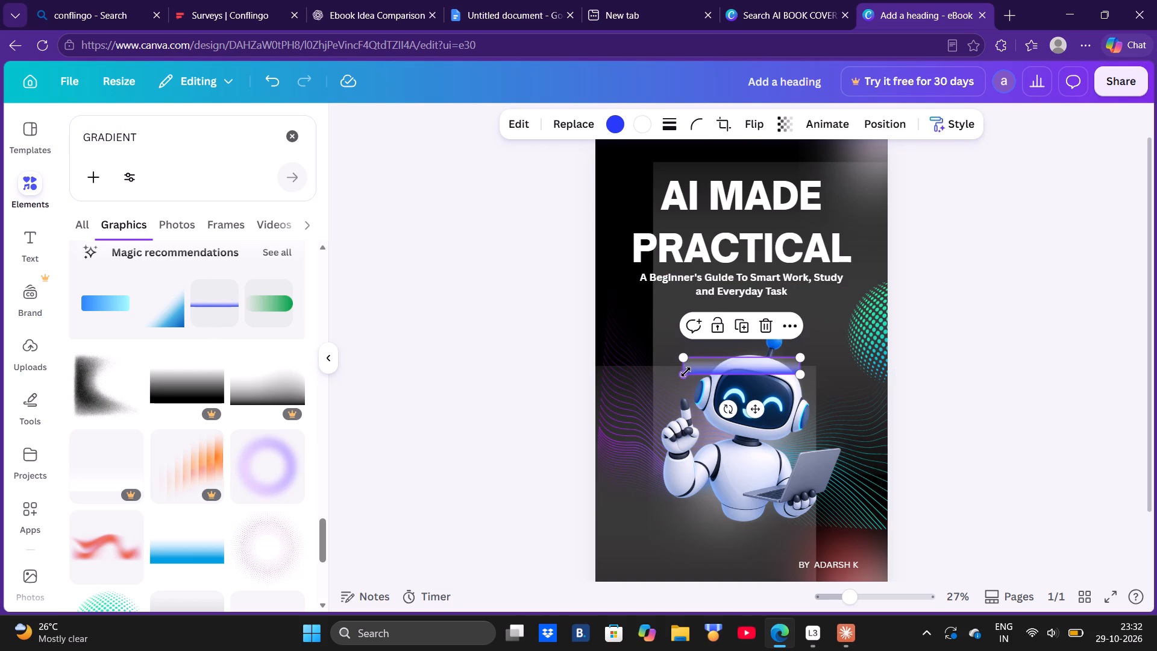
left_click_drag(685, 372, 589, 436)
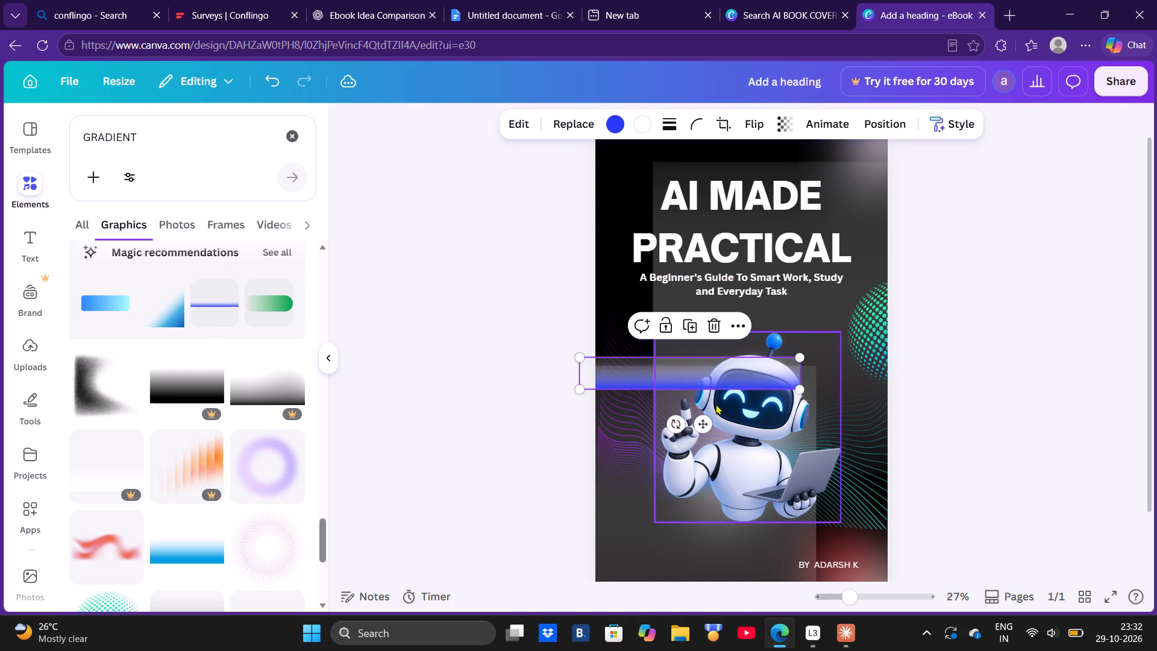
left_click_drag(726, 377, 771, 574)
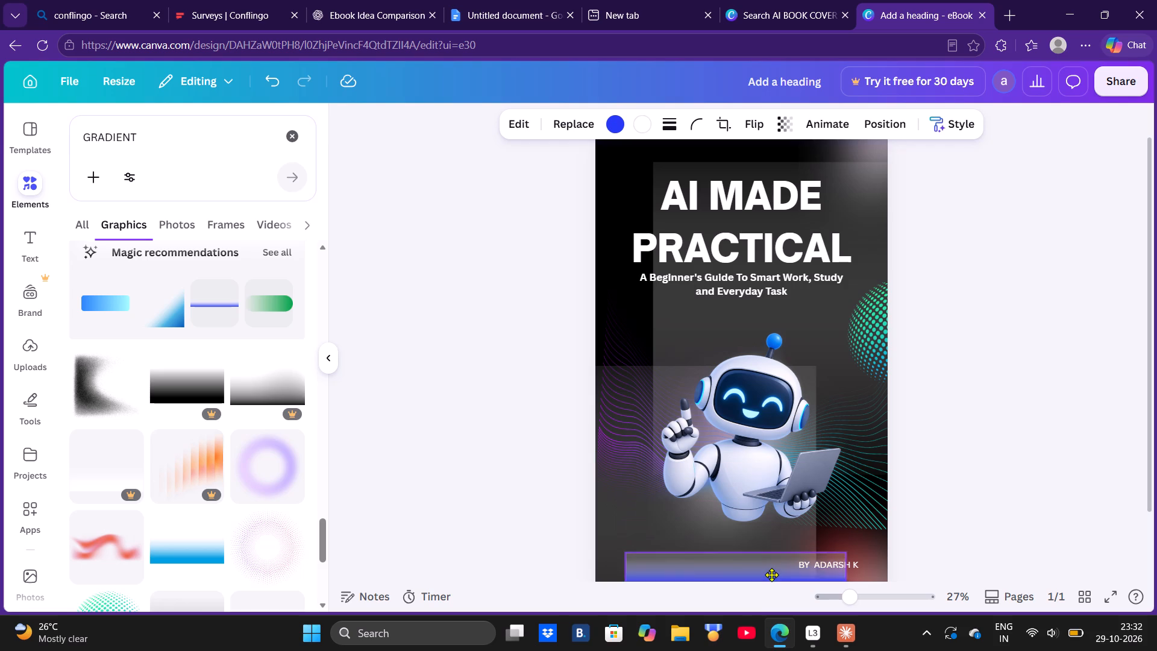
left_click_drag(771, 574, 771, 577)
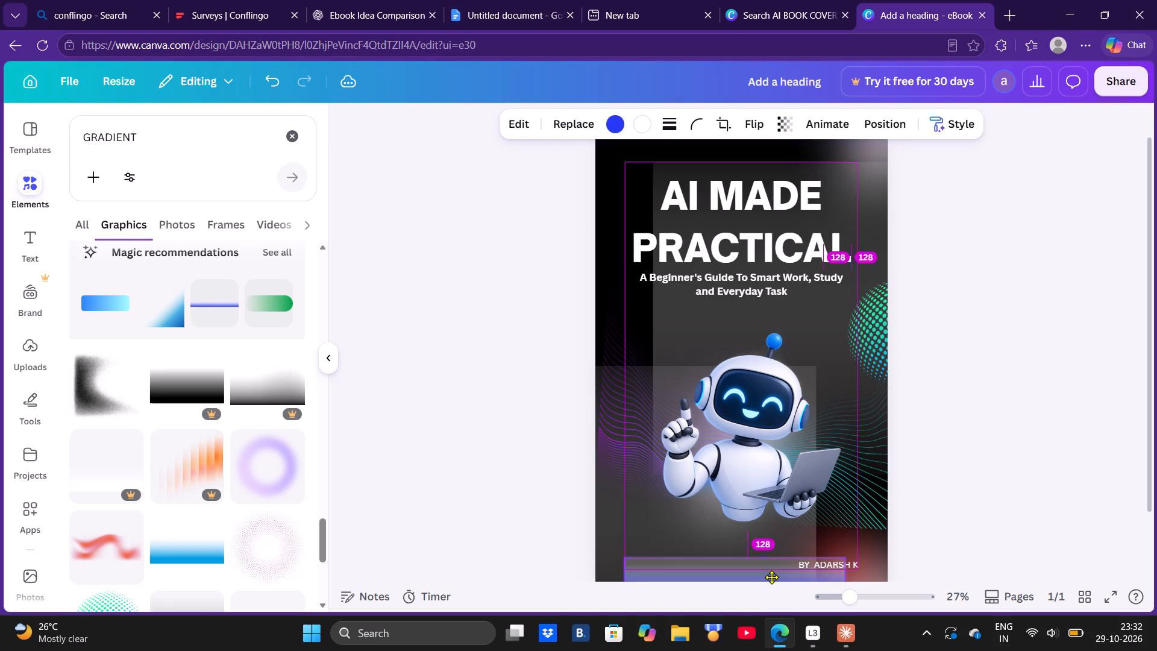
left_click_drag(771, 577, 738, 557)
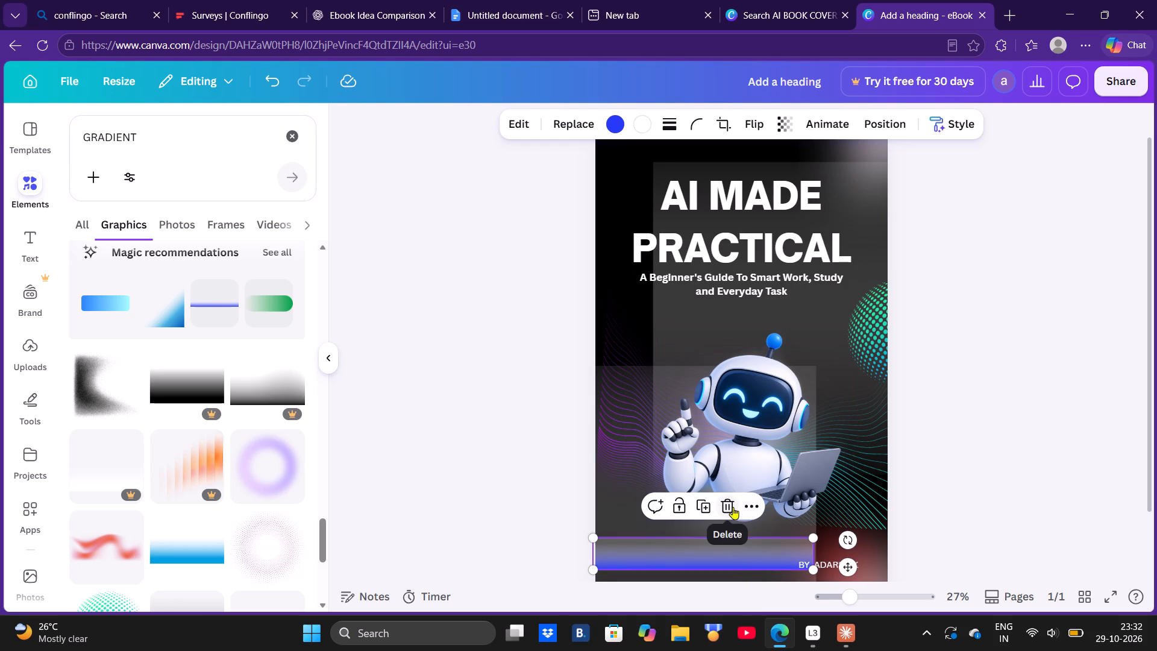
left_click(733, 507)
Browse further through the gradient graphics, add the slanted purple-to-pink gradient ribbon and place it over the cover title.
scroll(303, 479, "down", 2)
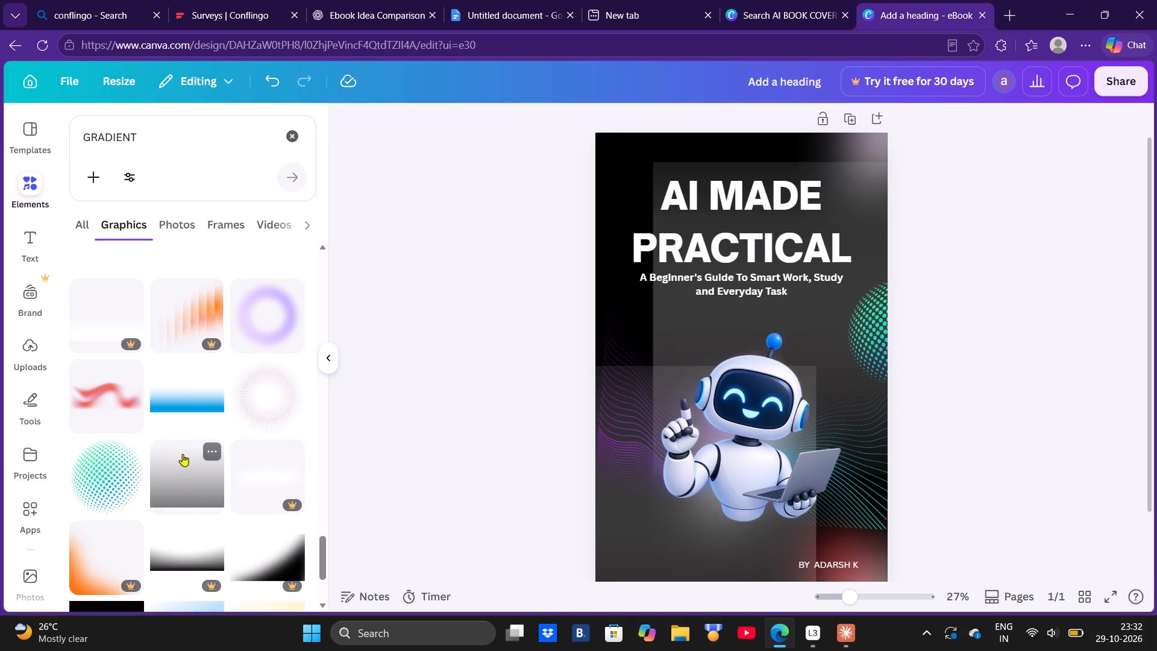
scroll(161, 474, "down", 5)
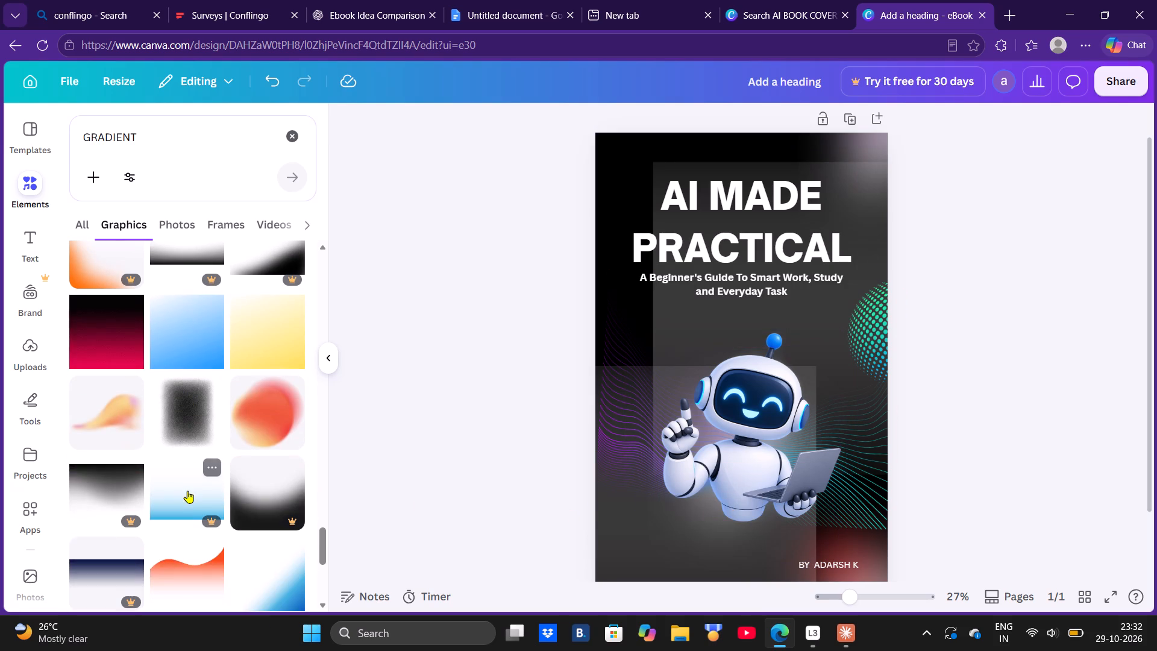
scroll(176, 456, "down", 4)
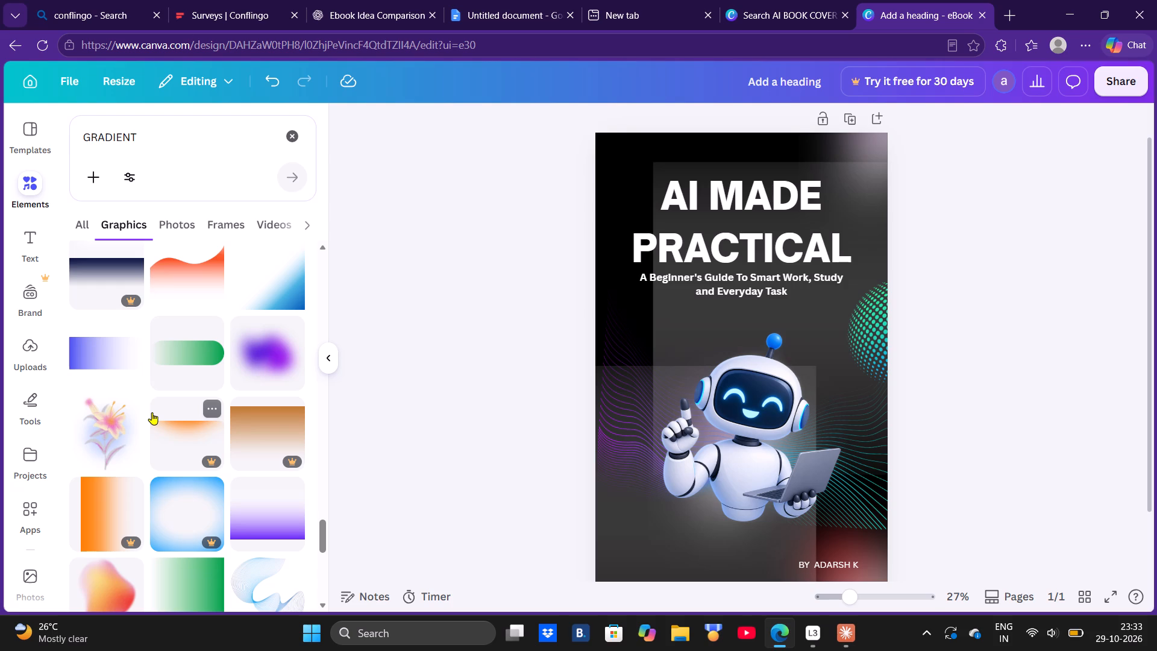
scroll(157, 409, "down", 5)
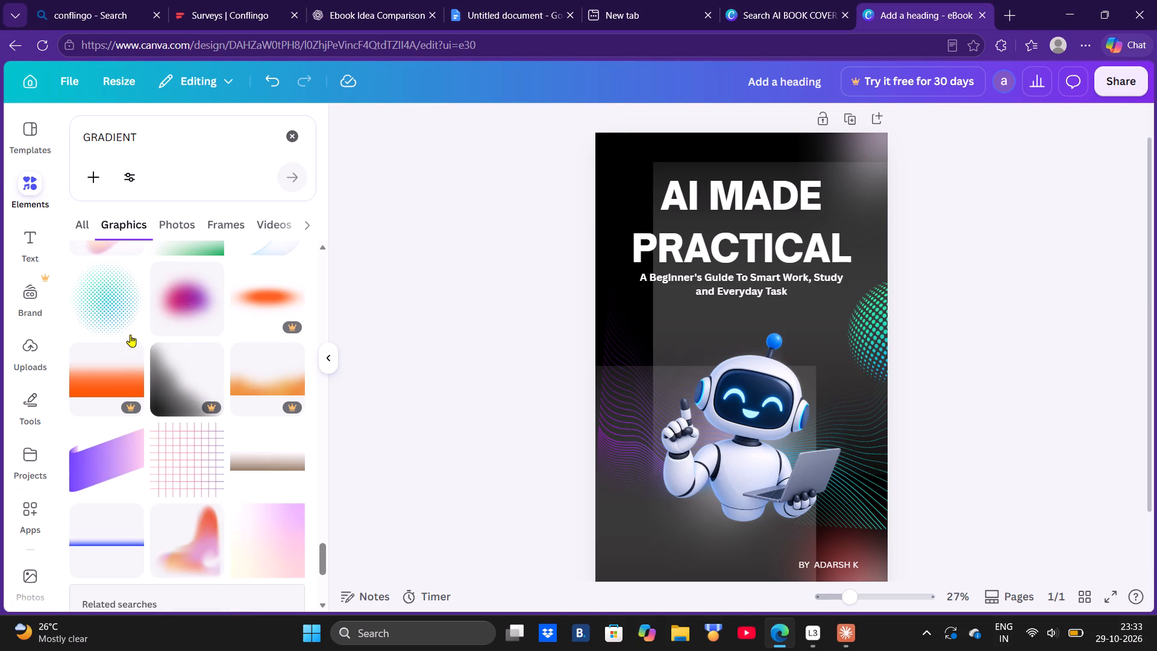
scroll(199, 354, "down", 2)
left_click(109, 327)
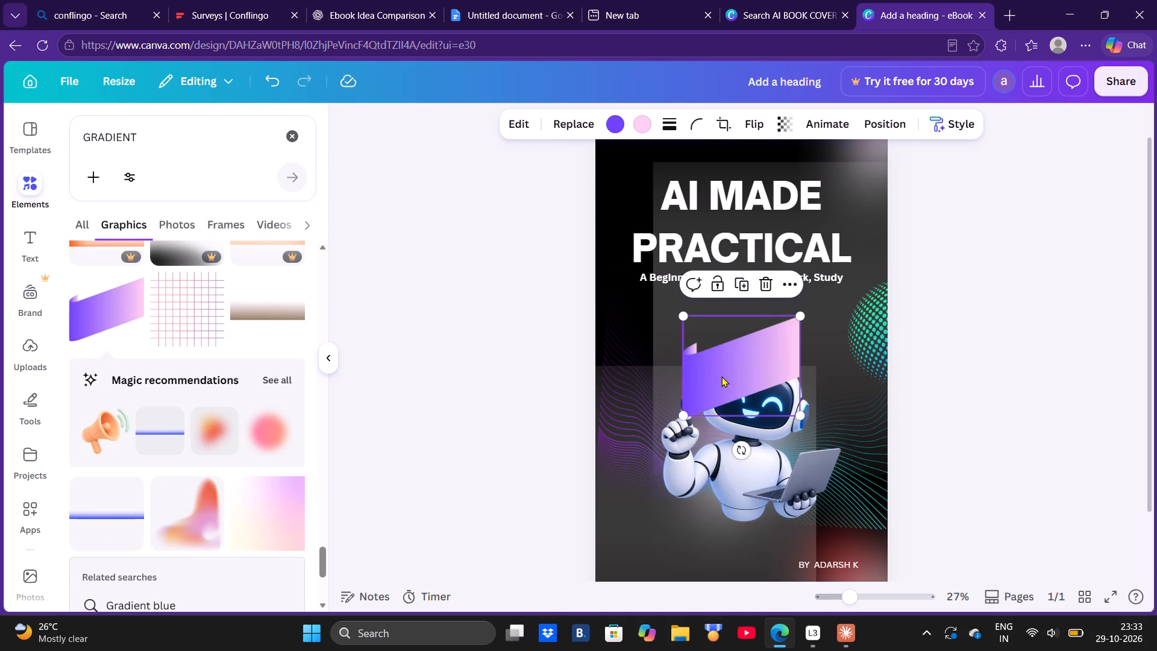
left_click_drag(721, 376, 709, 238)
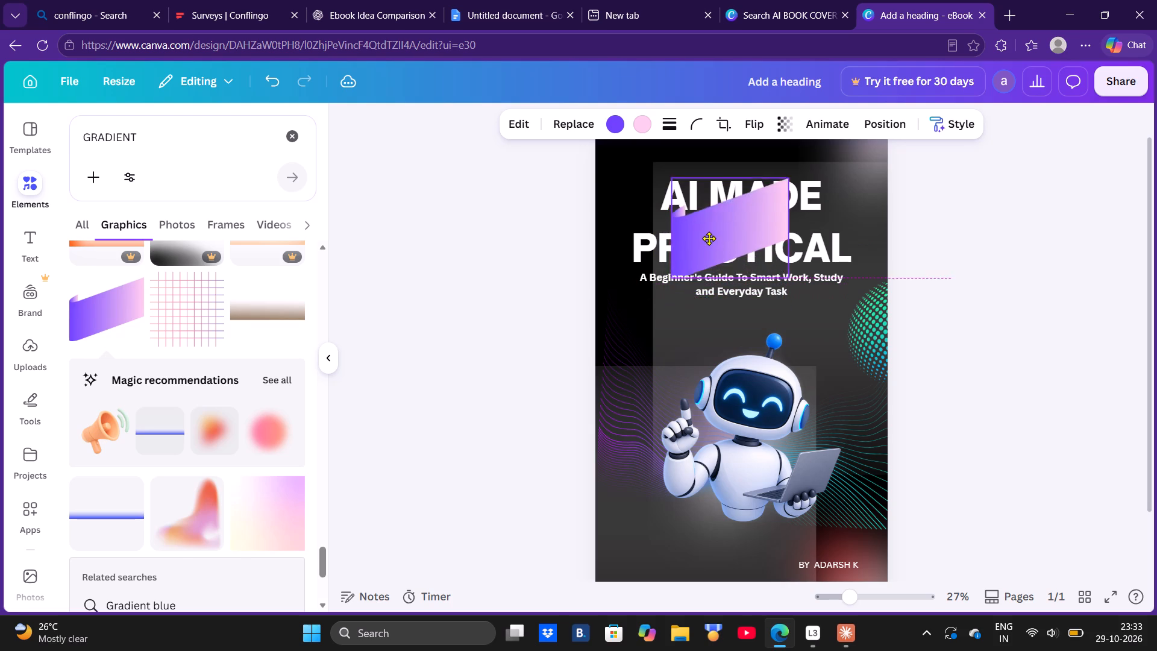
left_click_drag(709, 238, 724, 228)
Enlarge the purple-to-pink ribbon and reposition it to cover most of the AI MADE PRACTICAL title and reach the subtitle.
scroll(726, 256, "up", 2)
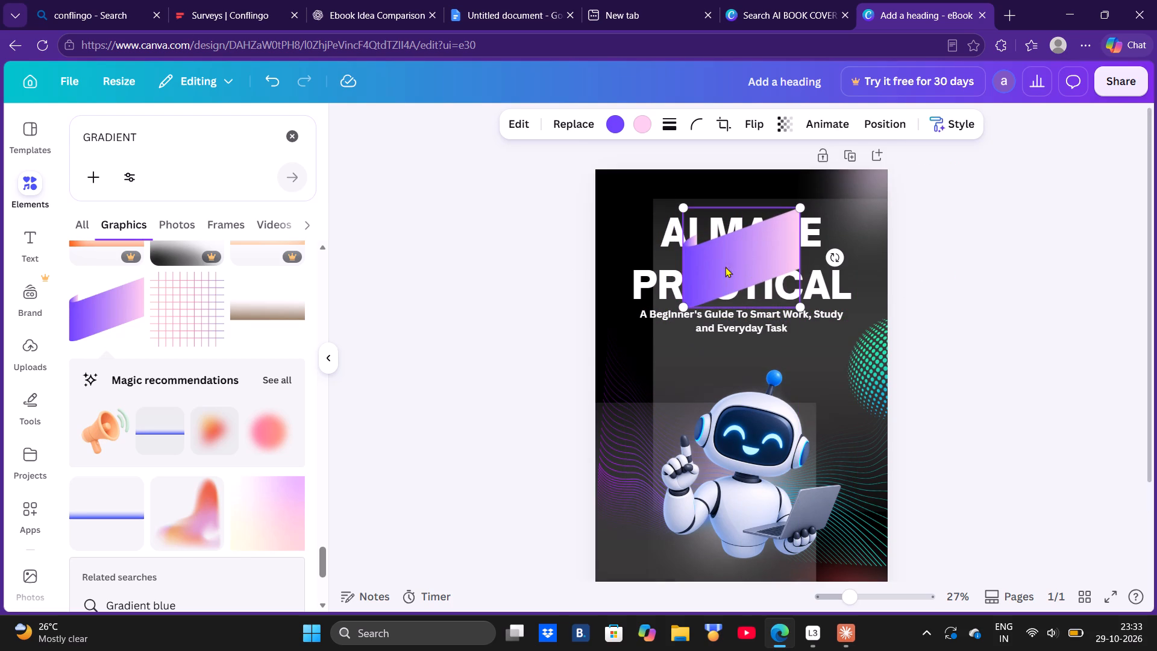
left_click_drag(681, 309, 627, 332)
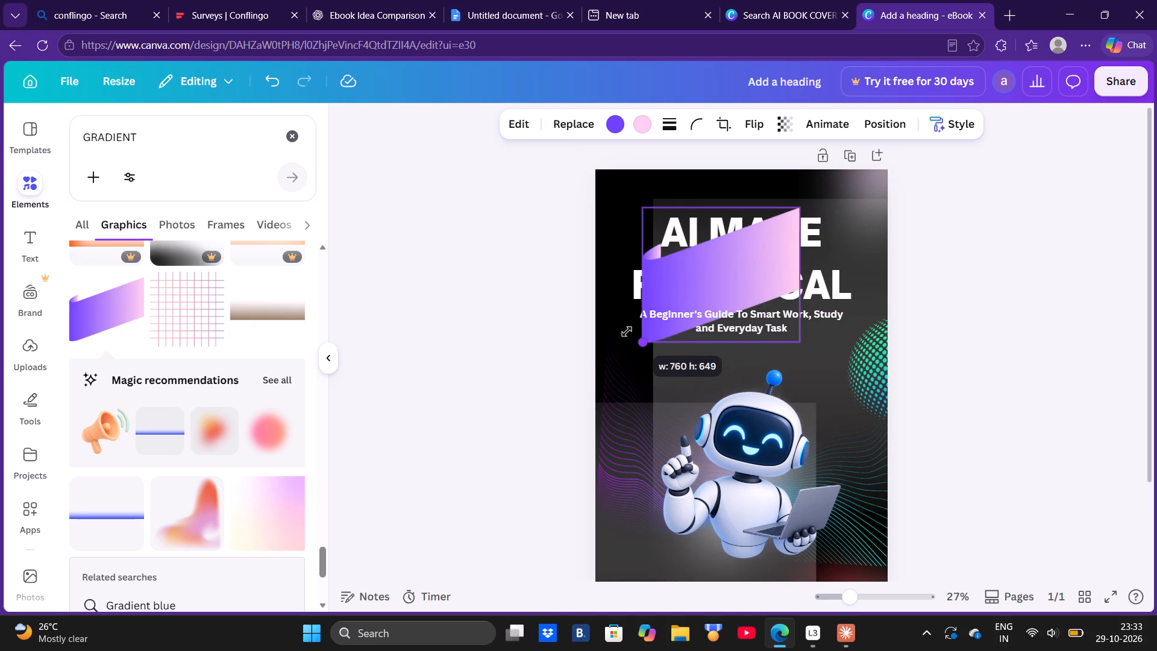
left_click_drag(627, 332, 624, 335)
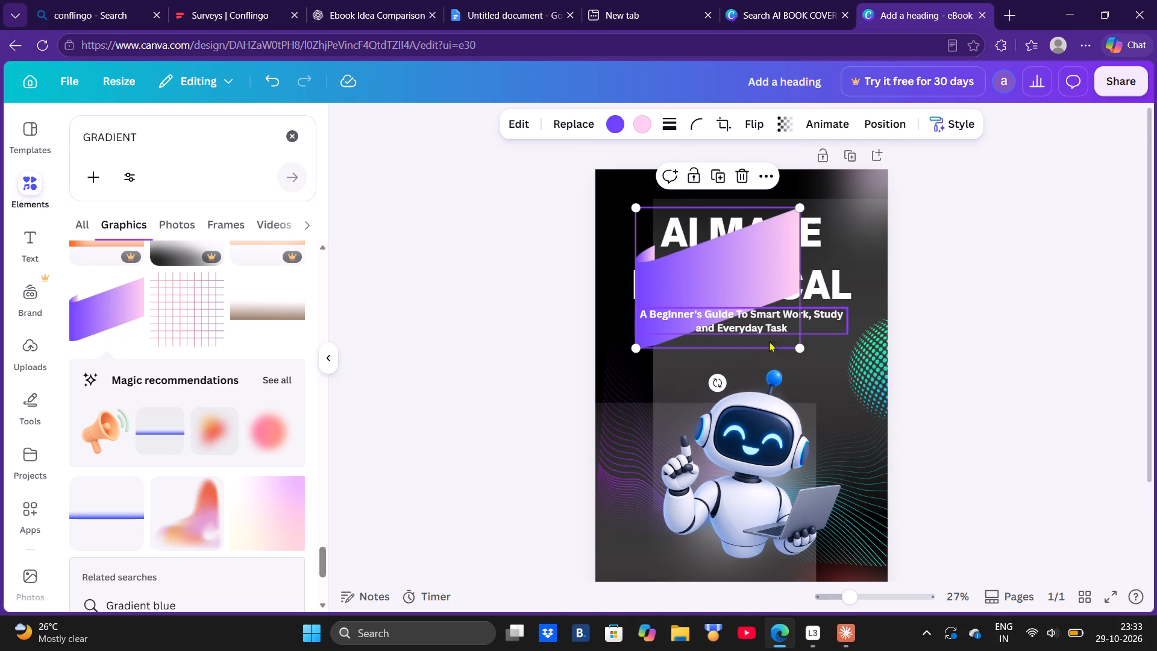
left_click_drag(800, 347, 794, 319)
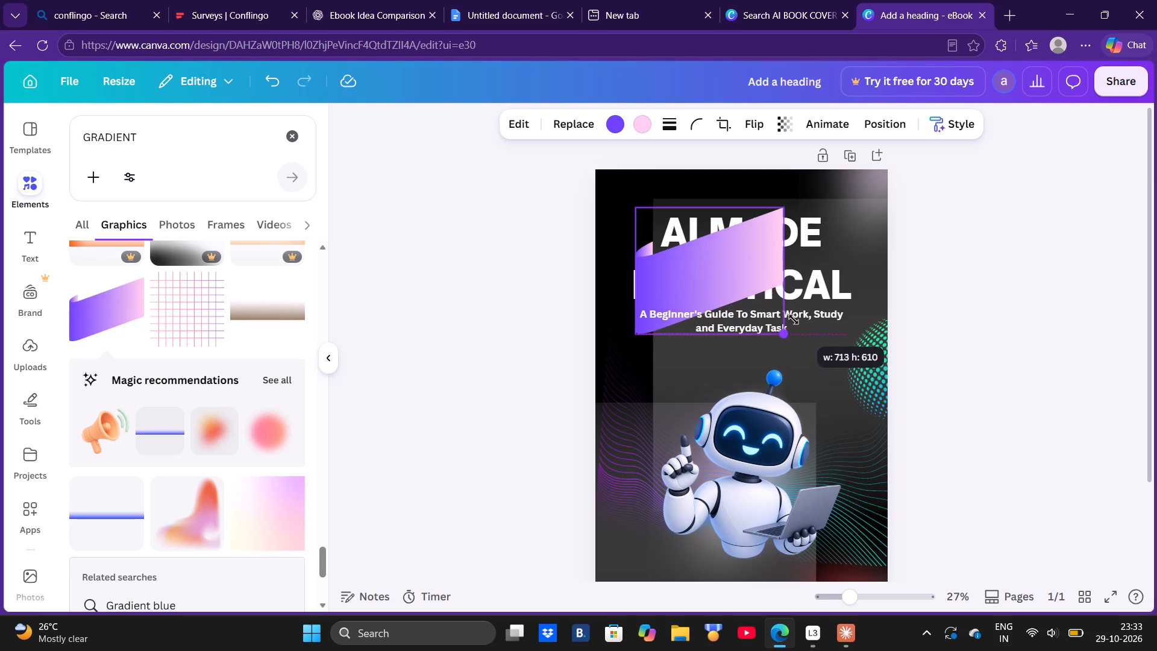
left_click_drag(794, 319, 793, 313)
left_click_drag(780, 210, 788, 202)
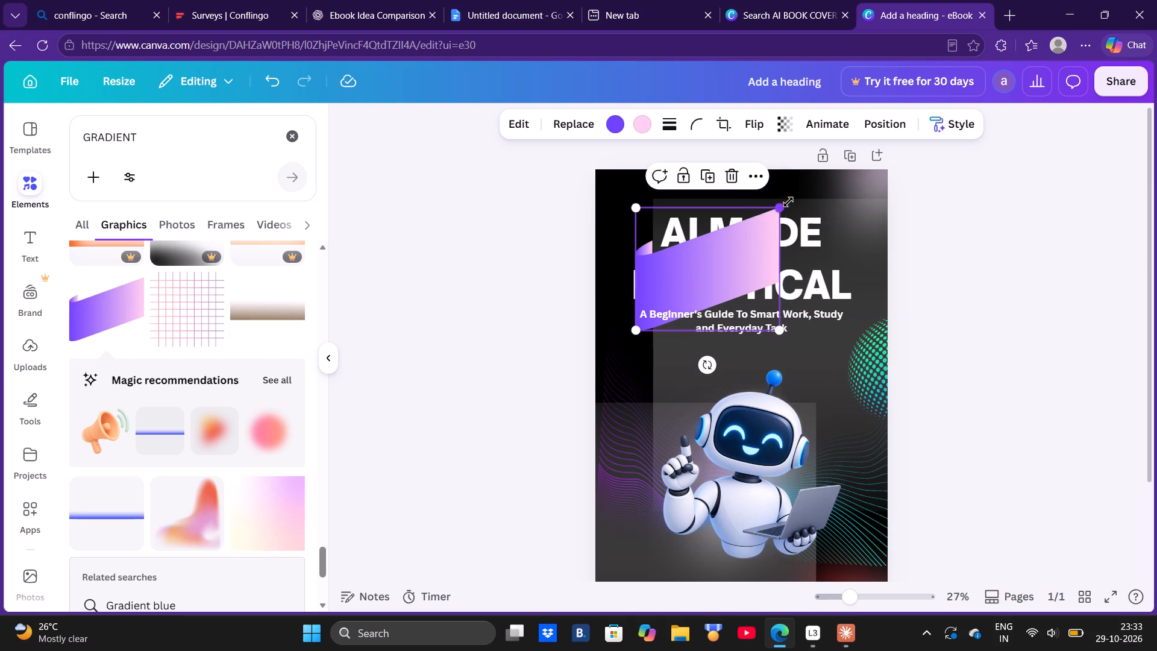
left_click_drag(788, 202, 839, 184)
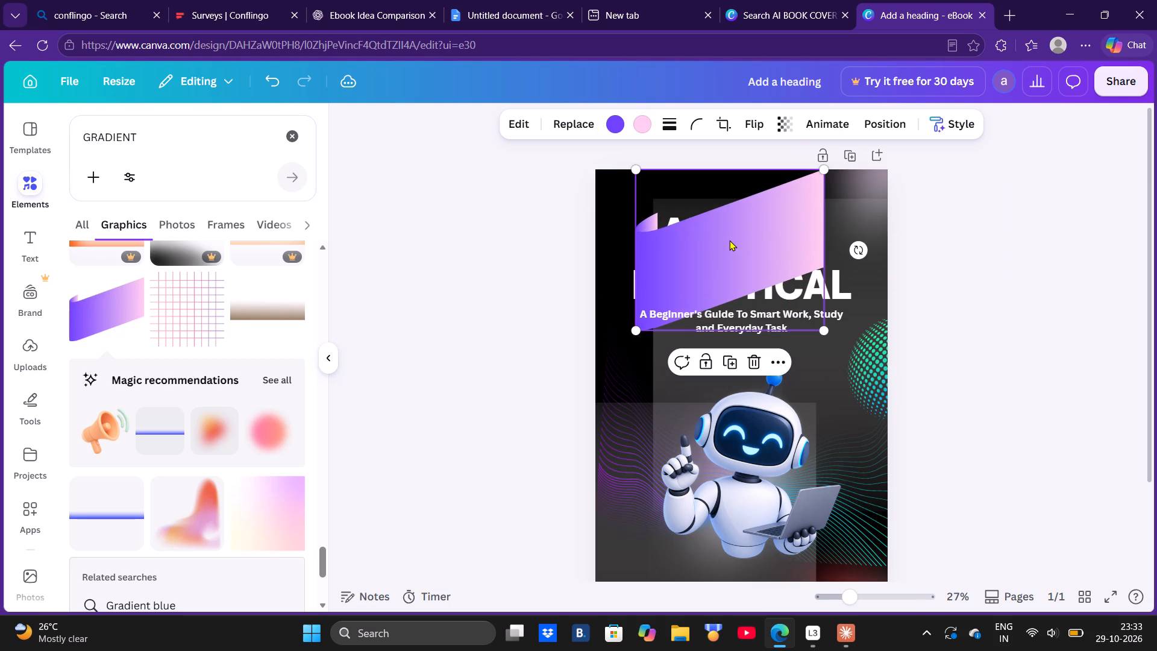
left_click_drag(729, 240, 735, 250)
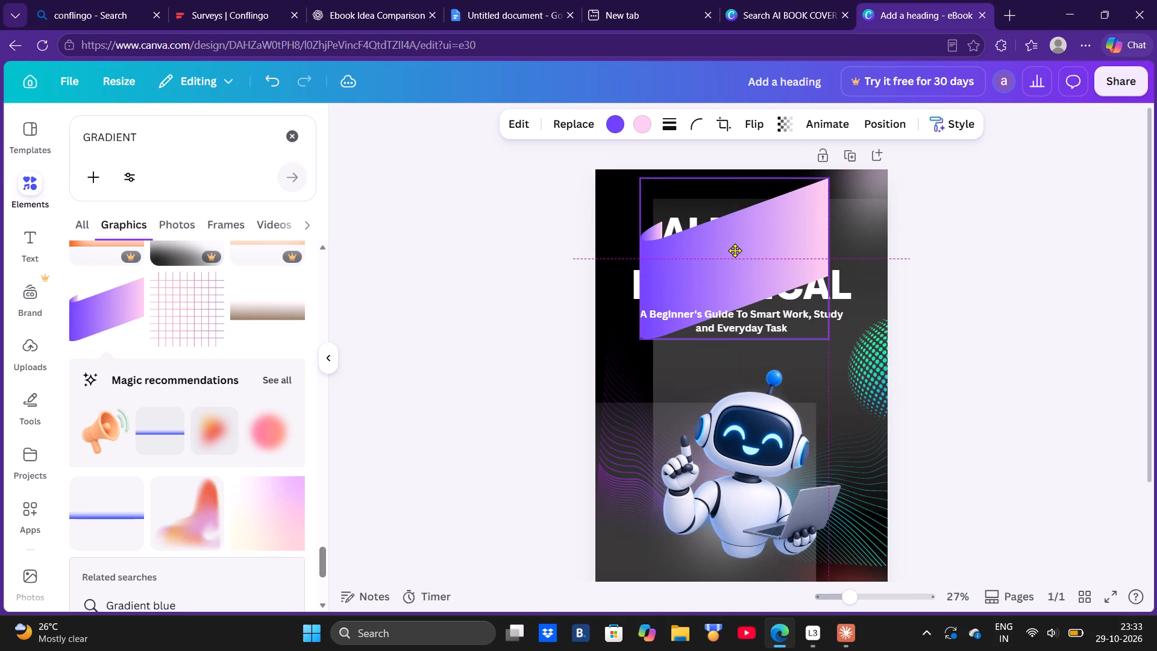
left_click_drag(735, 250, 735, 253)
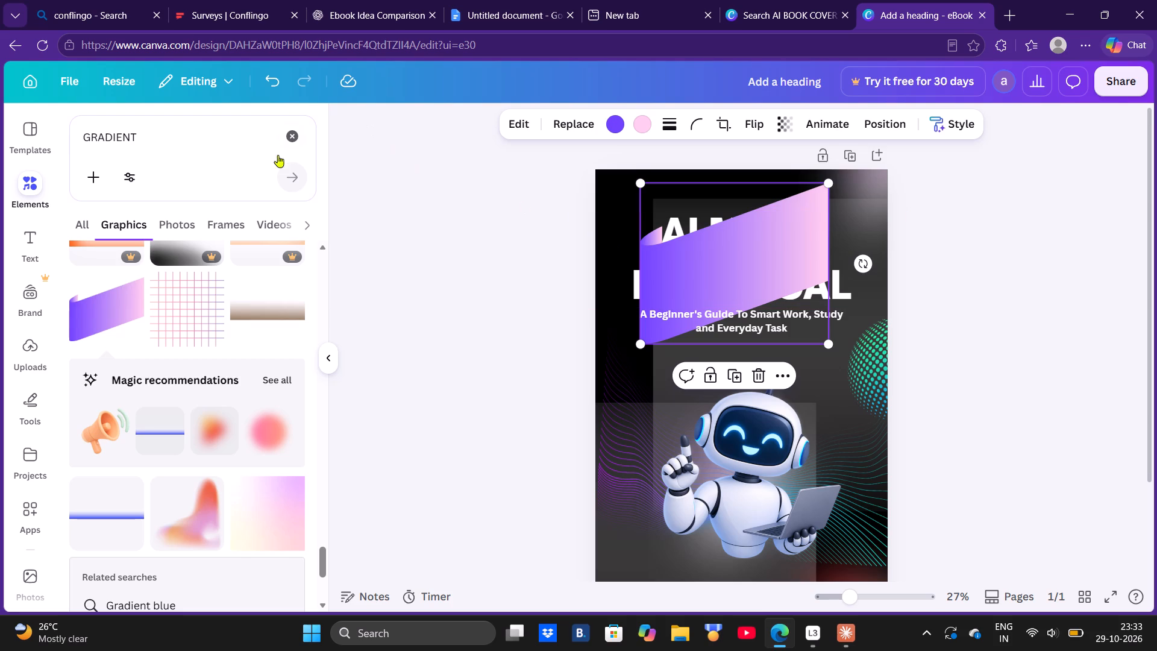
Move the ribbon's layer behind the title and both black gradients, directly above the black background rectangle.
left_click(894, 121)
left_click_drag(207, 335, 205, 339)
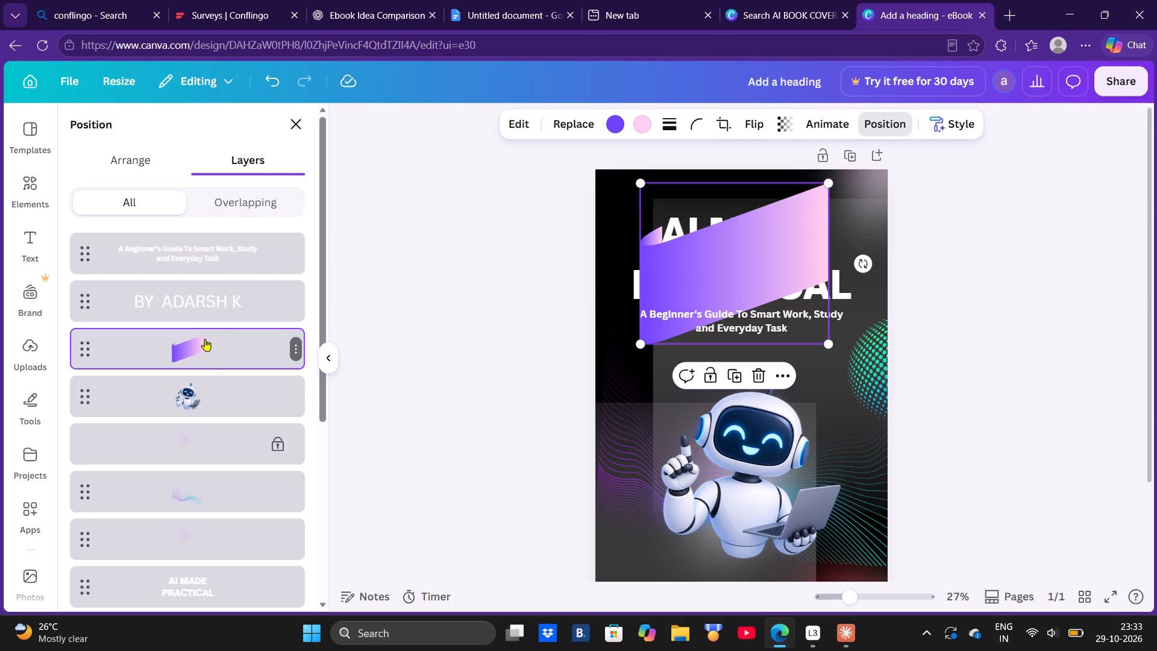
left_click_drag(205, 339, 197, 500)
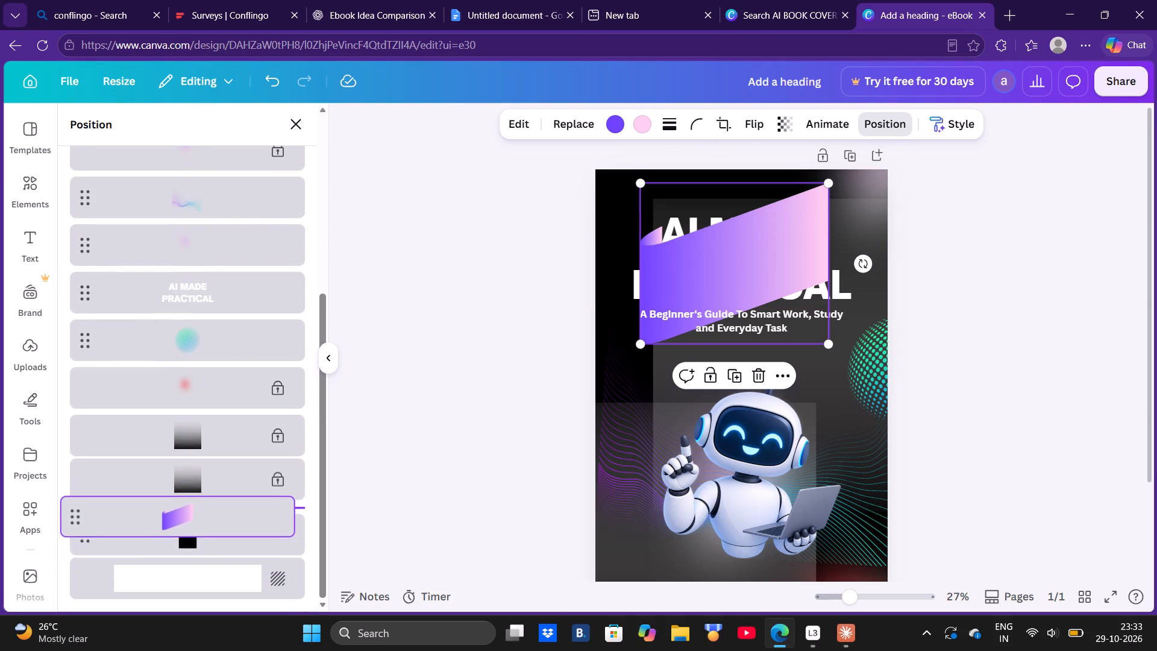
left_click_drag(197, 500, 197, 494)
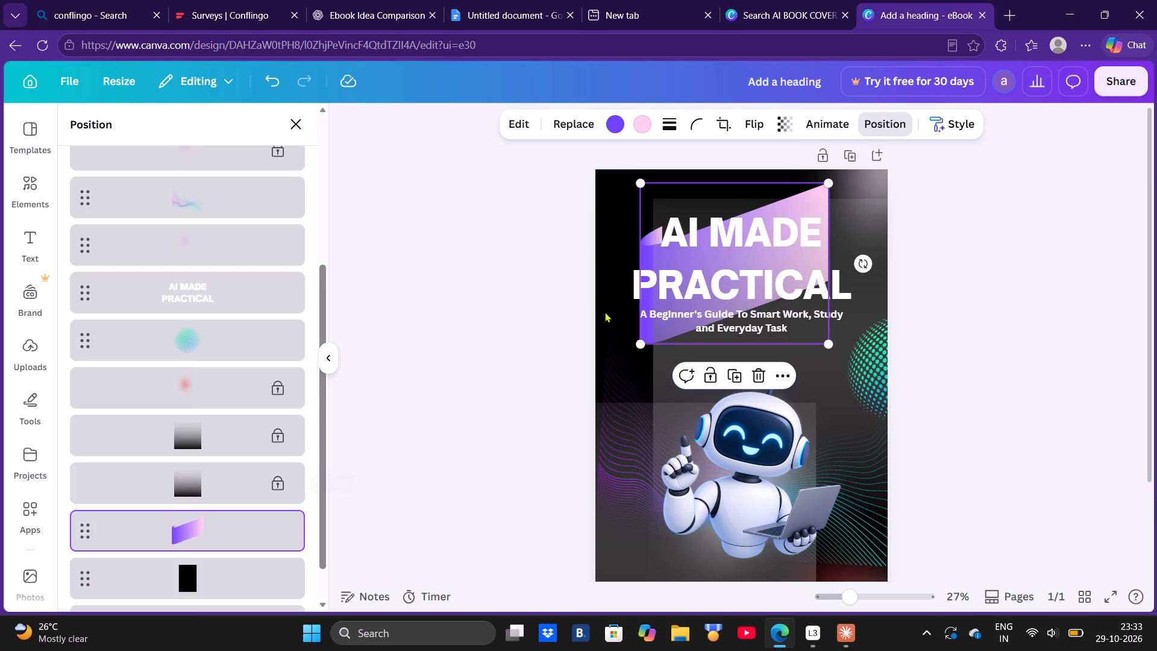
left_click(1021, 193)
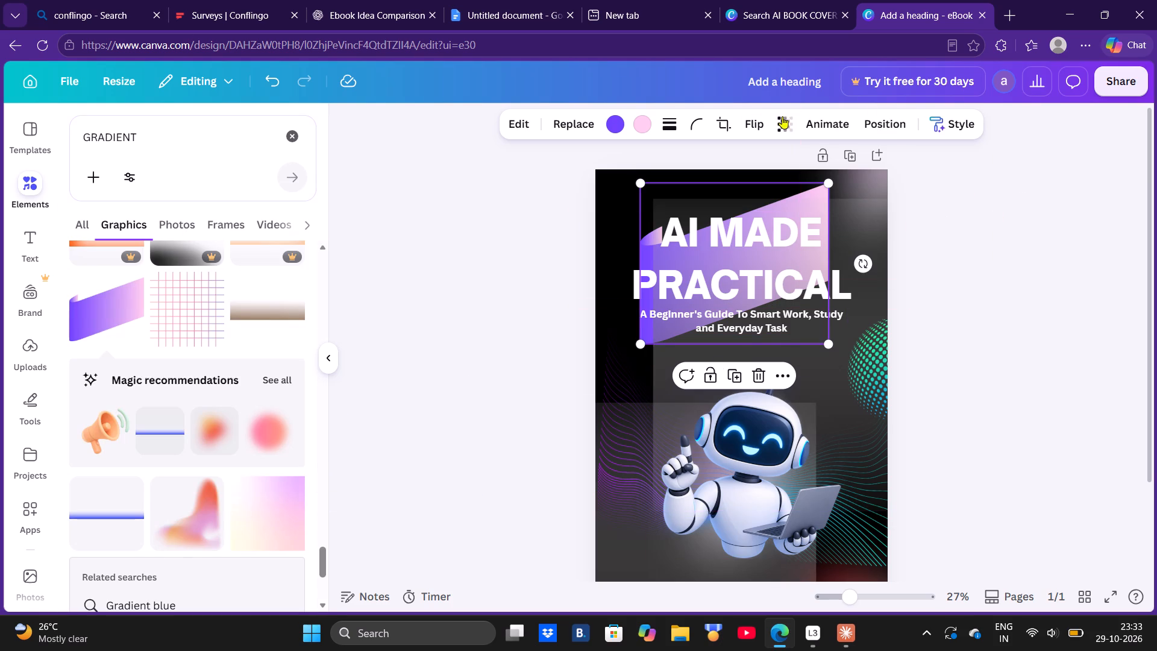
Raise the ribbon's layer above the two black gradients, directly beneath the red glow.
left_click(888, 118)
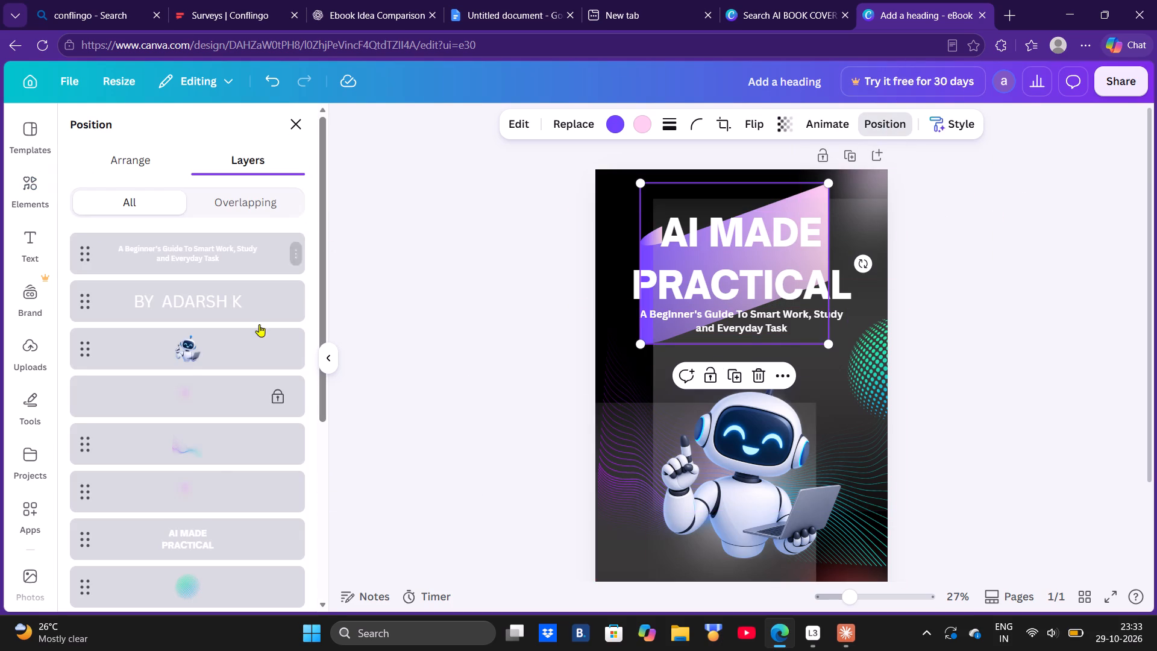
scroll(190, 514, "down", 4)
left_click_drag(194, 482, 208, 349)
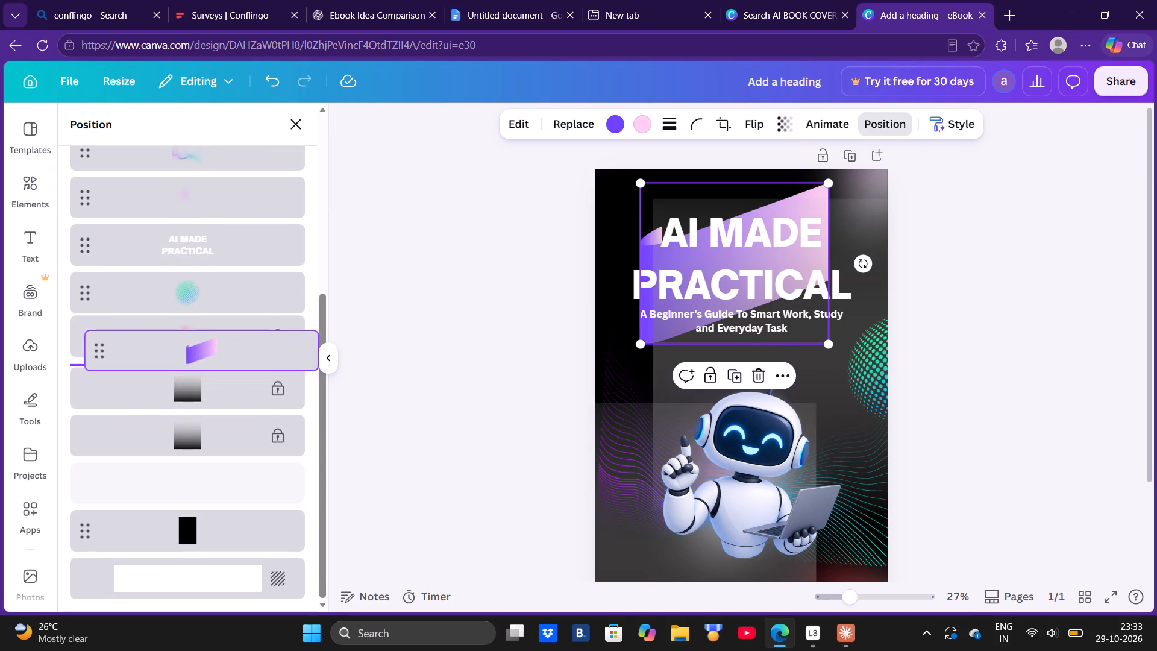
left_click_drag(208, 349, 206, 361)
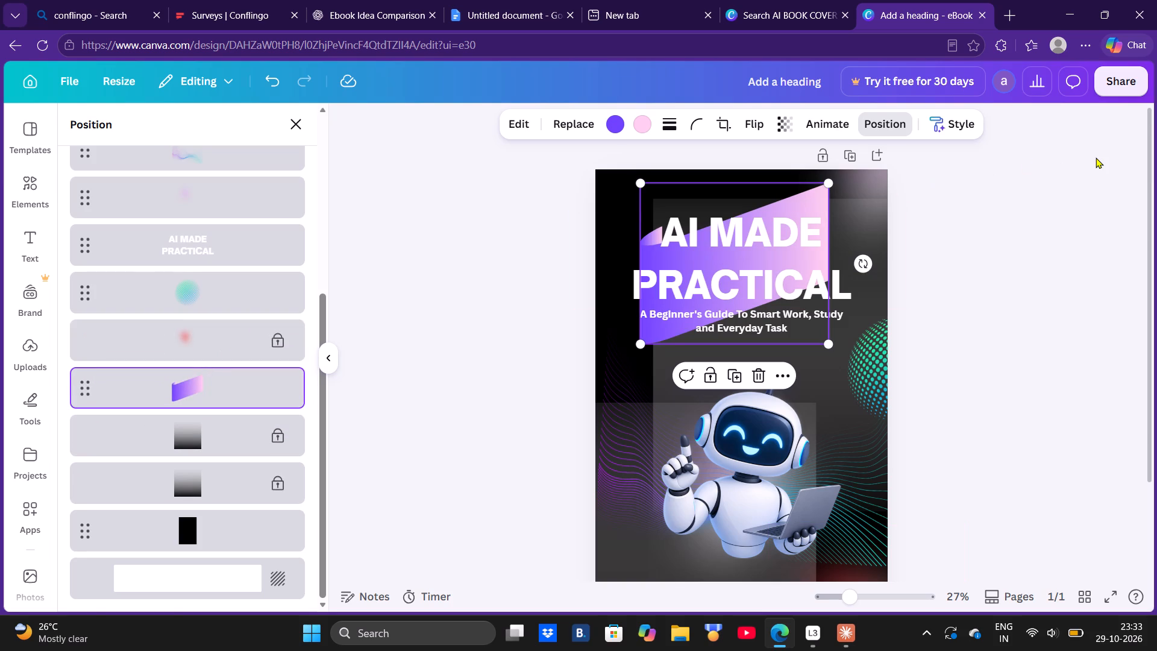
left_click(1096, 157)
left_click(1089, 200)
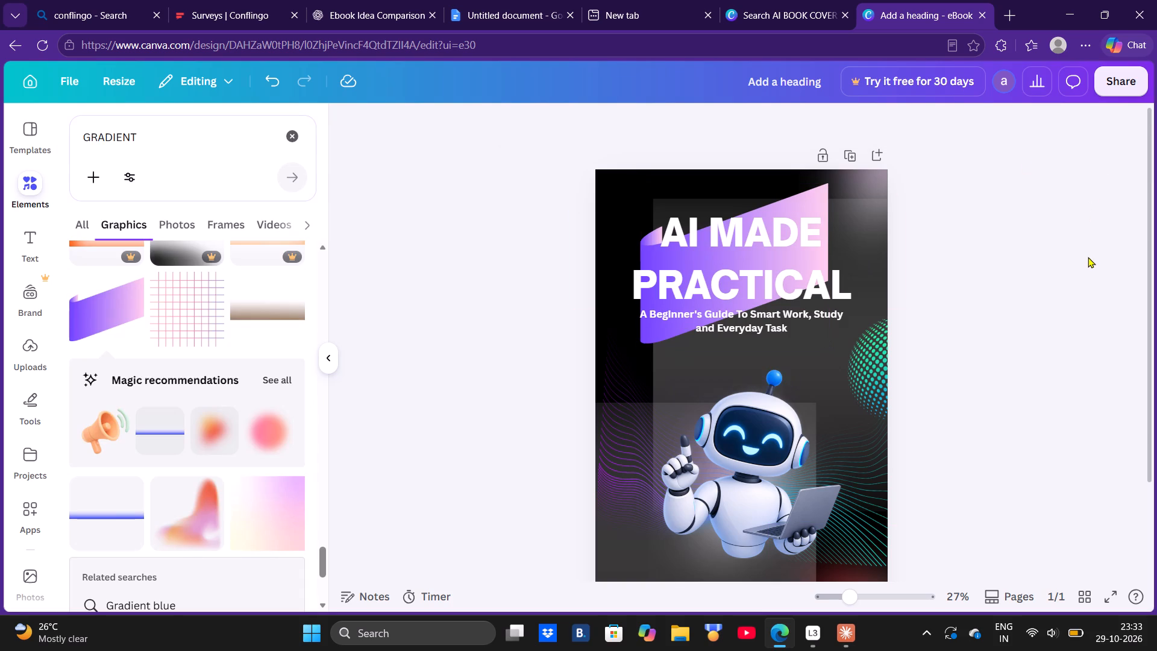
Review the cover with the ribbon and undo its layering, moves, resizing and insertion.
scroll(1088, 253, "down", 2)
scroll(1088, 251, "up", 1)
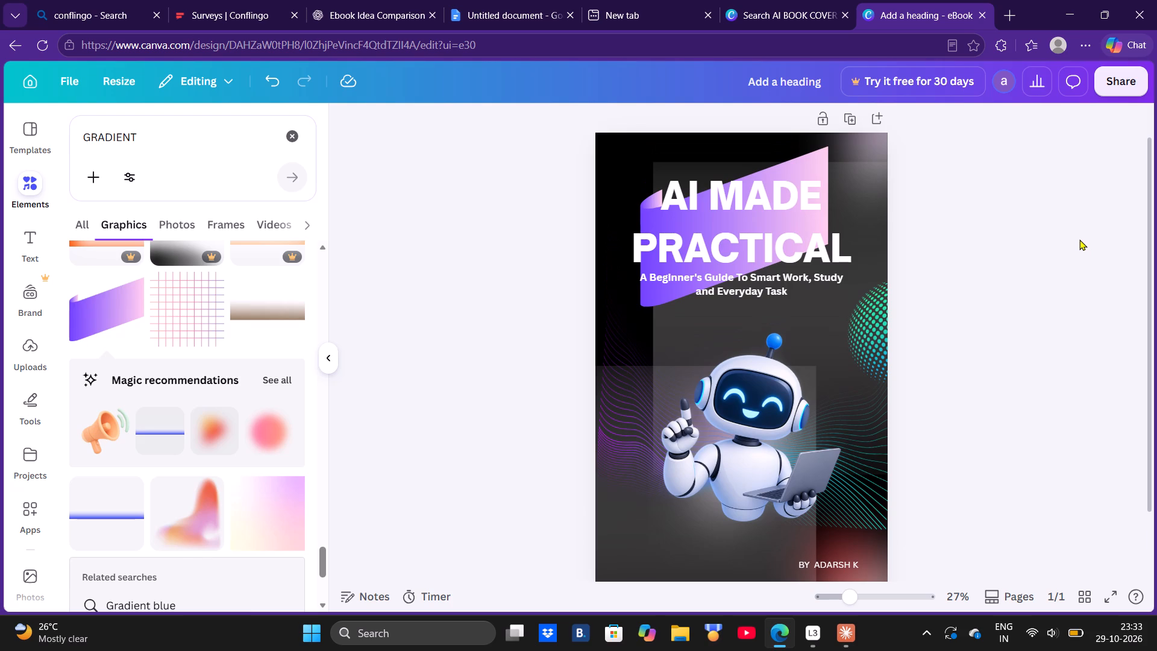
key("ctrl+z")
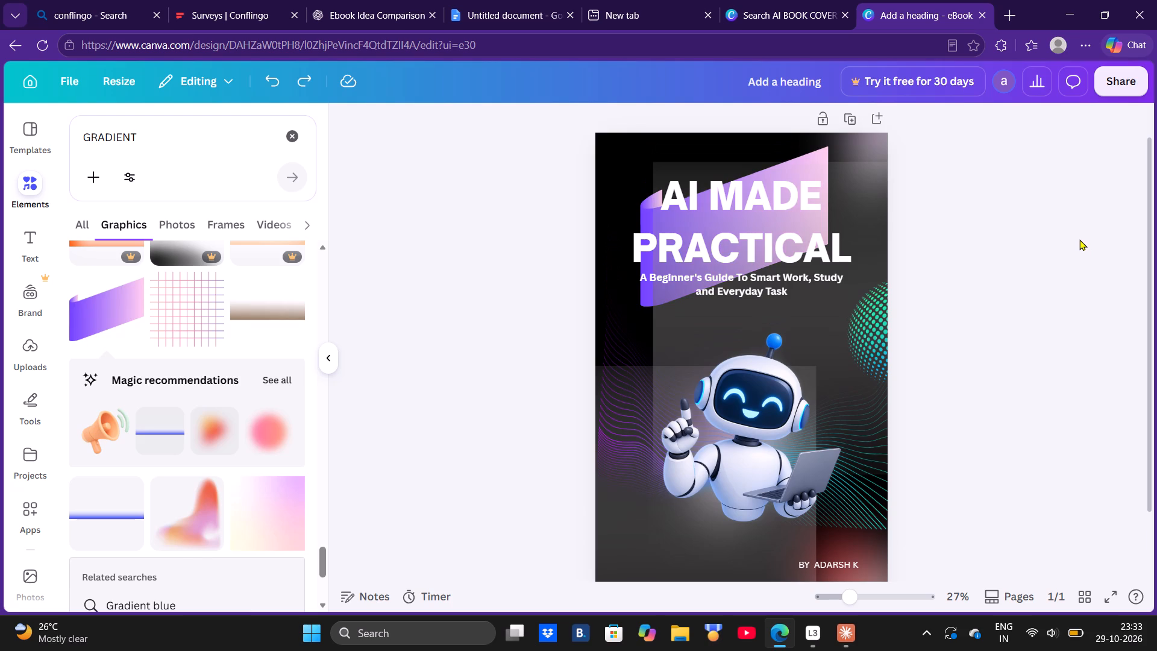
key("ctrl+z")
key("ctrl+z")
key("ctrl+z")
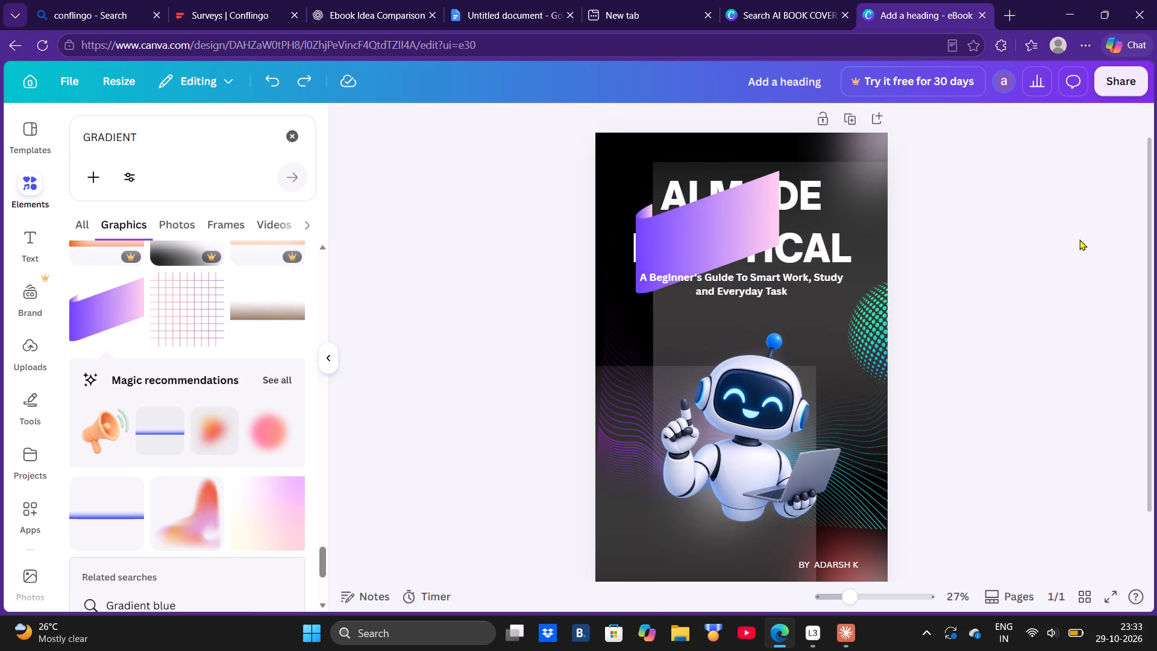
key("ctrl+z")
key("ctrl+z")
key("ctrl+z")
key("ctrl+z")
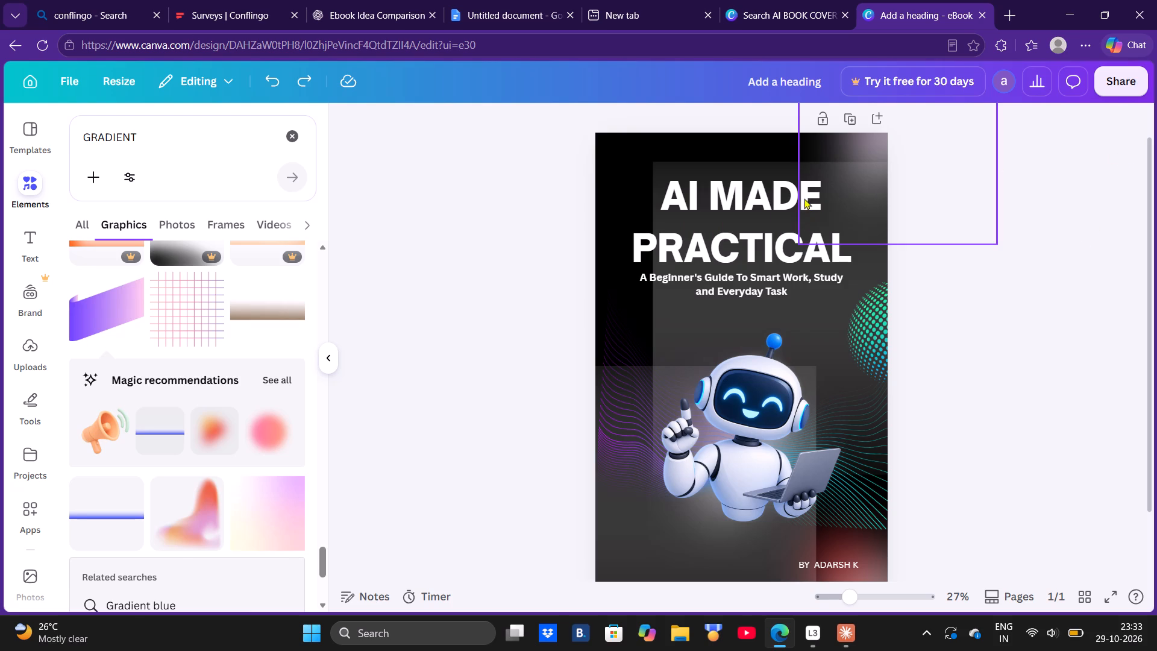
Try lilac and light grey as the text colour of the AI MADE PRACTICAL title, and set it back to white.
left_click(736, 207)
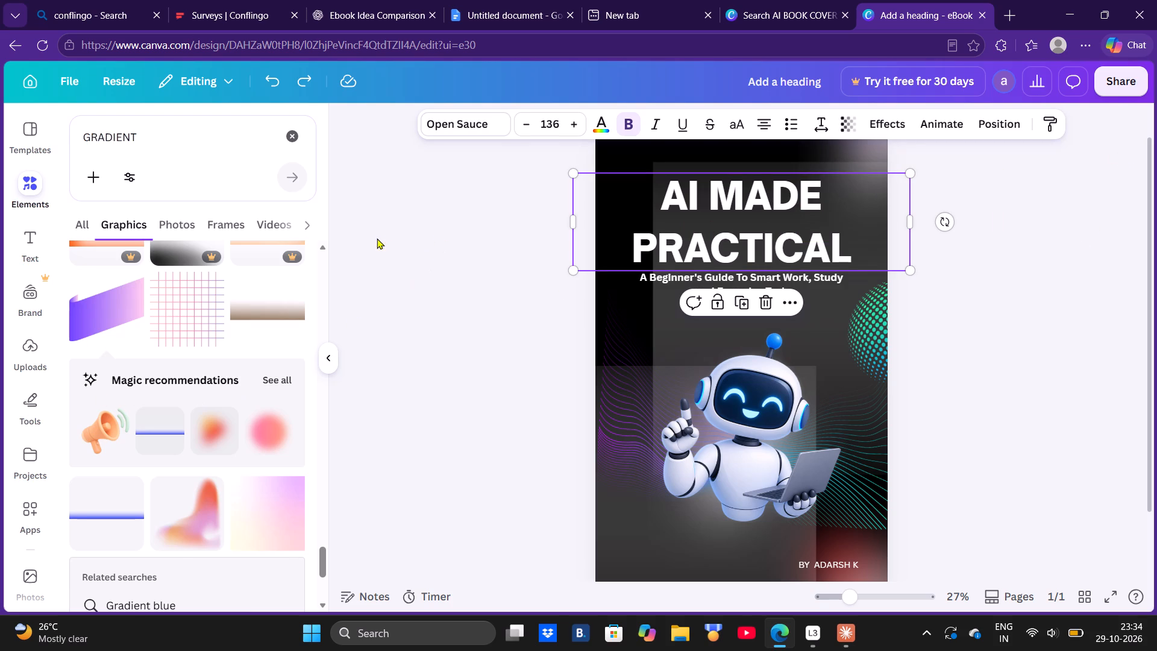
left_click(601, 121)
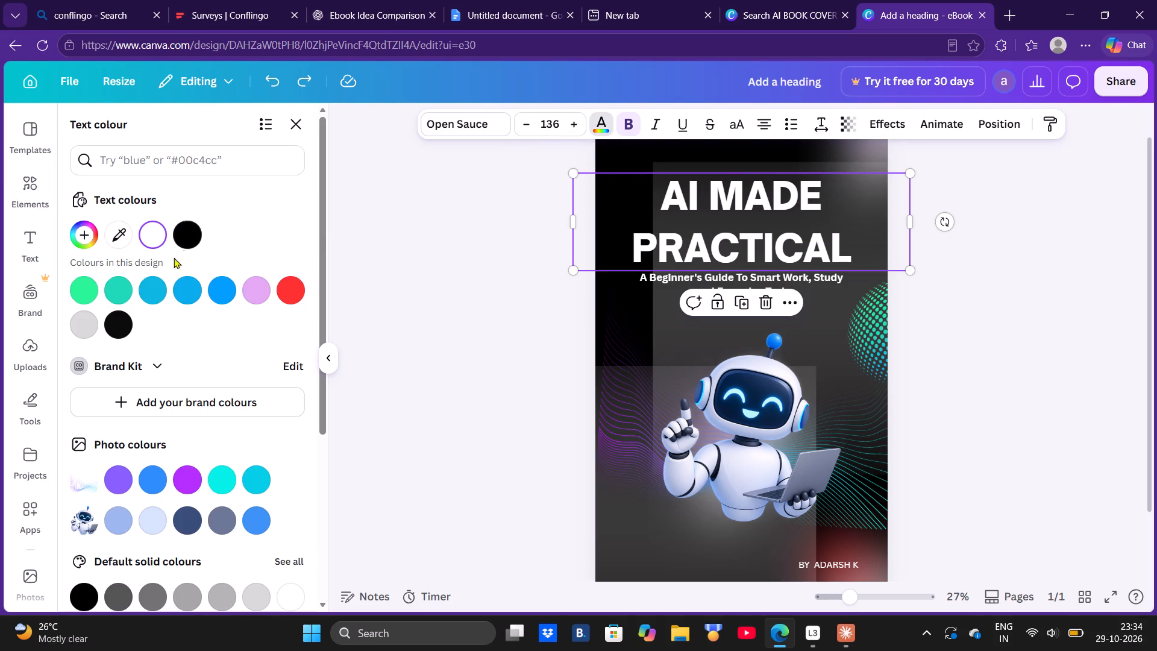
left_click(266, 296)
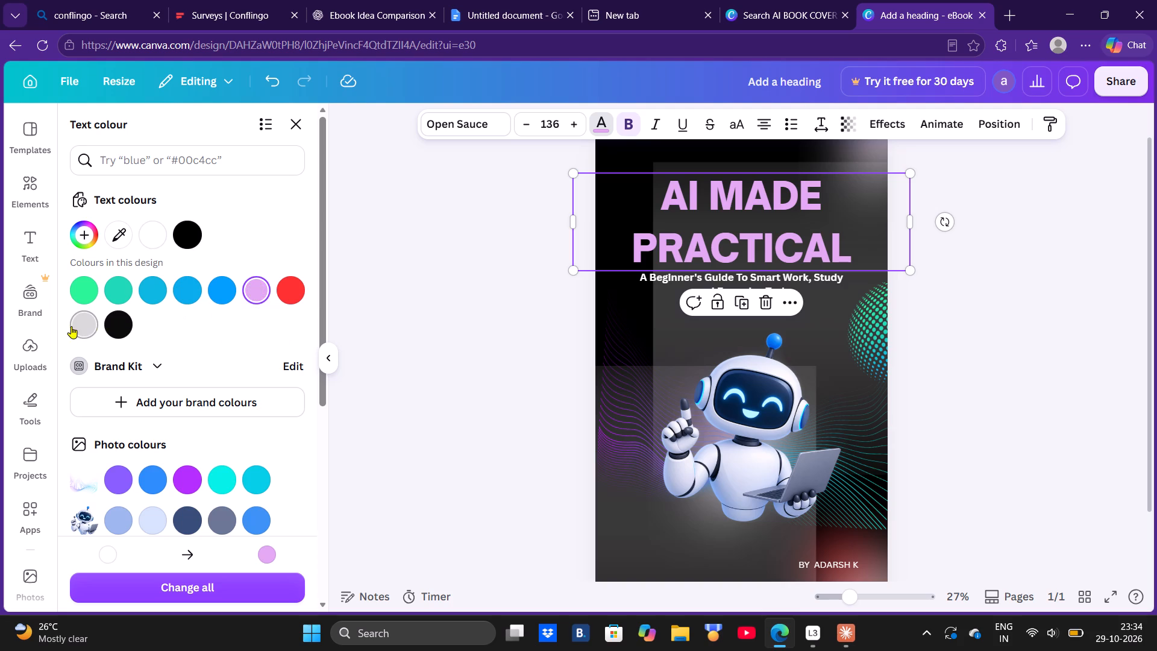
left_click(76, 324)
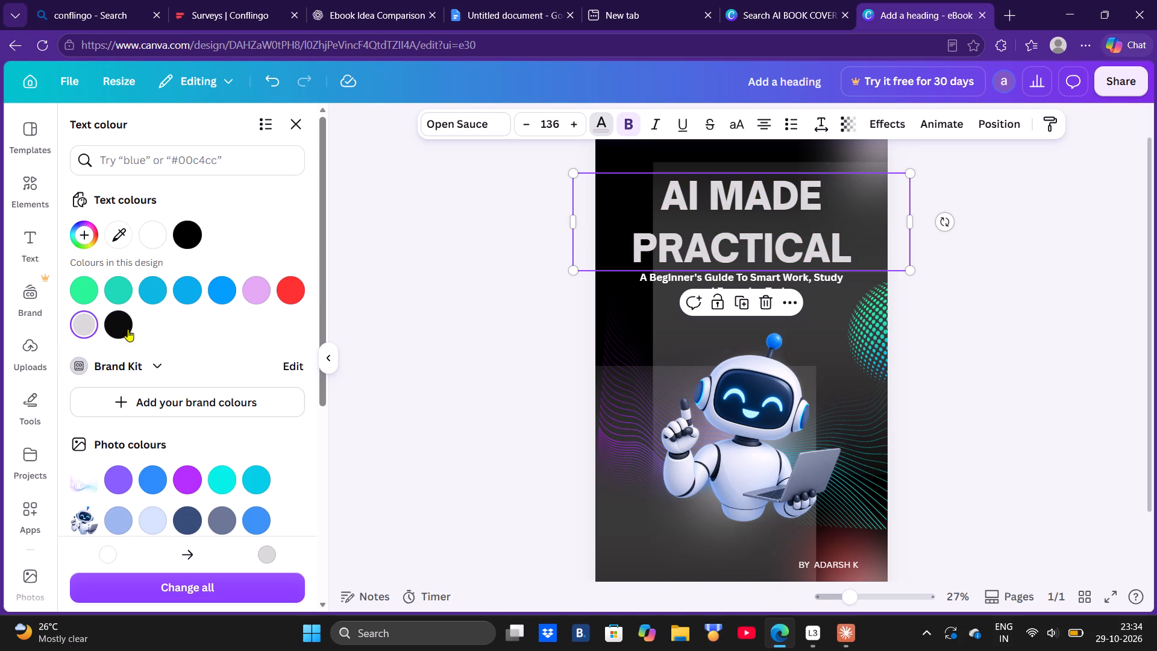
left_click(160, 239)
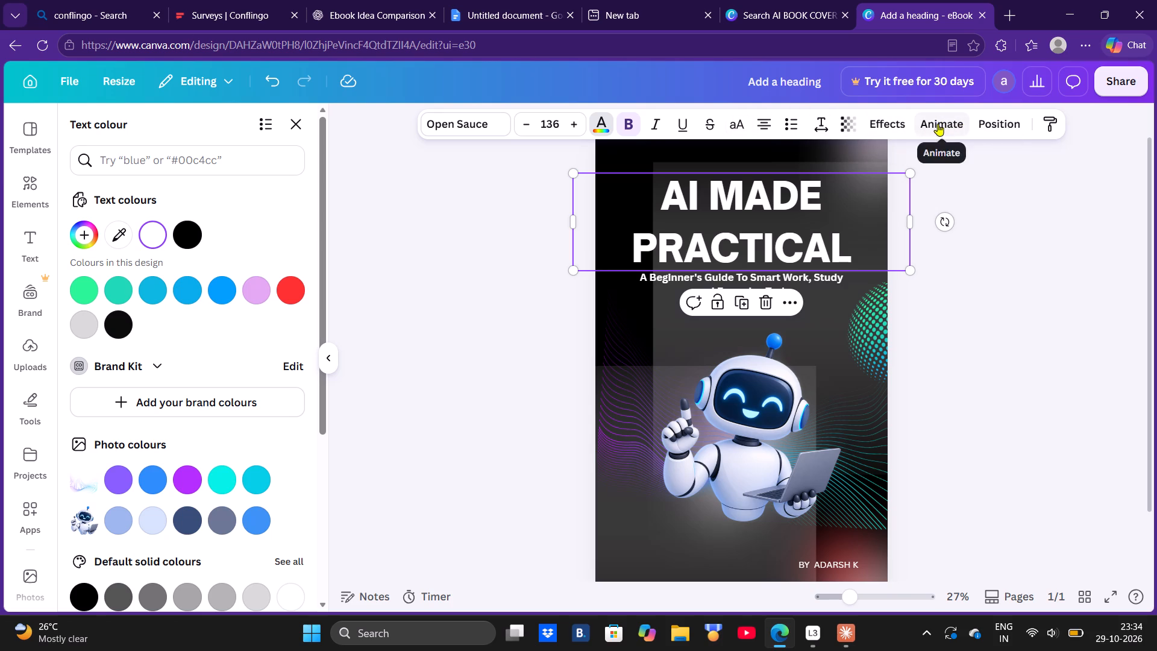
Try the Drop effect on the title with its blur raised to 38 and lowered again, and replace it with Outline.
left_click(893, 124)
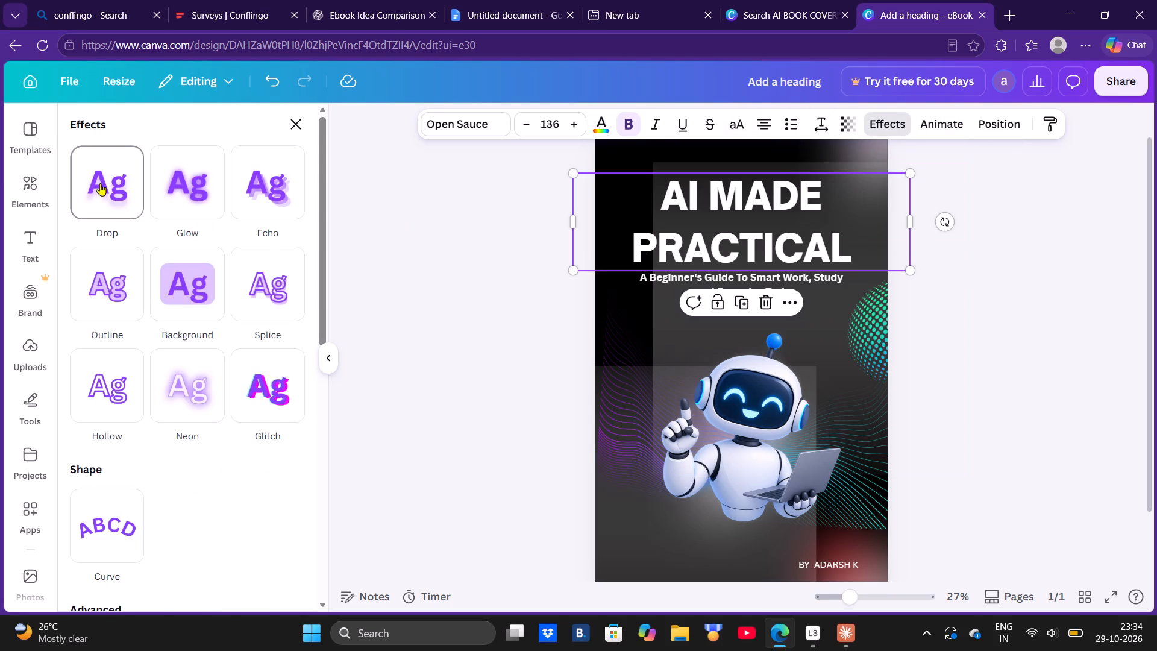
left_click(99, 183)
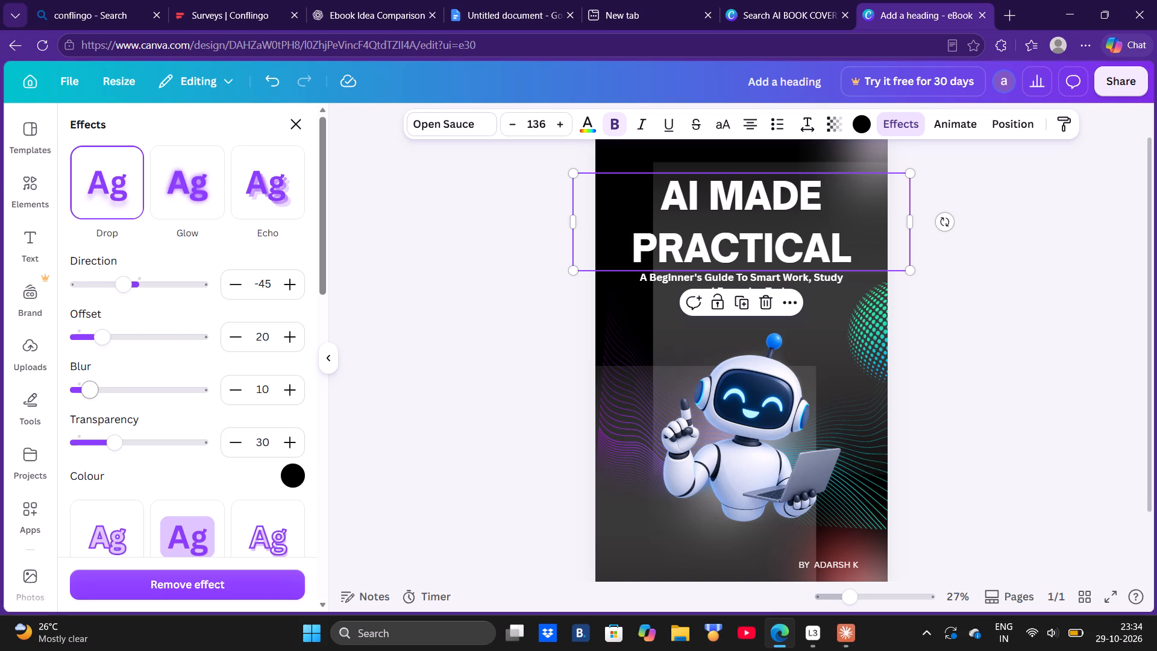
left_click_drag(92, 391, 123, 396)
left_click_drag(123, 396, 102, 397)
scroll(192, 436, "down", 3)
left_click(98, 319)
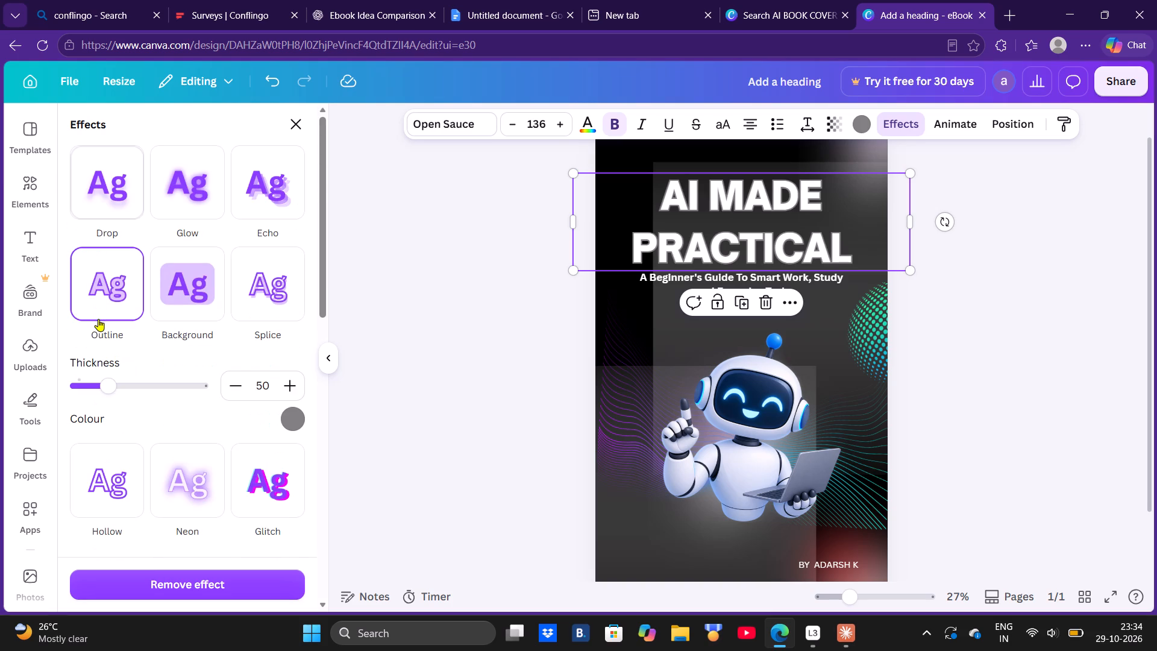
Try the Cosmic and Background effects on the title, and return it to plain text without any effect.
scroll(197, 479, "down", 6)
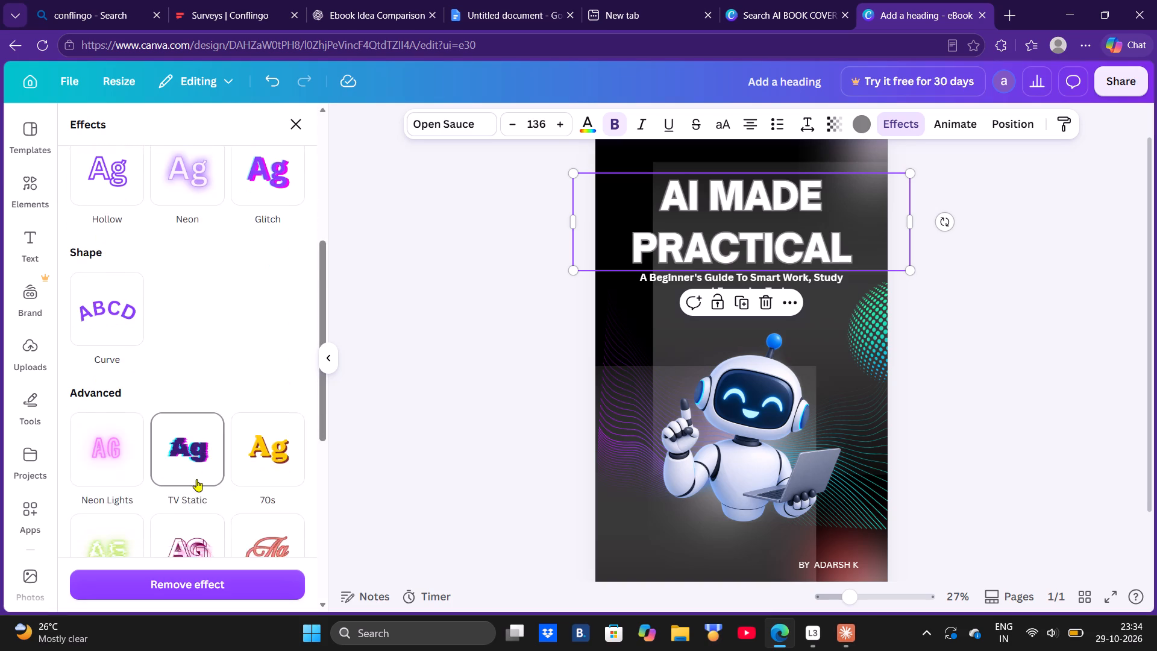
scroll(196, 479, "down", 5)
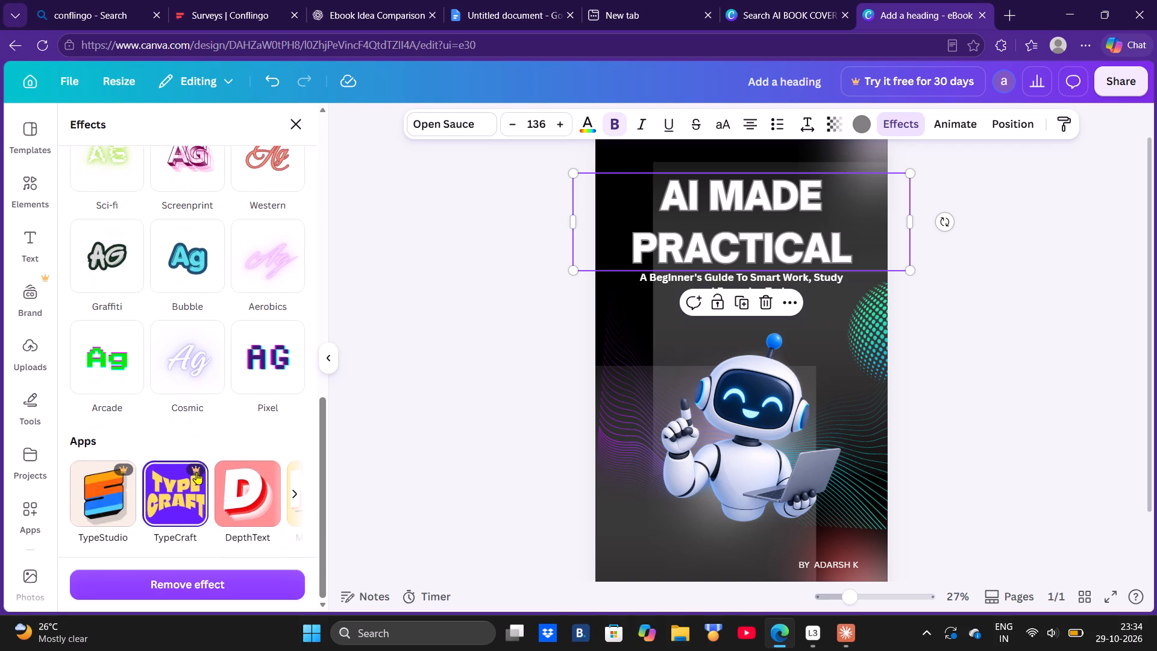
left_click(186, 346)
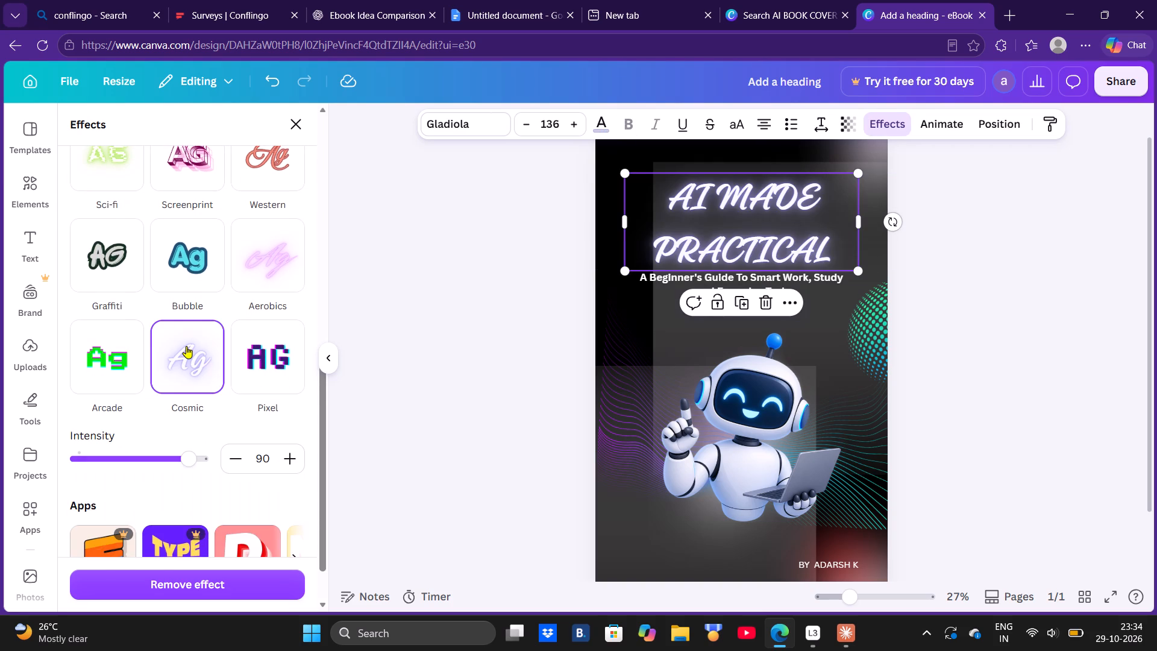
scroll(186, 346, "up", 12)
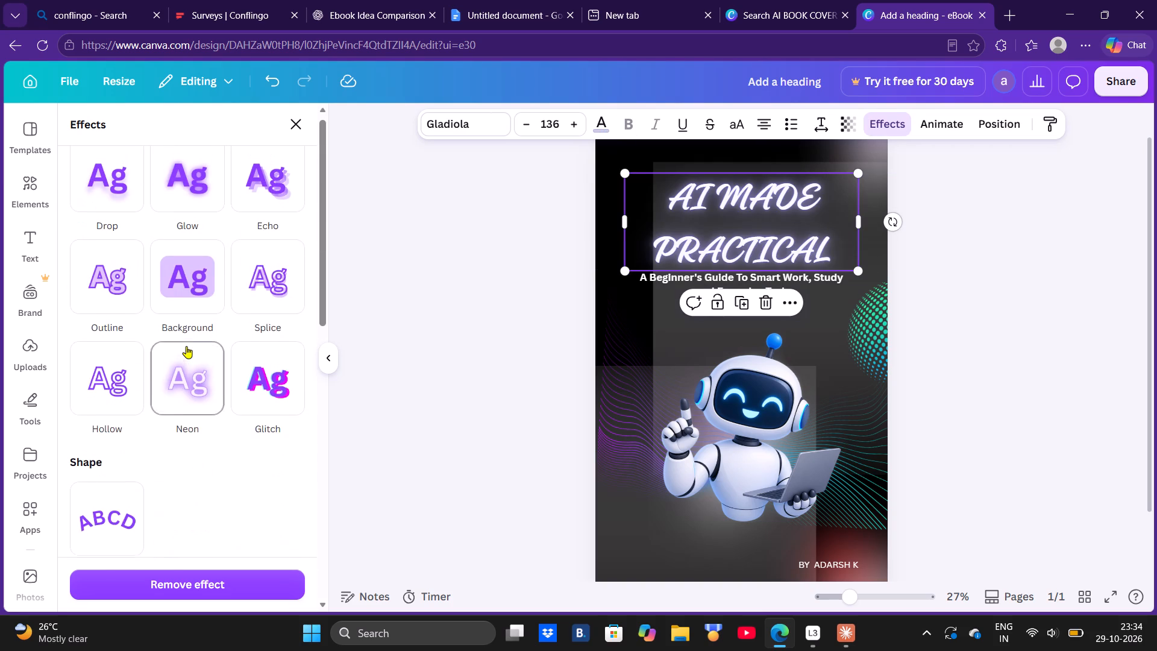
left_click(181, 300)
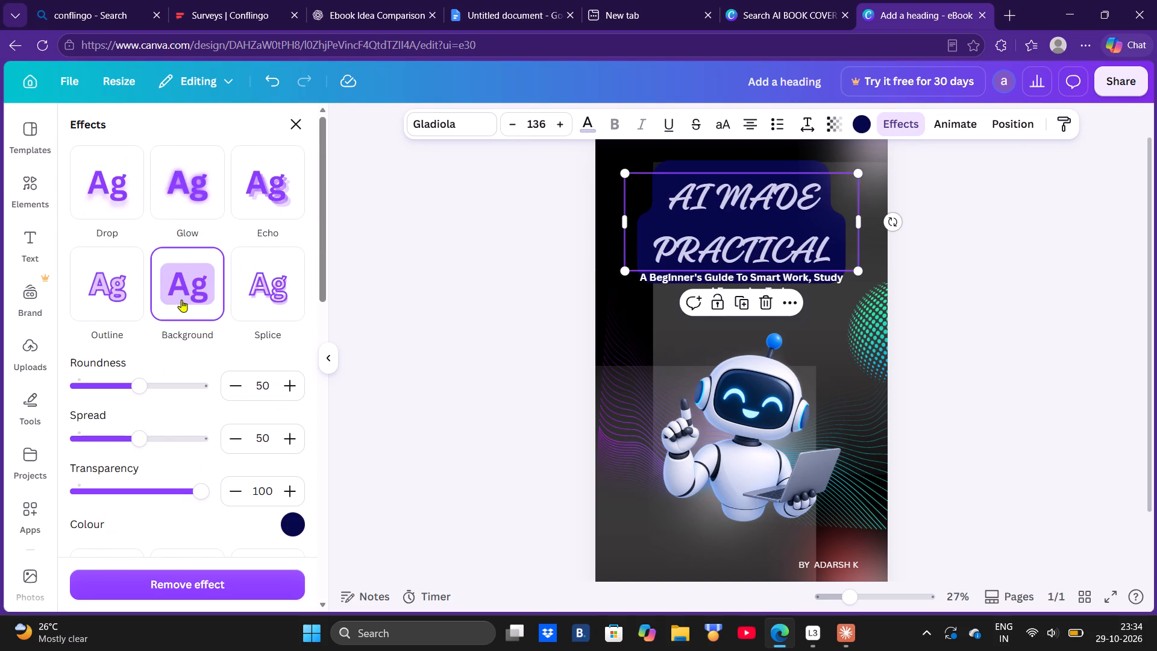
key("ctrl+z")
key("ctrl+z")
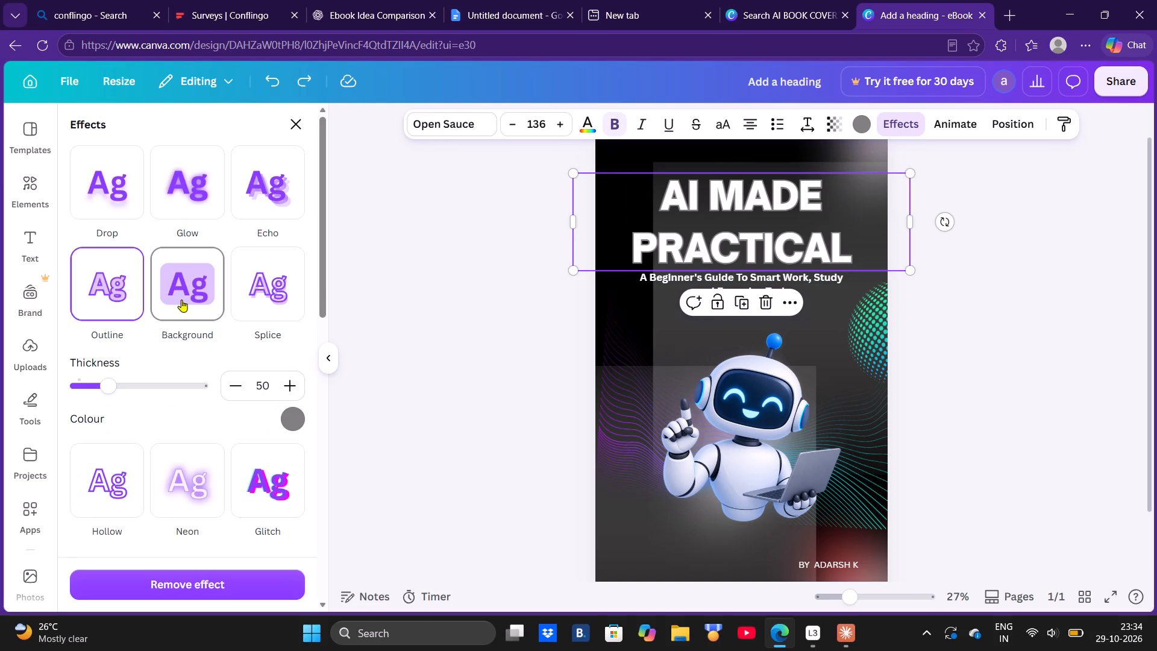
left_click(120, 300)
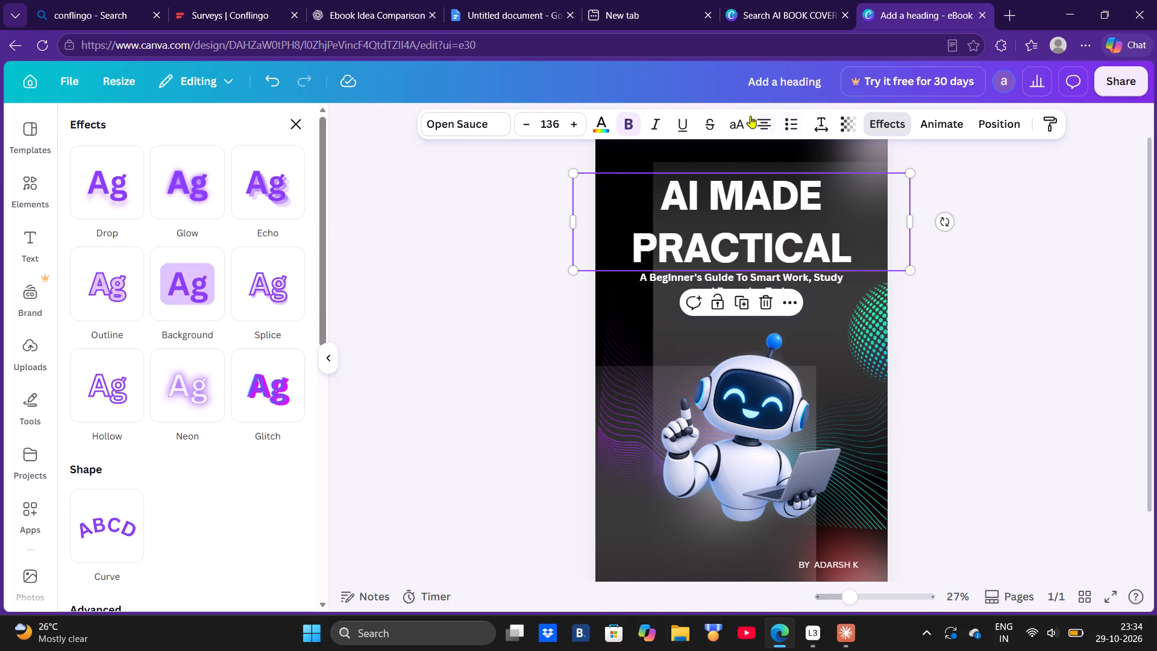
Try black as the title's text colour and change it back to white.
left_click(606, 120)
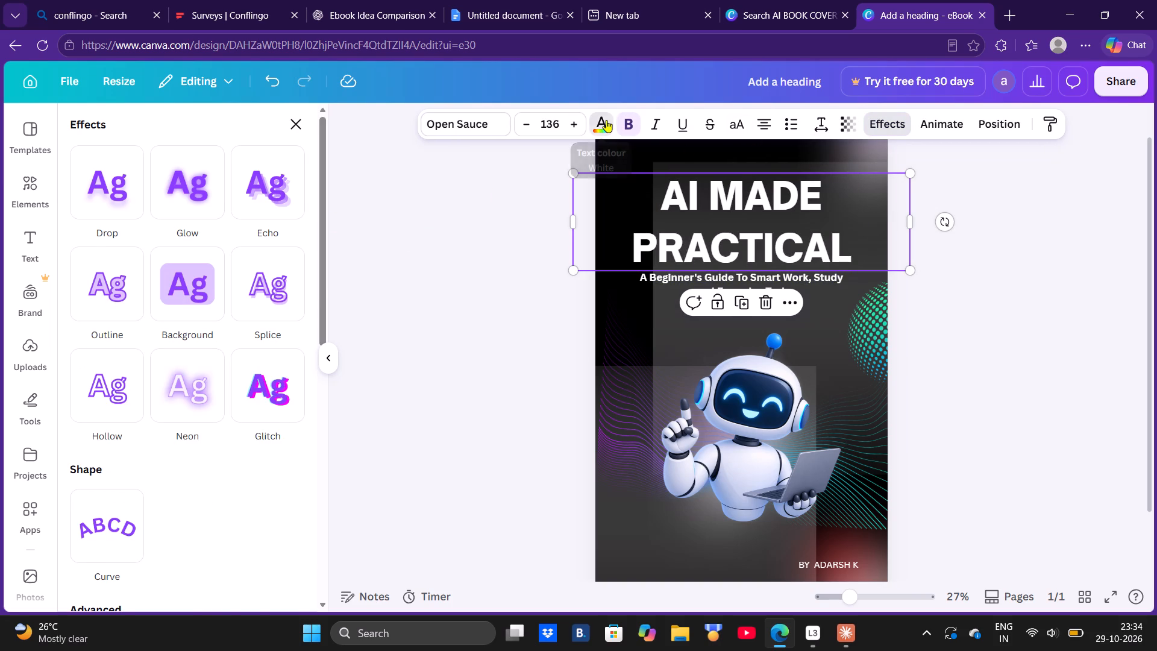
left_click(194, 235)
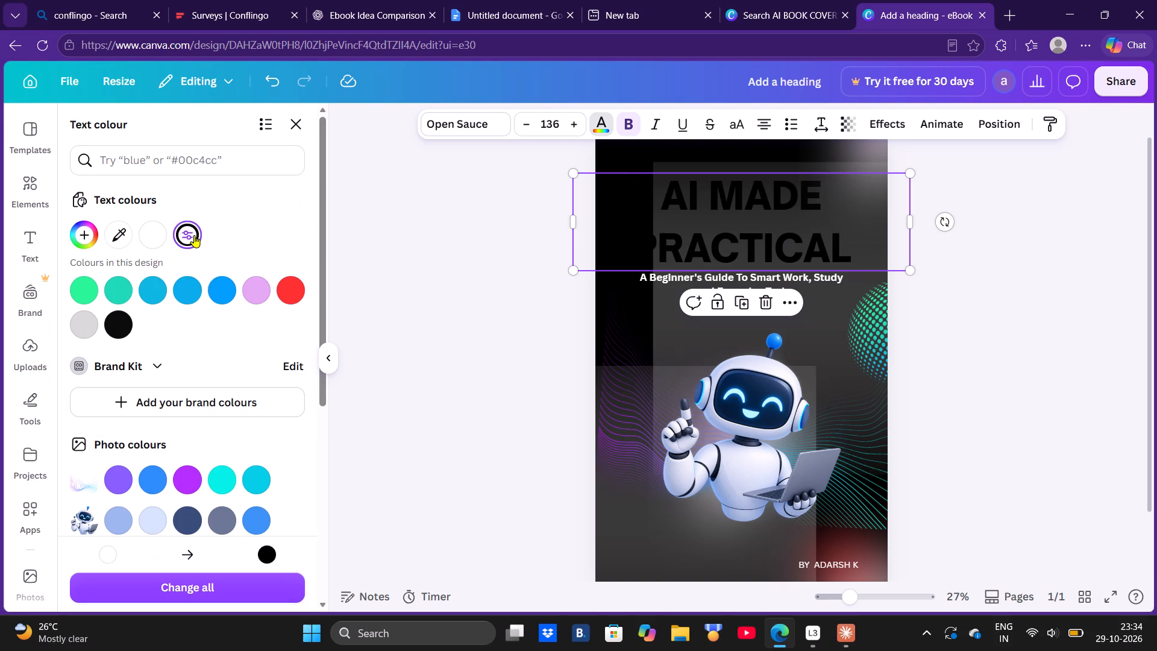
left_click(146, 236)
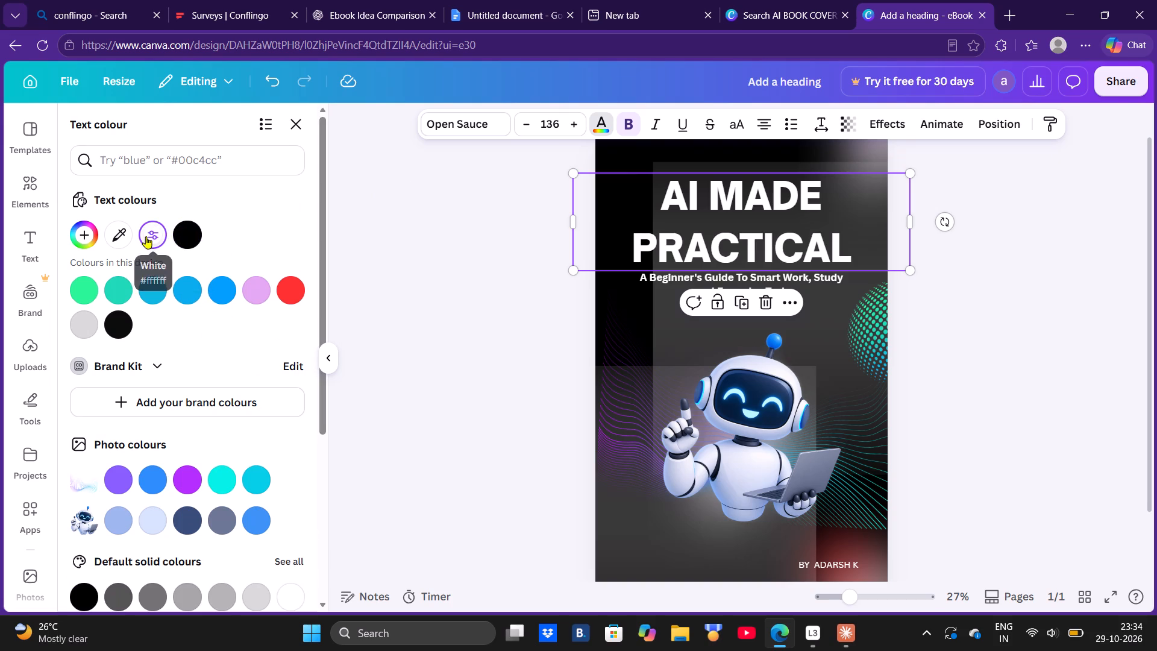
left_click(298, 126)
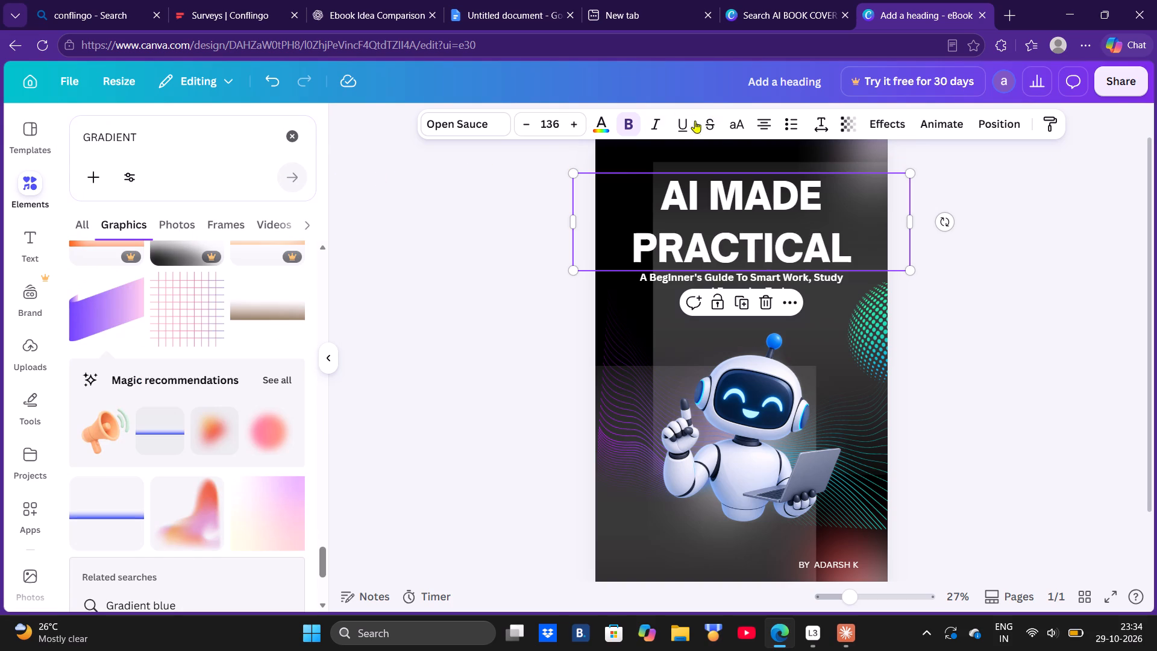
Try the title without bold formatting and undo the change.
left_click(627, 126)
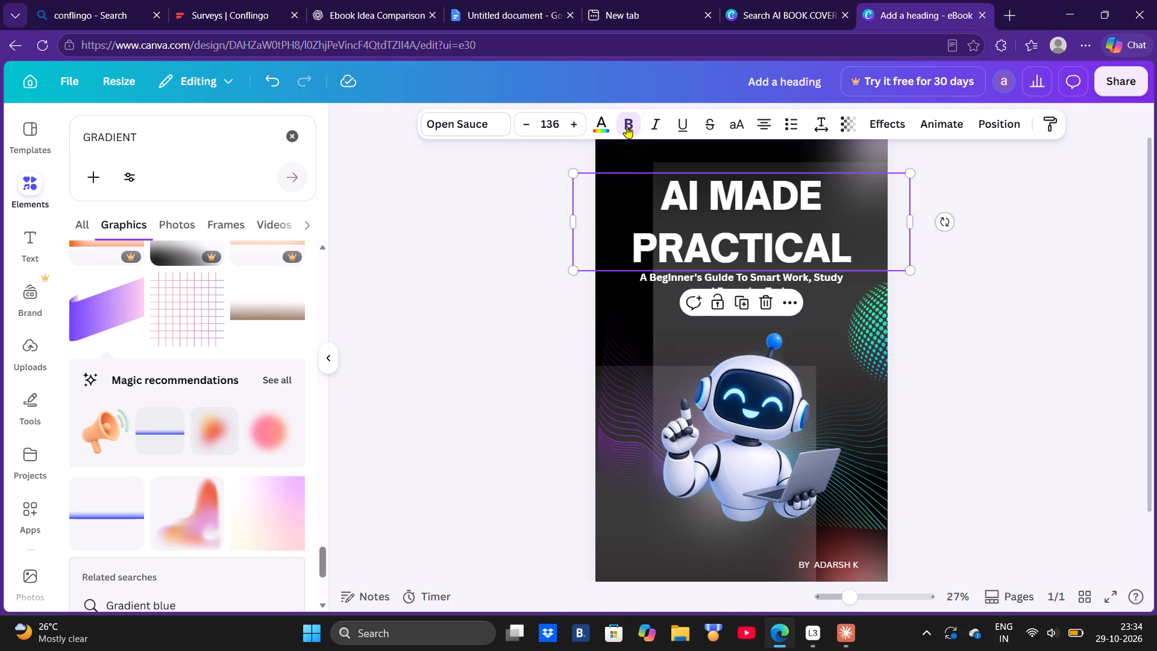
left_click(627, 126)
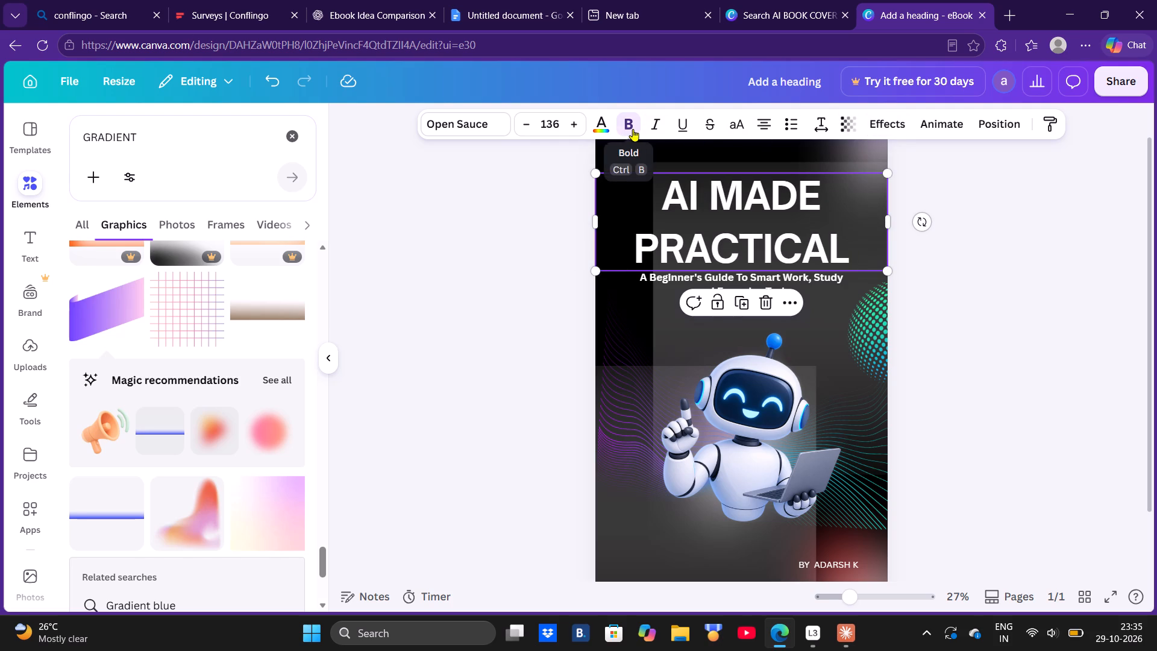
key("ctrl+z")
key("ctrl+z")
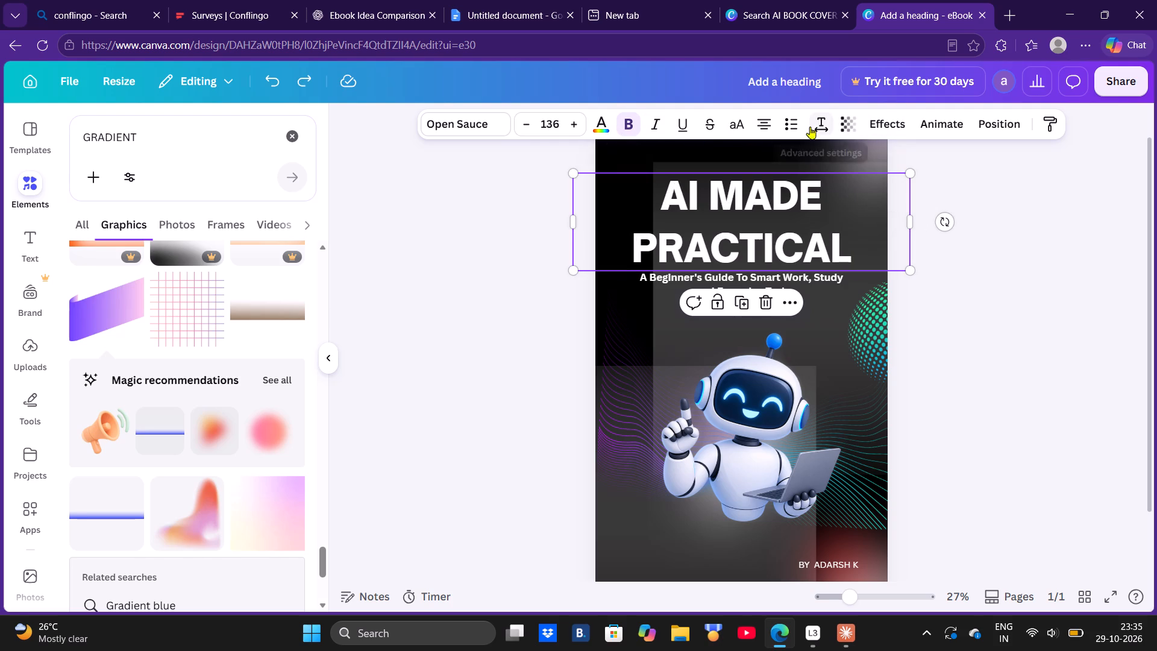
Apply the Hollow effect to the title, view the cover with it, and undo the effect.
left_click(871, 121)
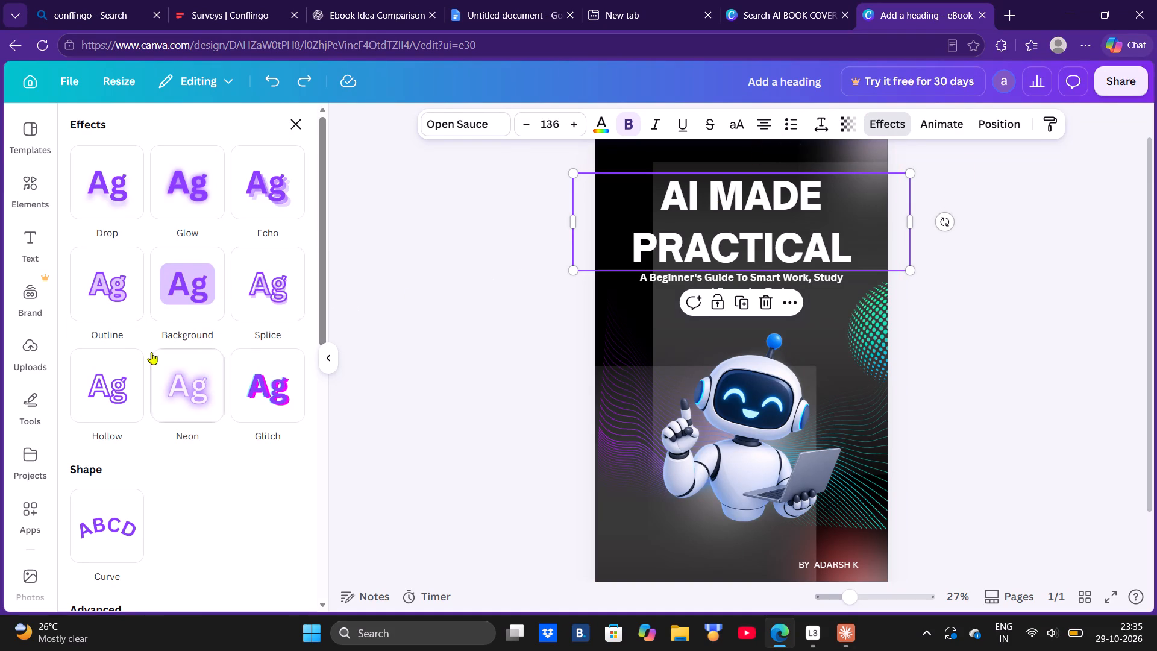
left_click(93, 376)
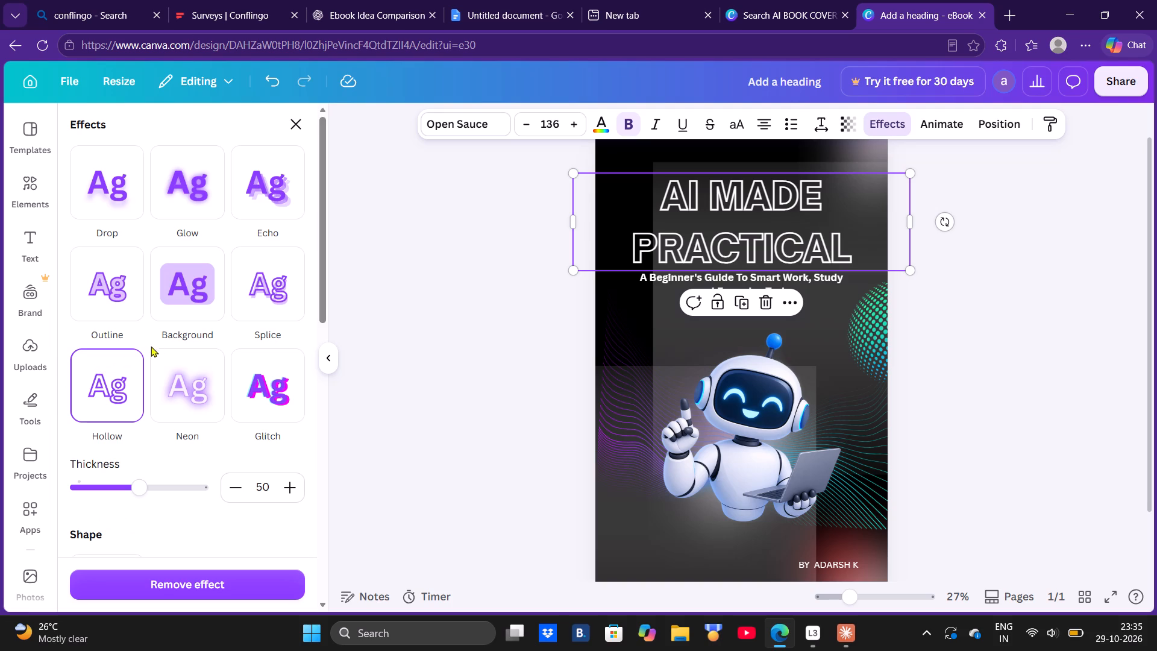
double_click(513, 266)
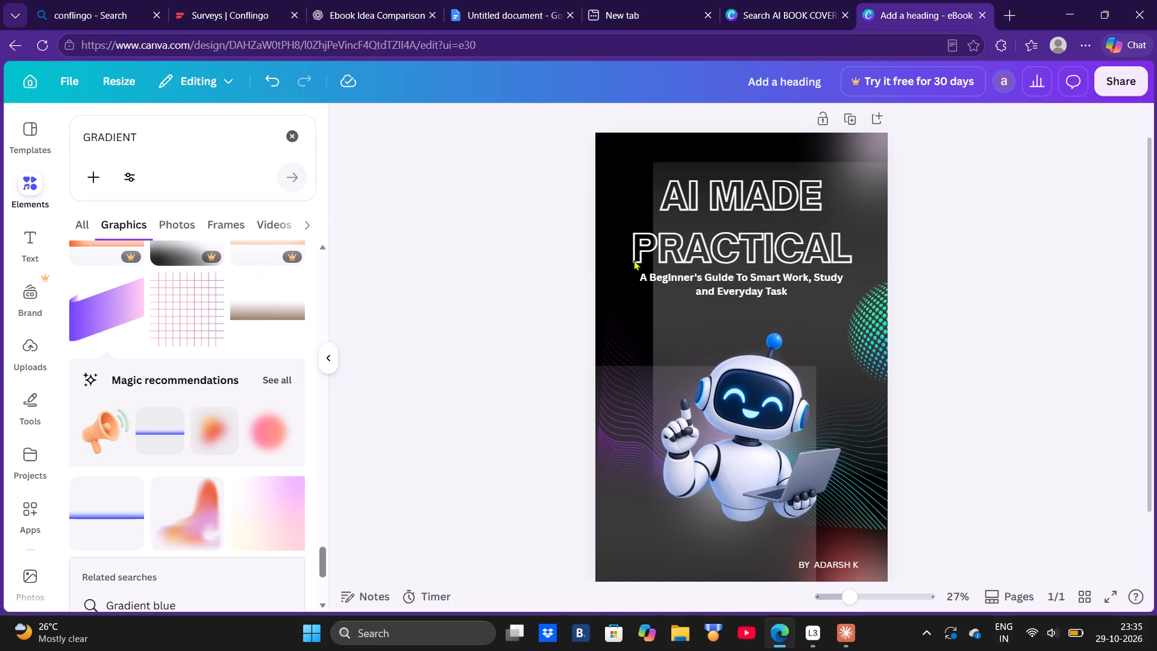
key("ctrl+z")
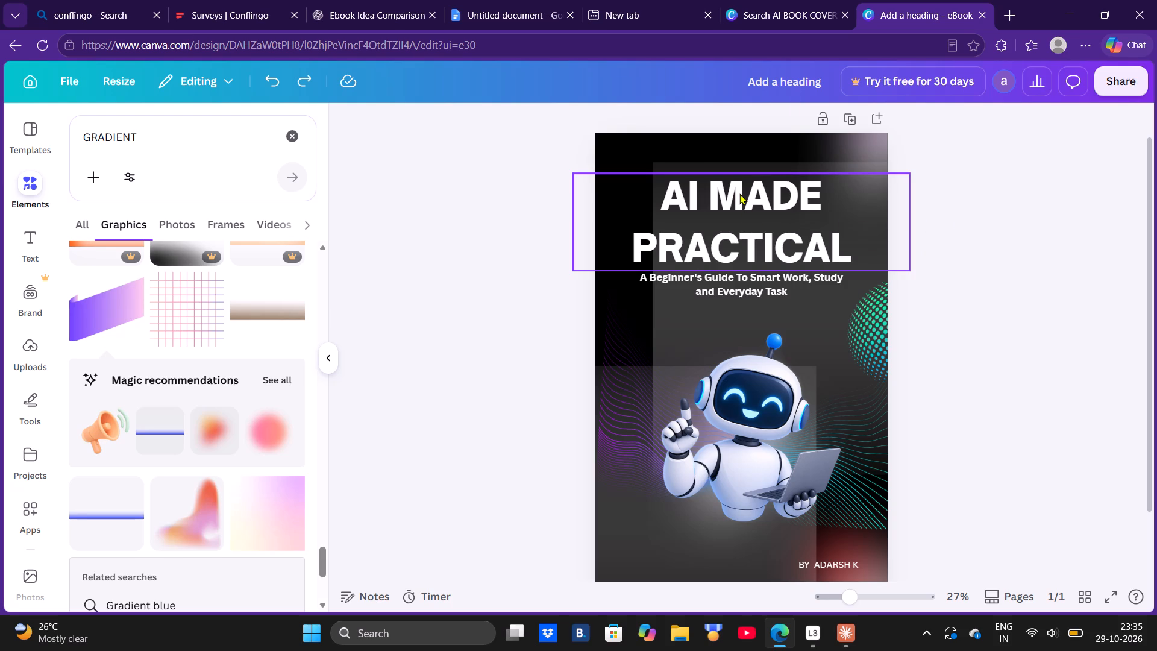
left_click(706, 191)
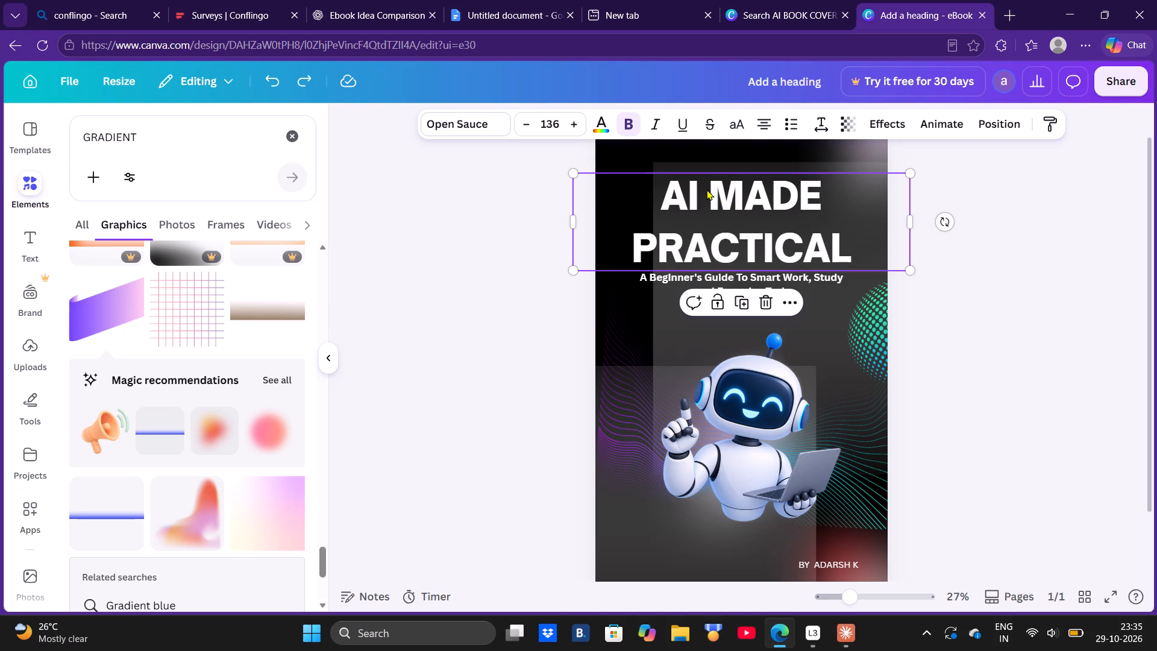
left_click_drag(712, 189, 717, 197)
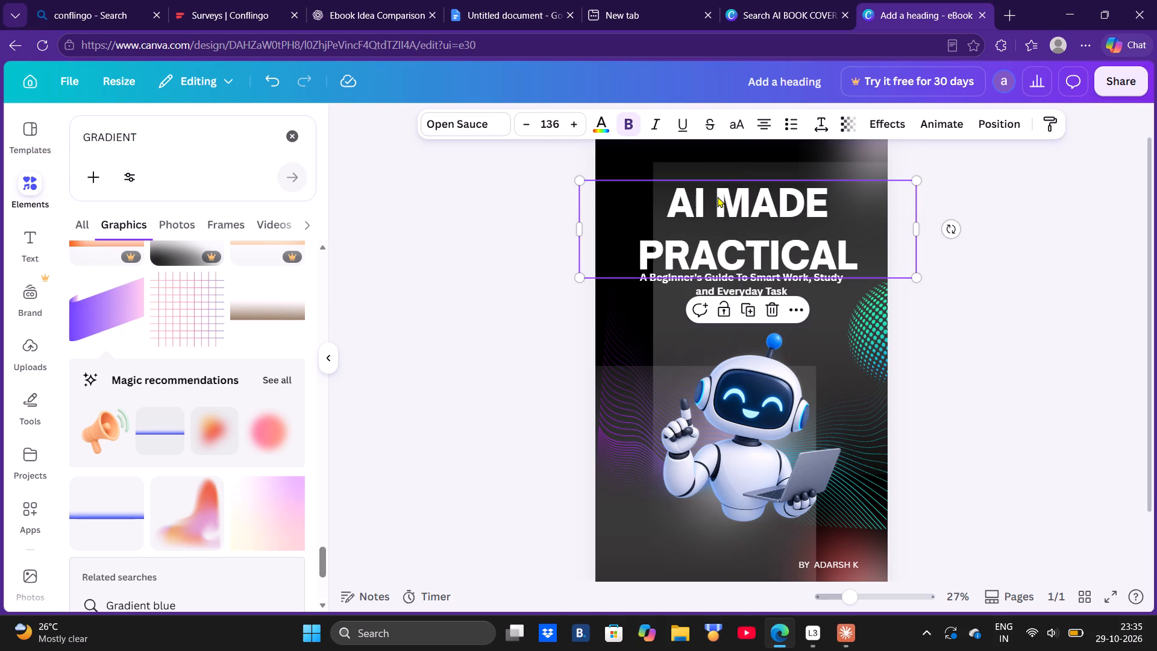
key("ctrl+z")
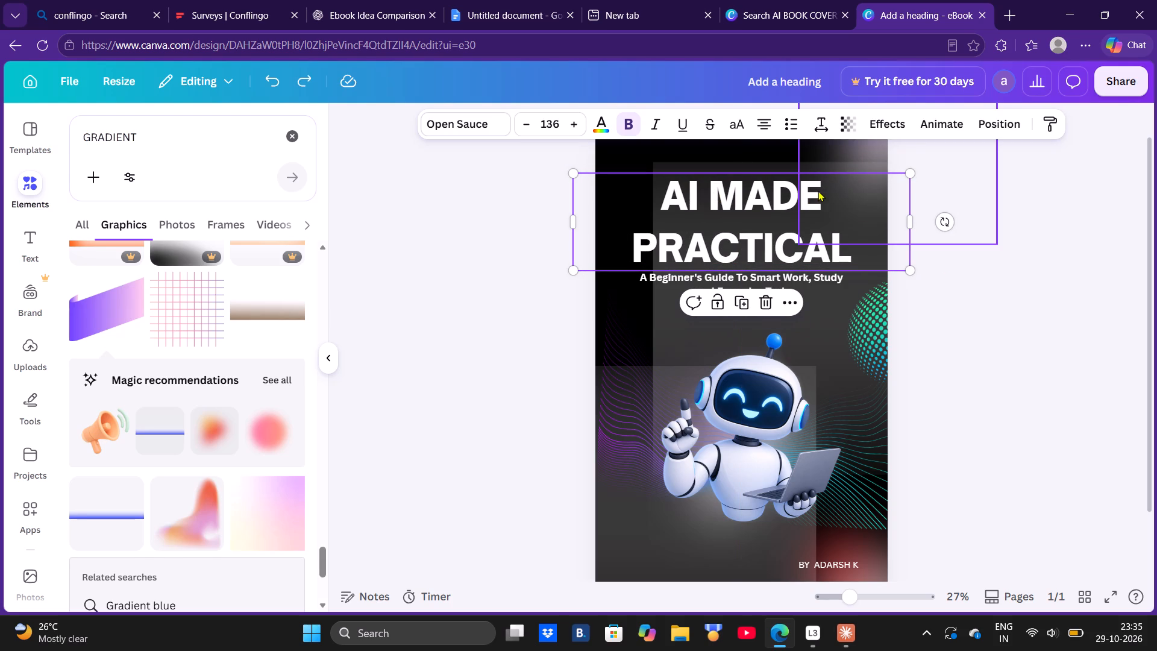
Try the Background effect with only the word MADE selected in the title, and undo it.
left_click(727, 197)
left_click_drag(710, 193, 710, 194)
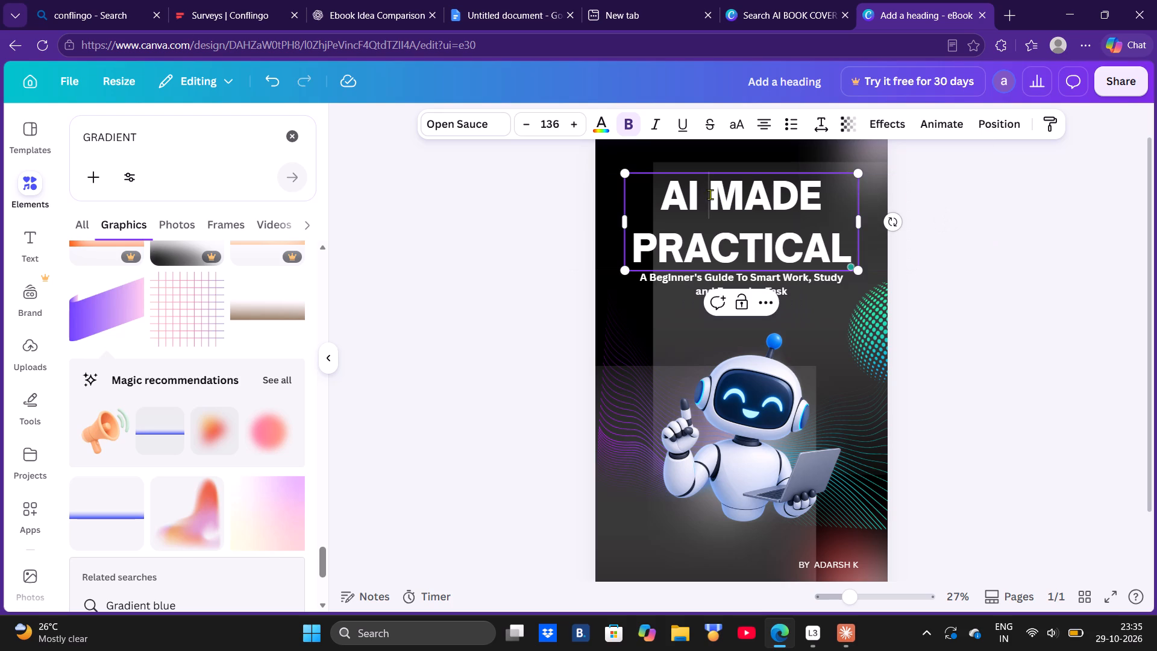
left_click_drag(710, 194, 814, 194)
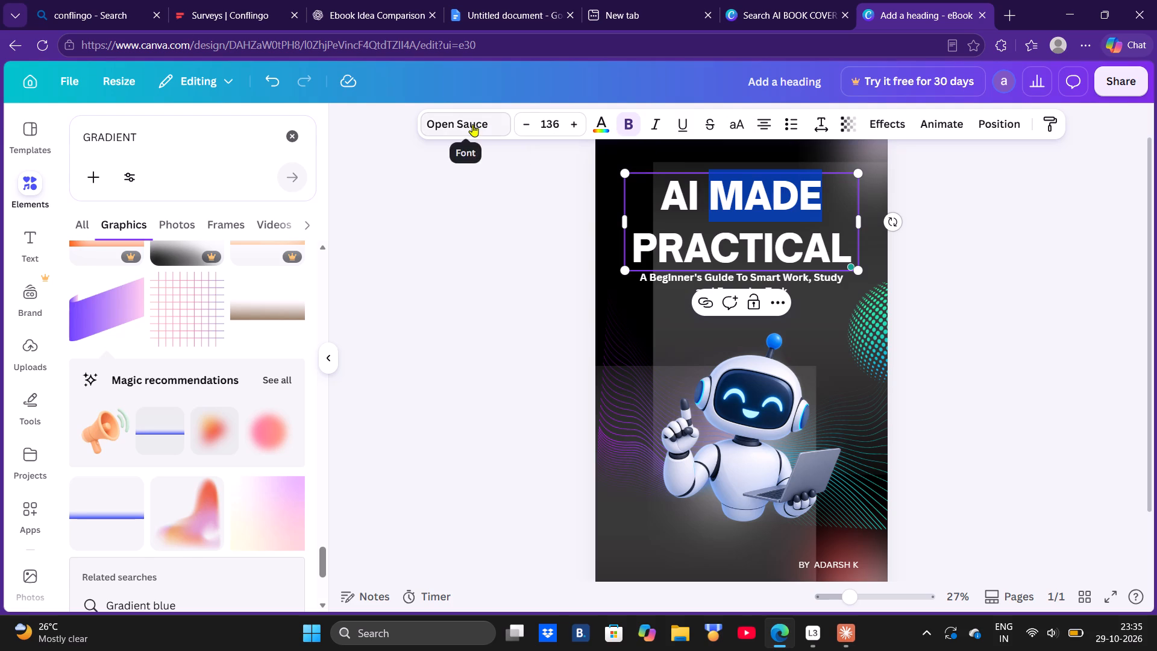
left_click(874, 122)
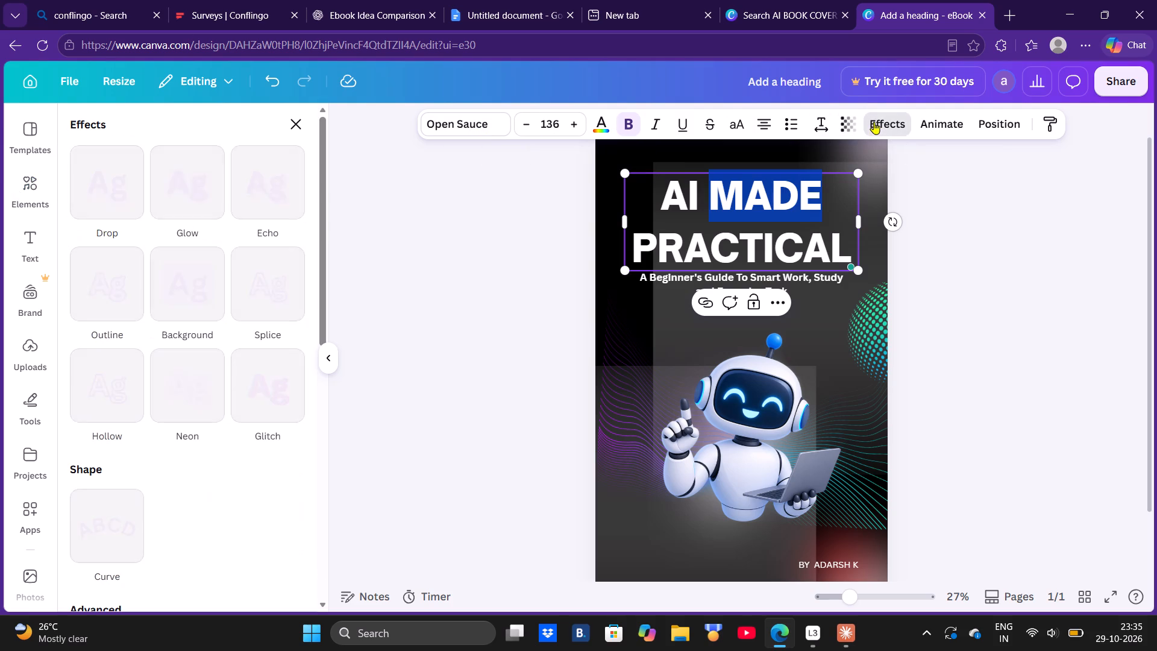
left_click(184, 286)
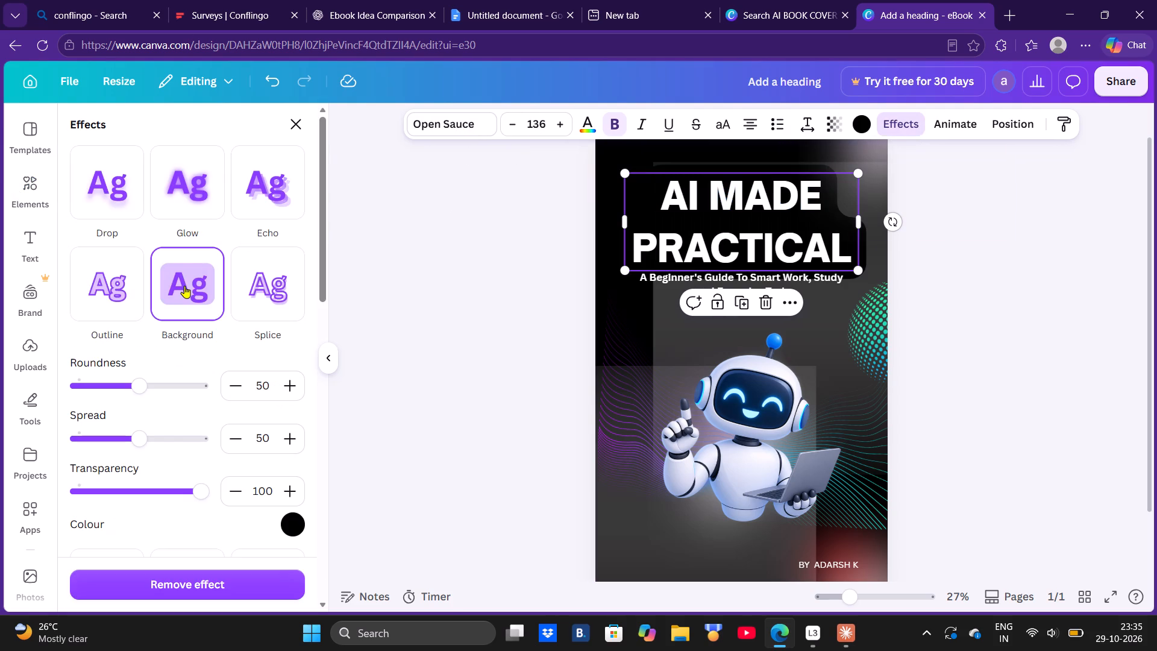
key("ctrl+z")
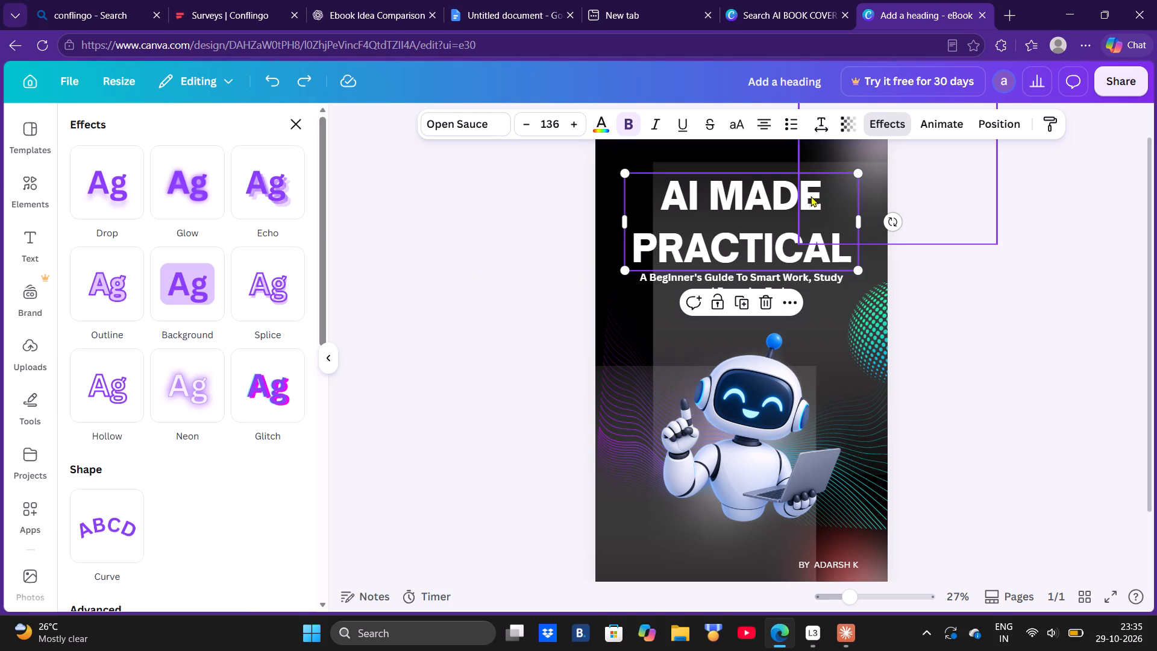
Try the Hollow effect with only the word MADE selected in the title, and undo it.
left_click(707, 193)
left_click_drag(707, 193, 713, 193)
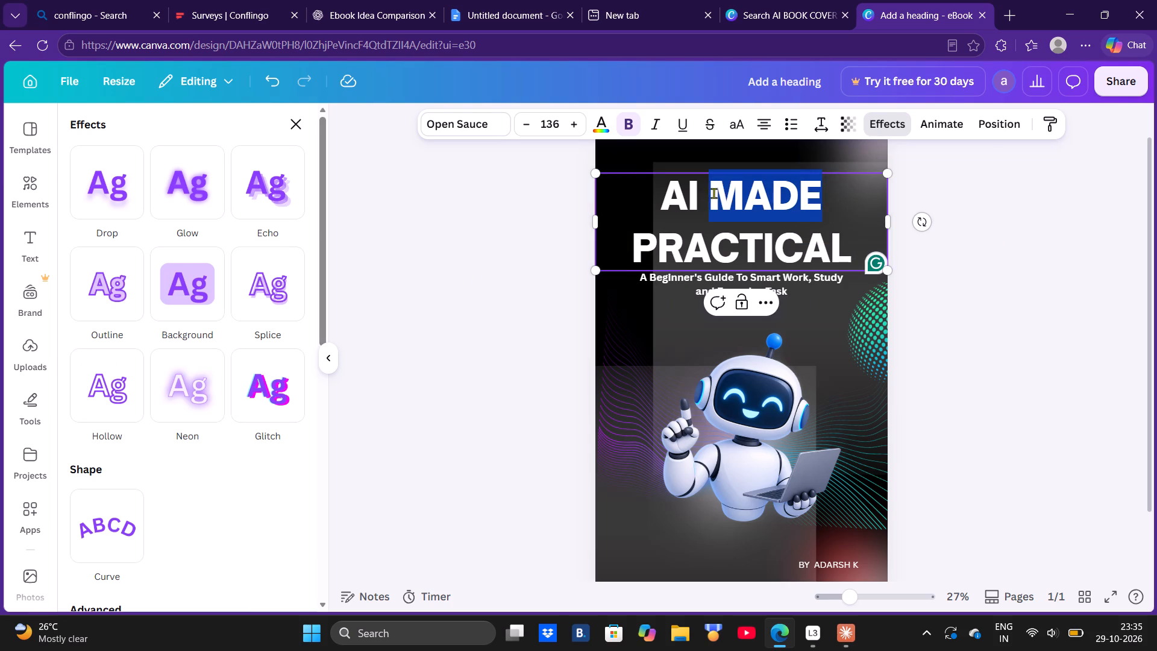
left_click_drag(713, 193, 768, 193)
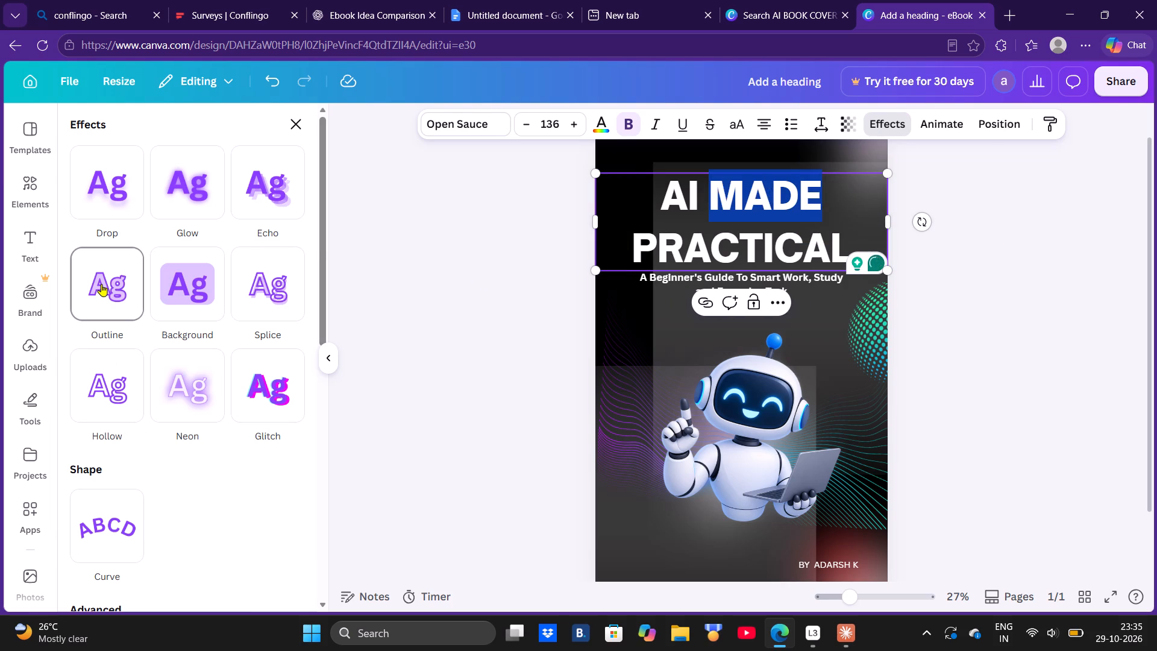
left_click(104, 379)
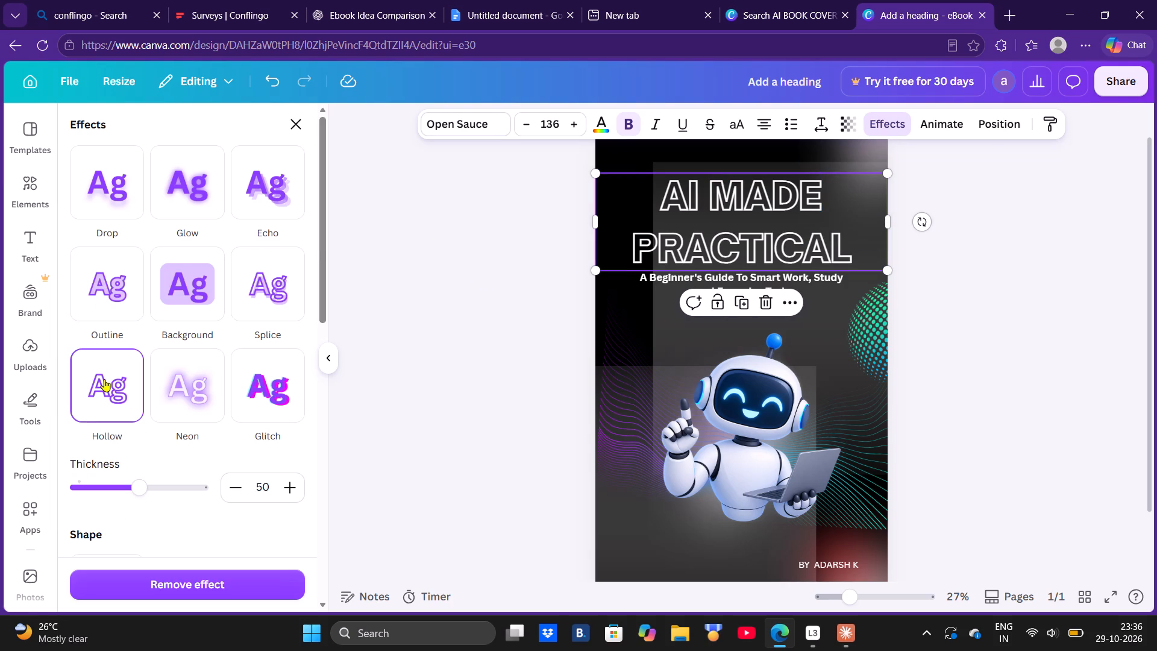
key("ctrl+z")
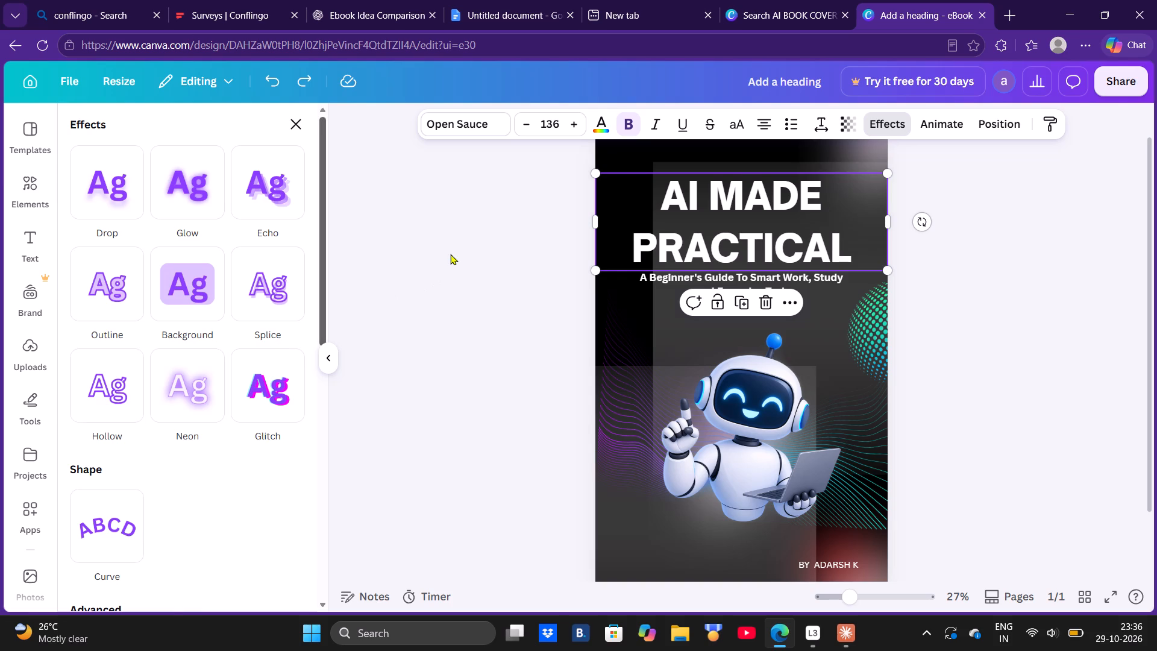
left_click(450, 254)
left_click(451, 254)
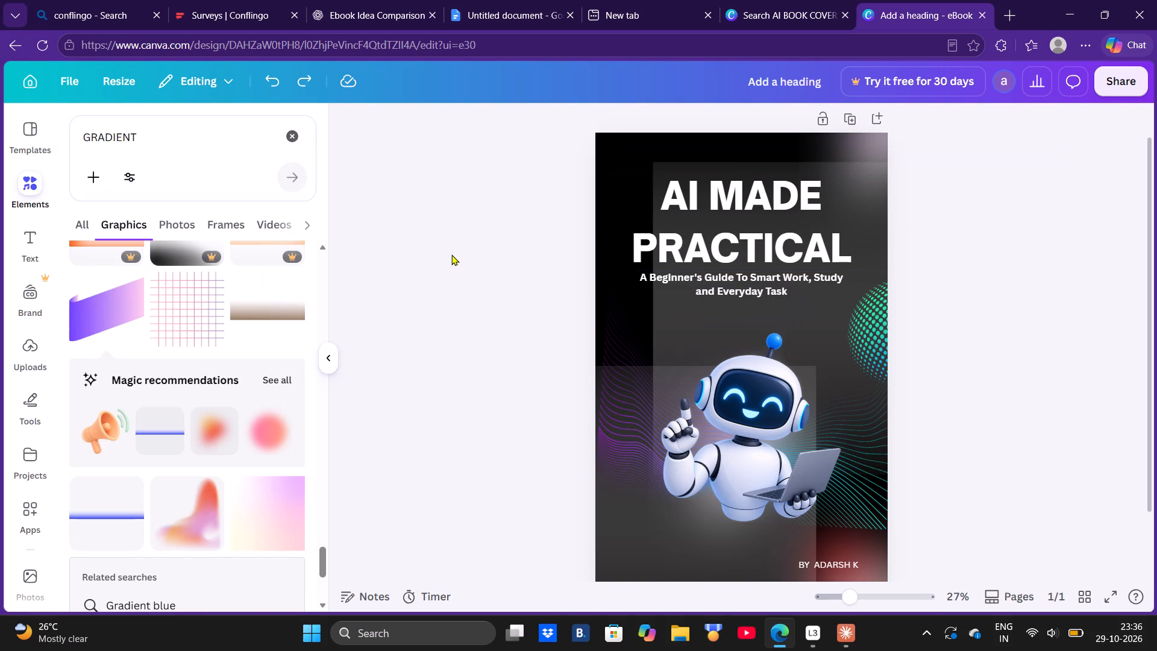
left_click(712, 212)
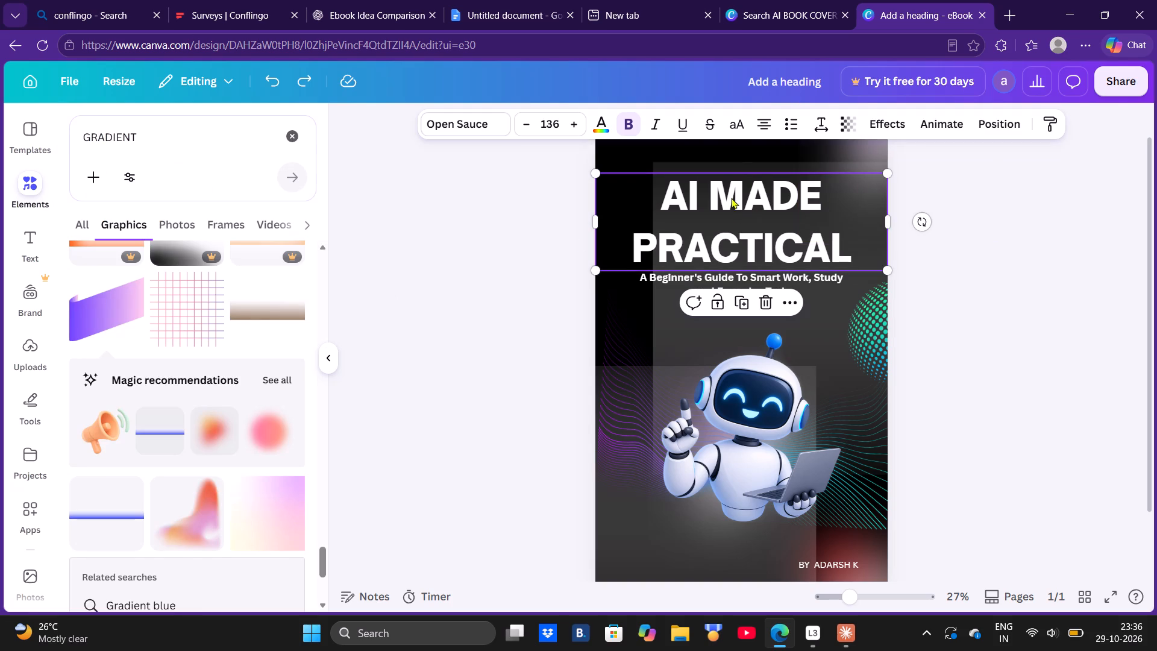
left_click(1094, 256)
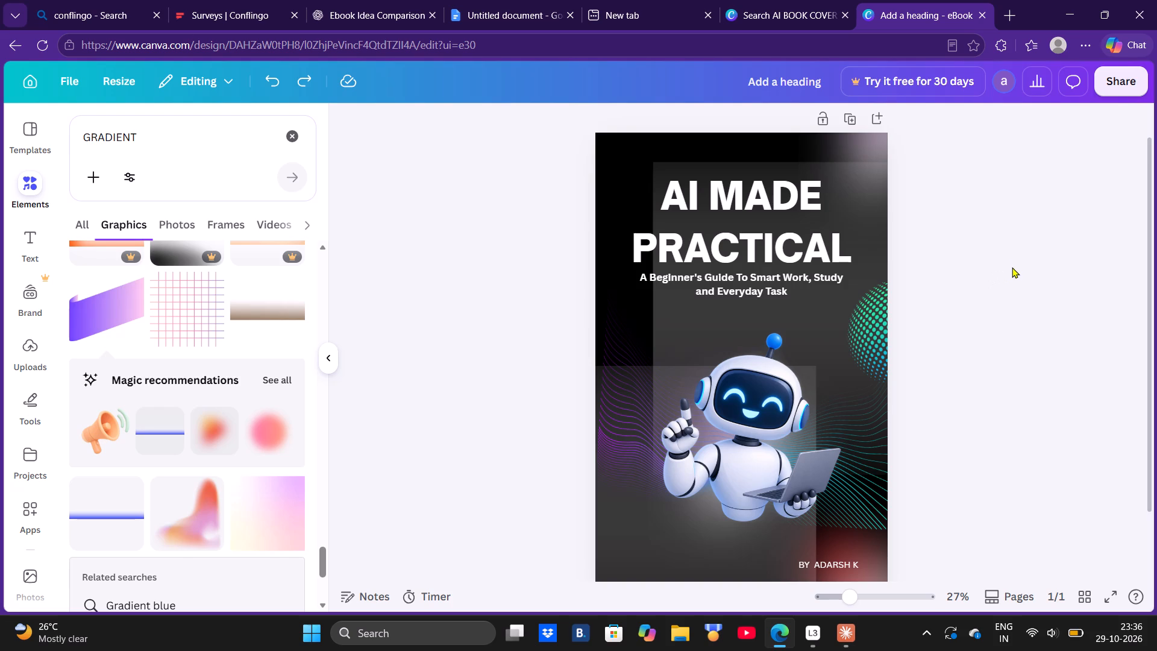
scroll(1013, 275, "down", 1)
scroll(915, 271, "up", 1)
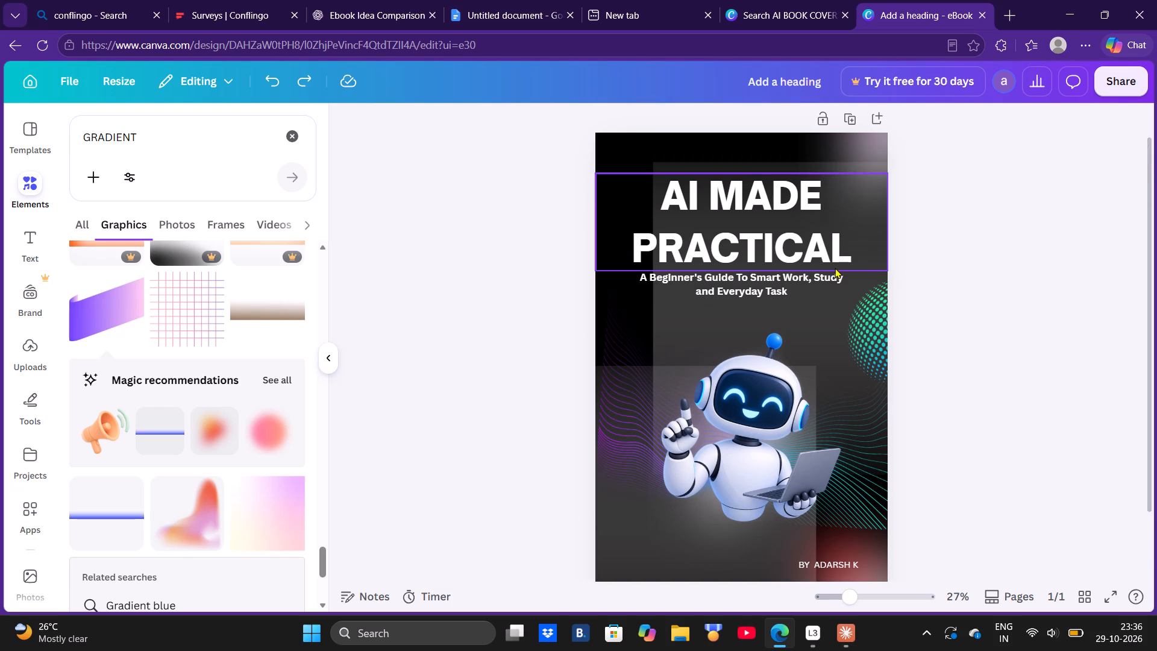
Browse further through the gradient graphics and add the purple tapering light beam to the cover.
scroll(240, 430, "down", 6)
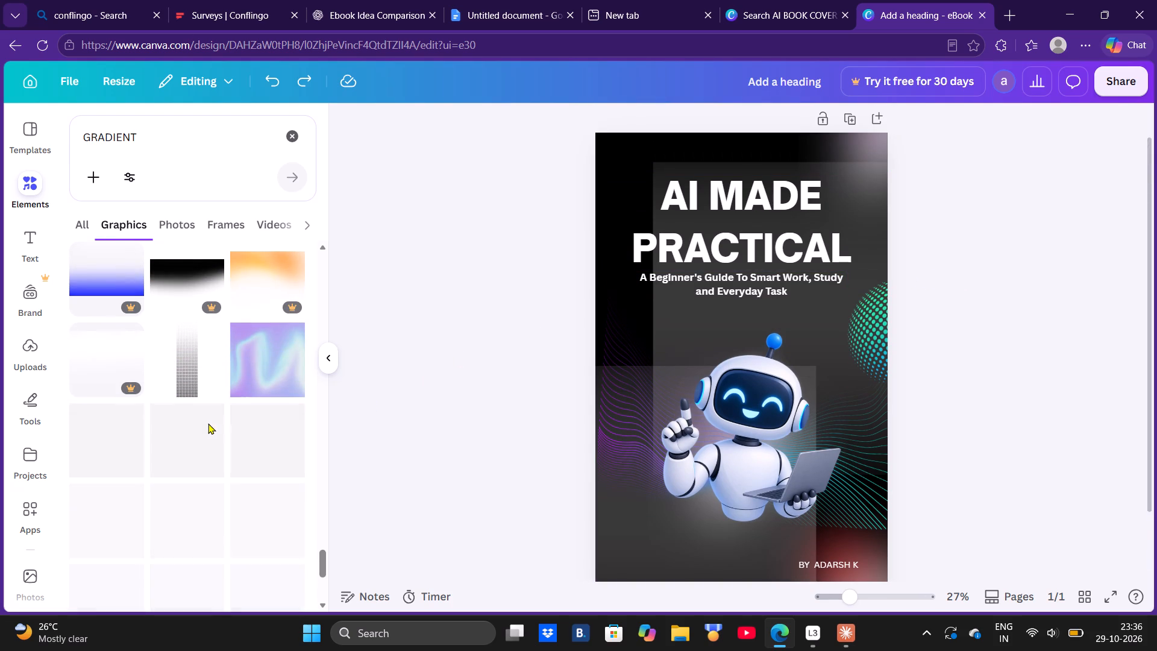
scroll(207, 421, "down", 1)
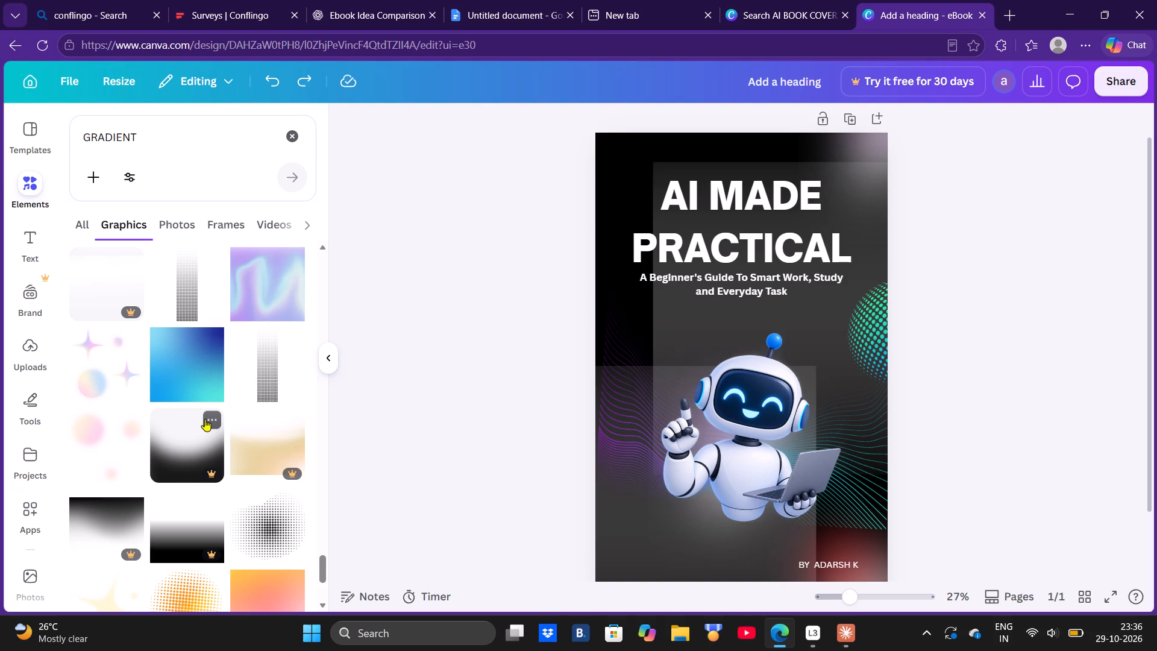
scroll(205, 419, "down", 4)
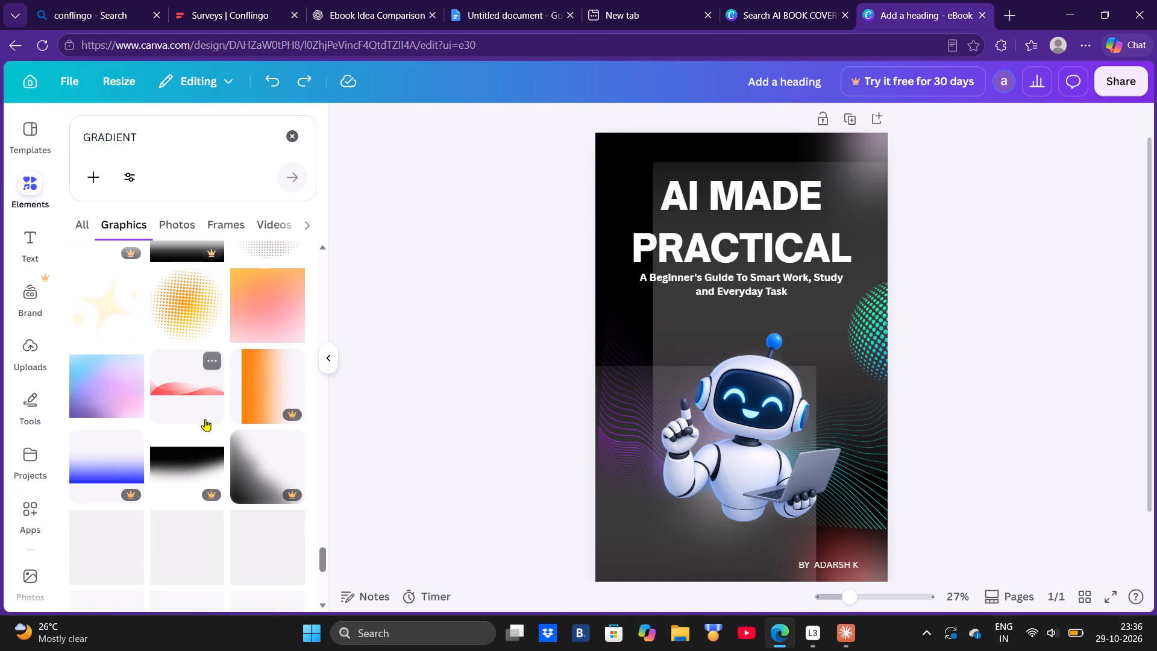
scroll(205, 418, "down", 2)
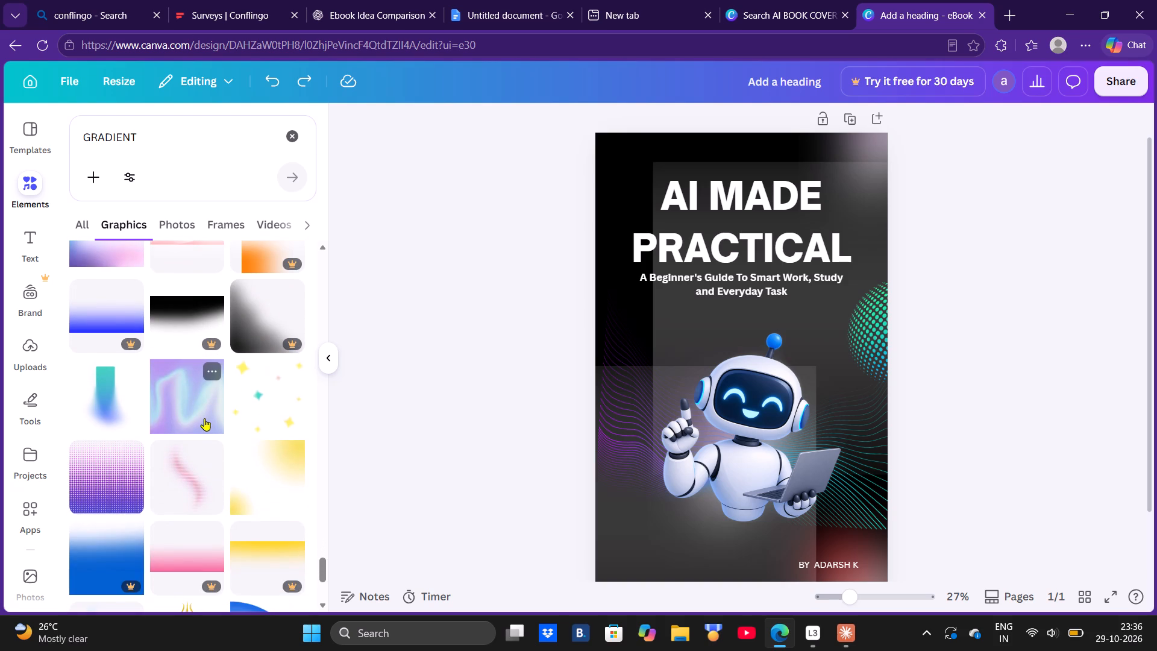
scroll(204, 418, "down", 4)
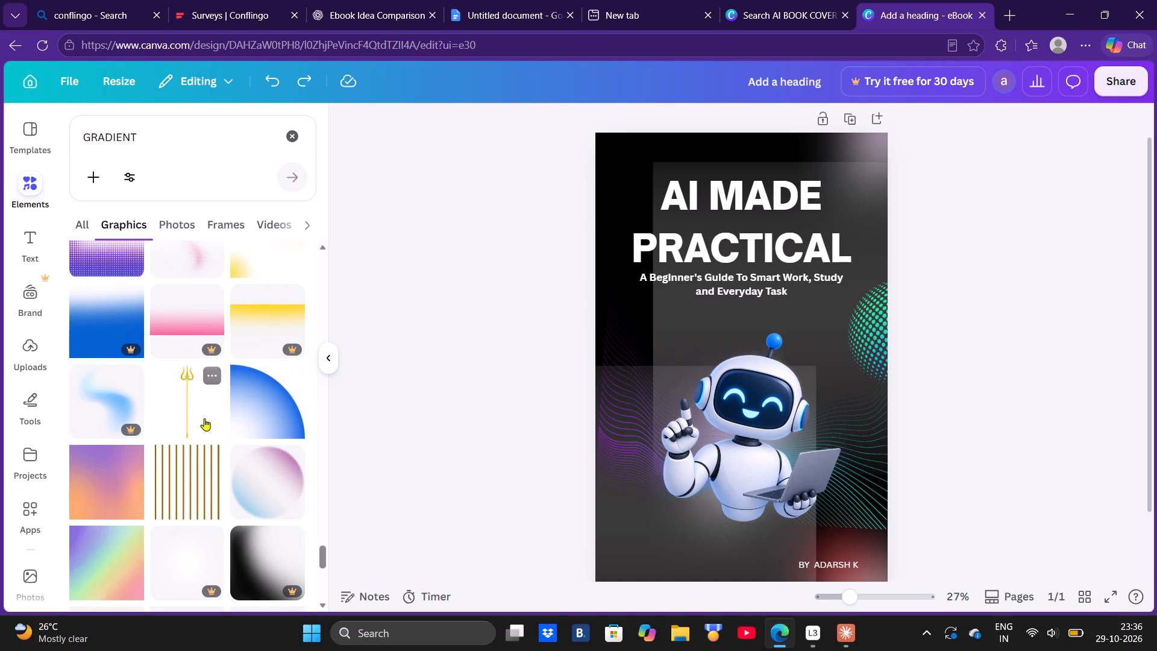
scroll(204, 418, "down", 3)
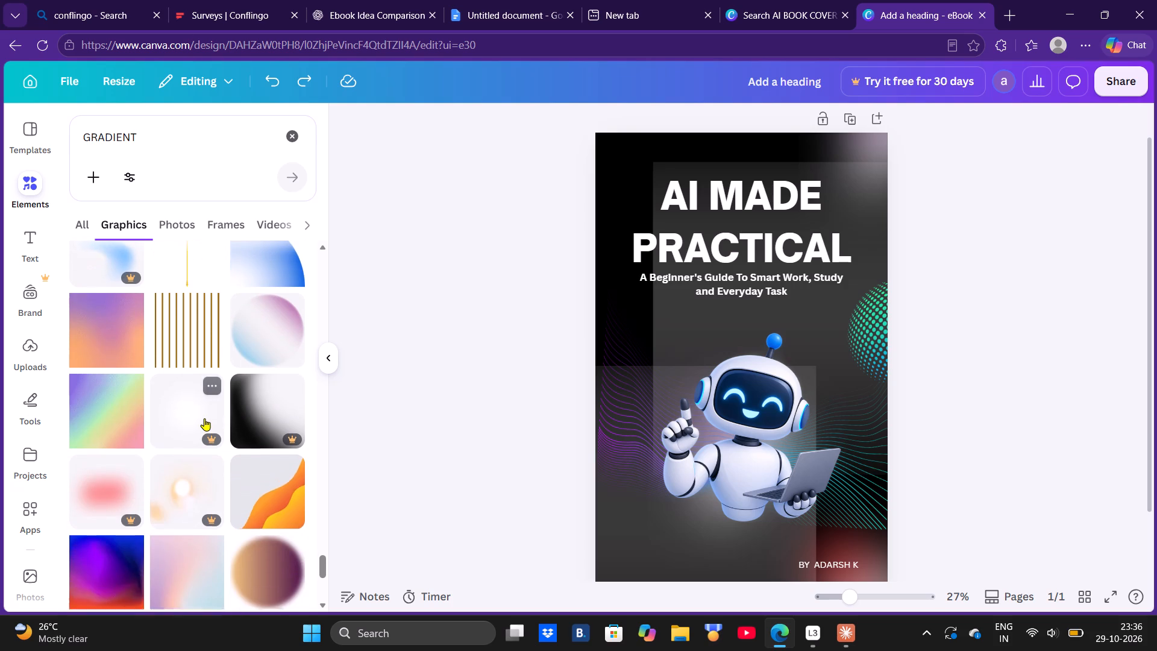
scroll(204, 418, "down", 1)
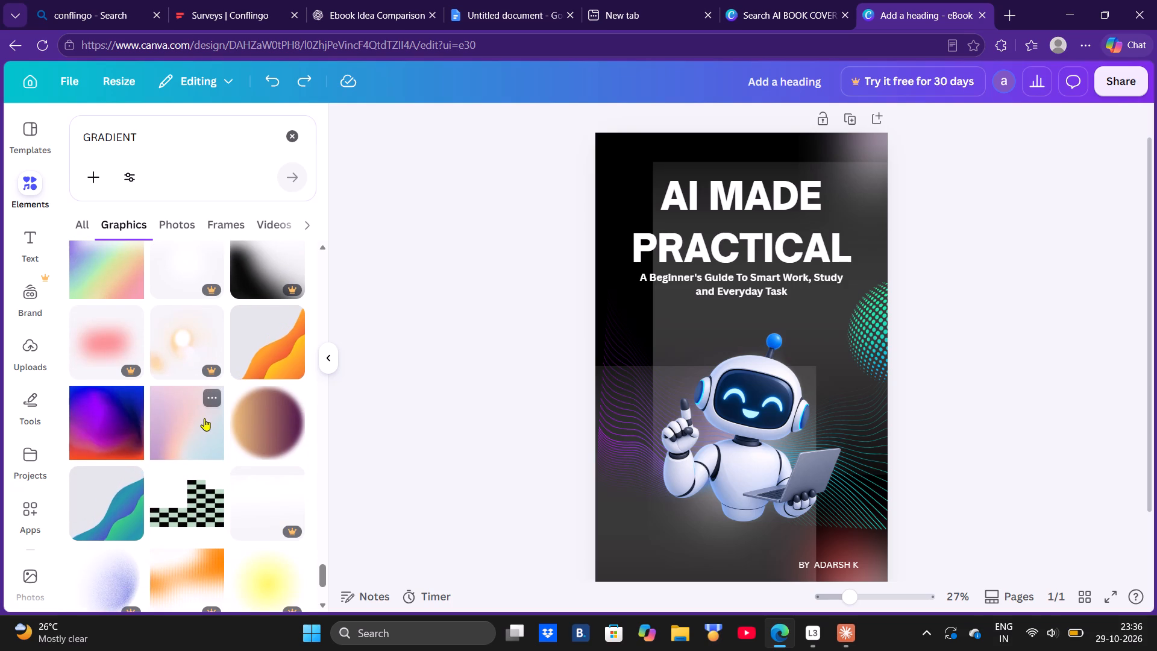
scroll(204, 418, "down", 3)
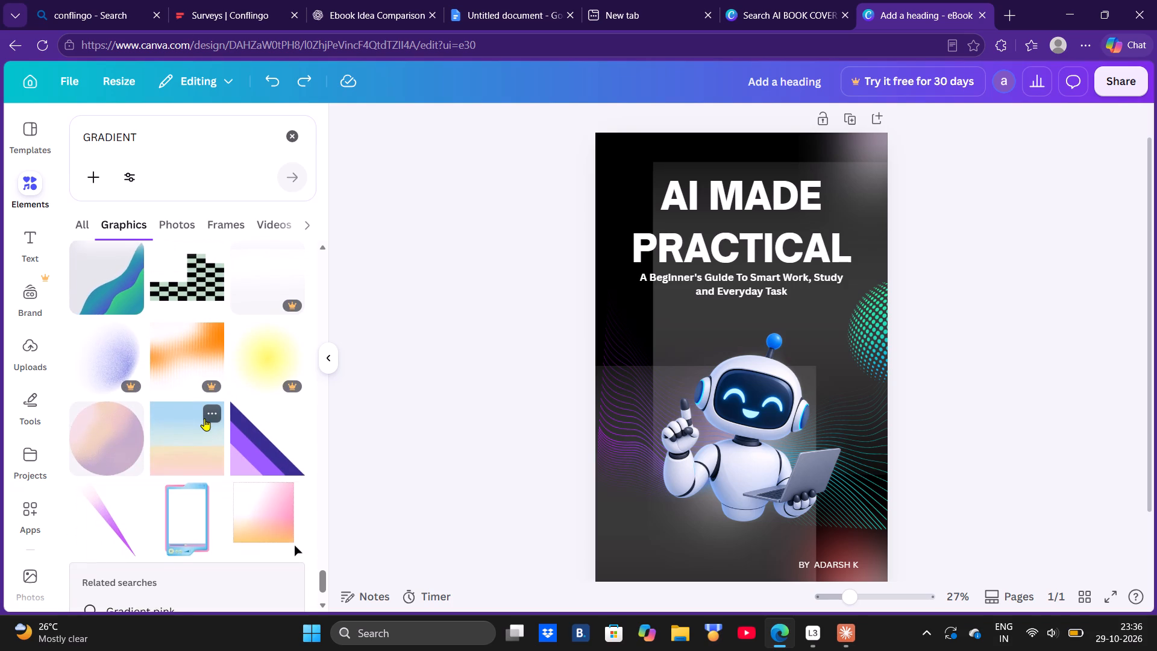
scroll(204, 418, "down", 2)
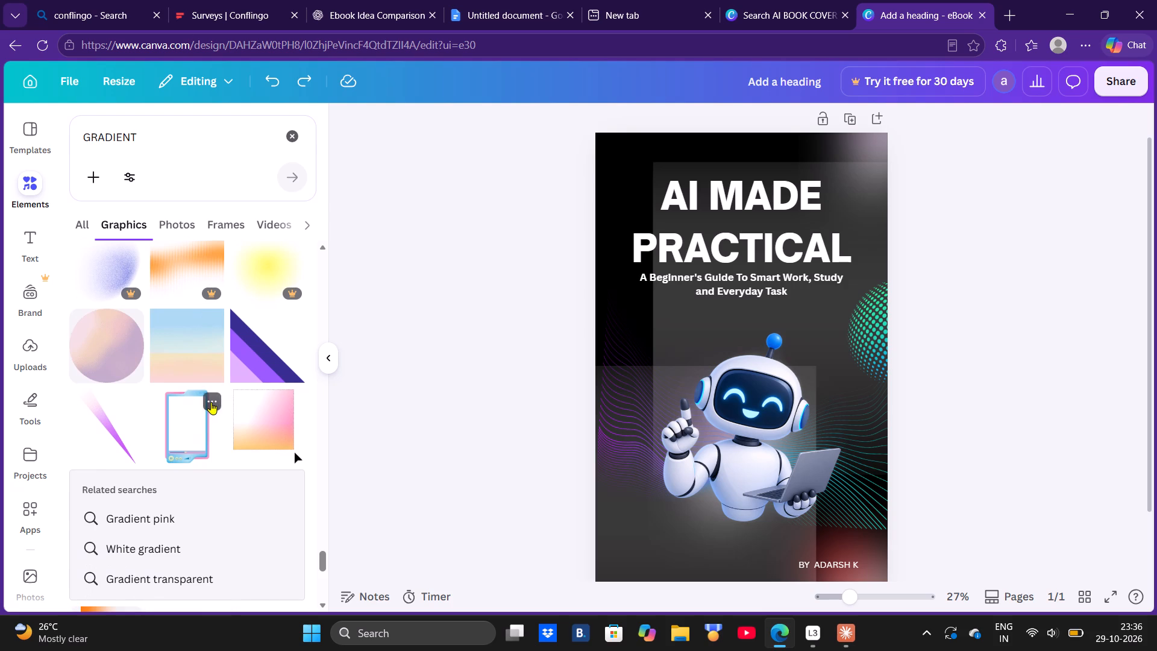
left_click(116, 417)
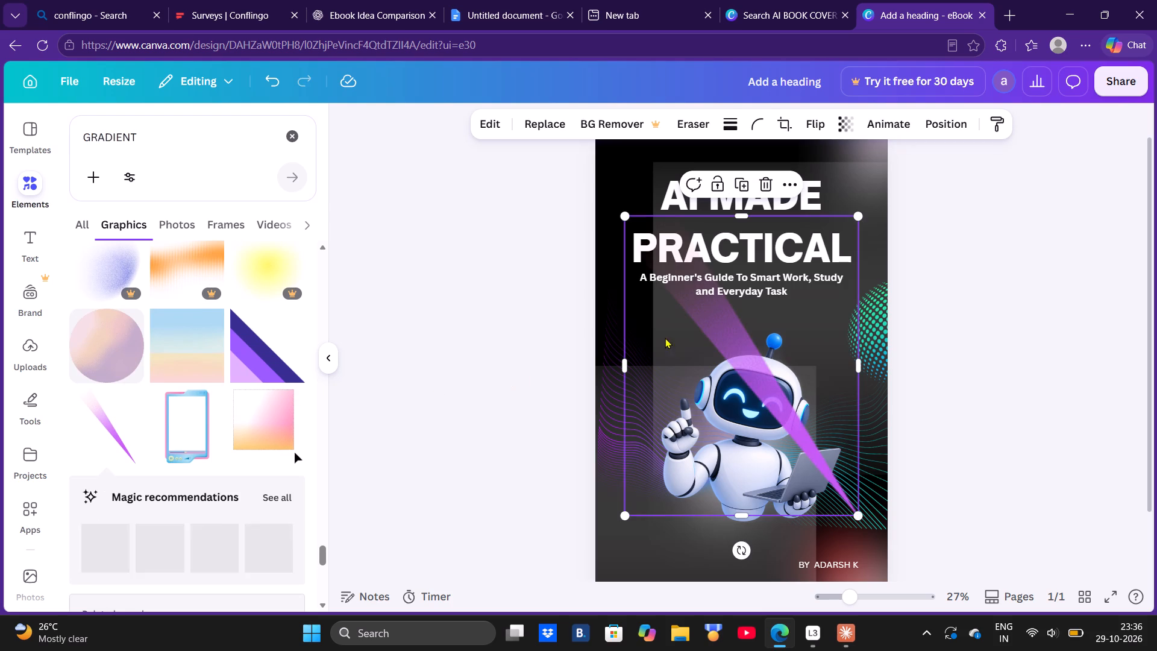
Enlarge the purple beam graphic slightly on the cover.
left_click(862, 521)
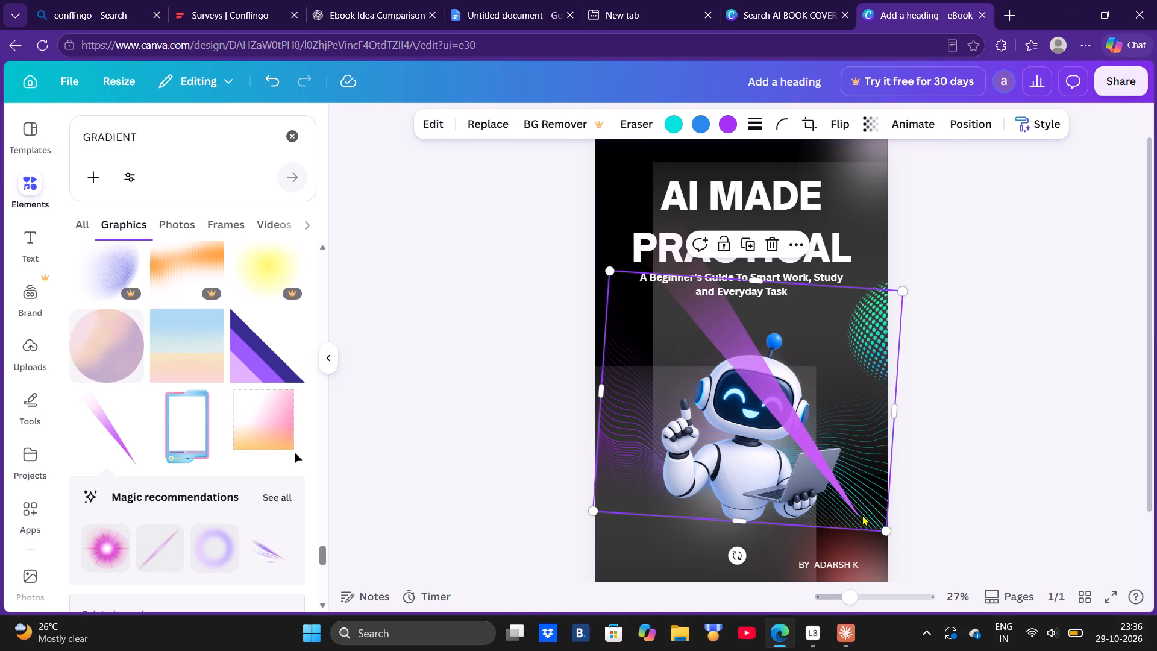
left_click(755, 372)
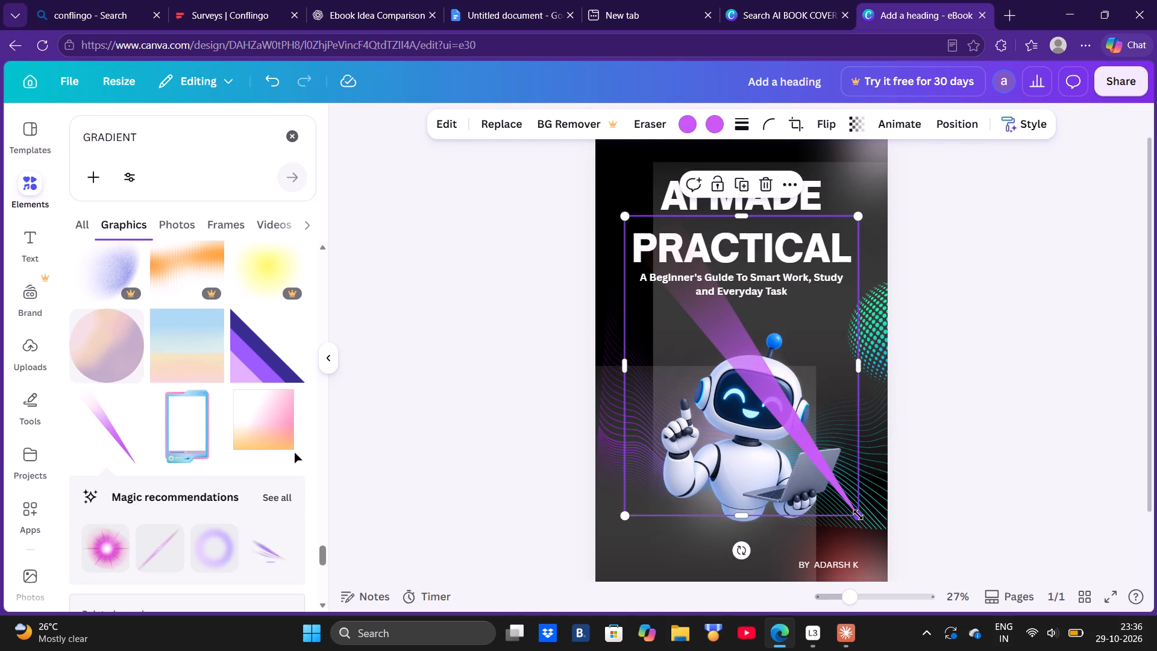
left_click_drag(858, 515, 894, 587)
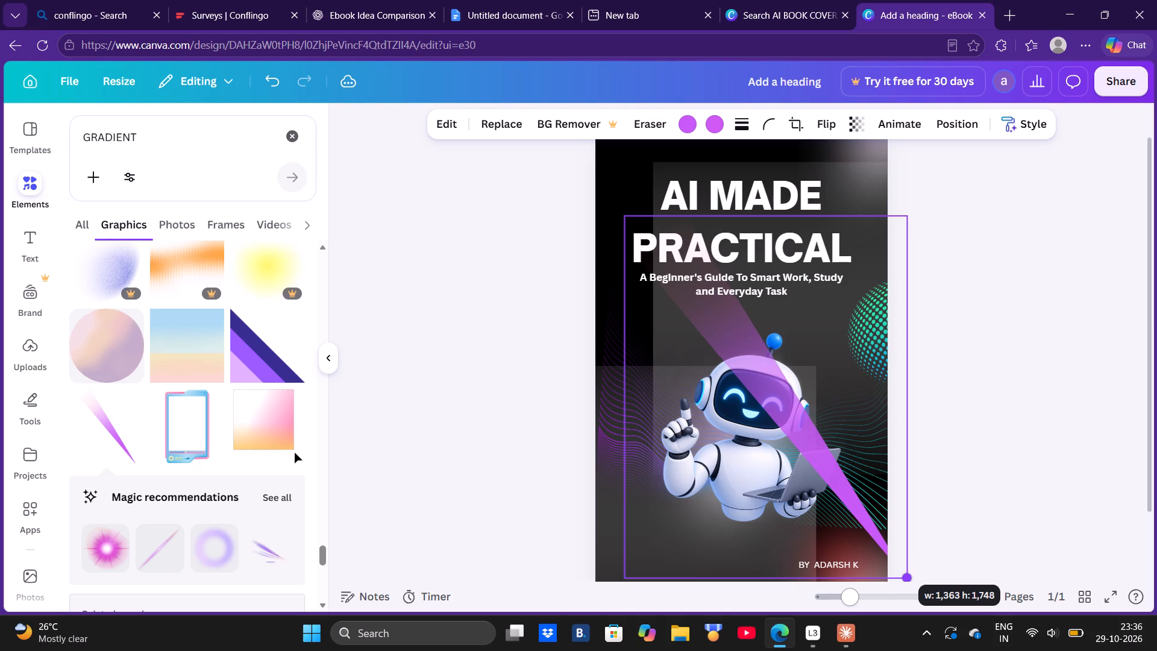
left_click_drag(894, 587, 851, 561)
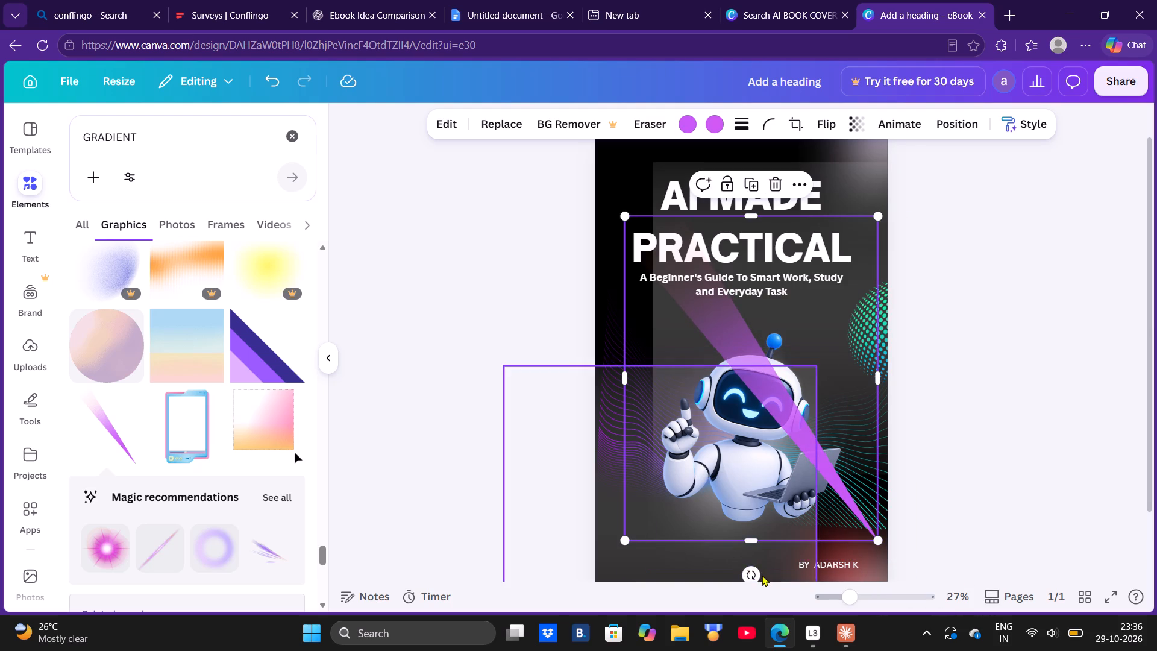
Rotate the purple beam about 180° and place its narrow tip in the cover's top-left corner.
left_click_drag(753, 574, 724, 193)
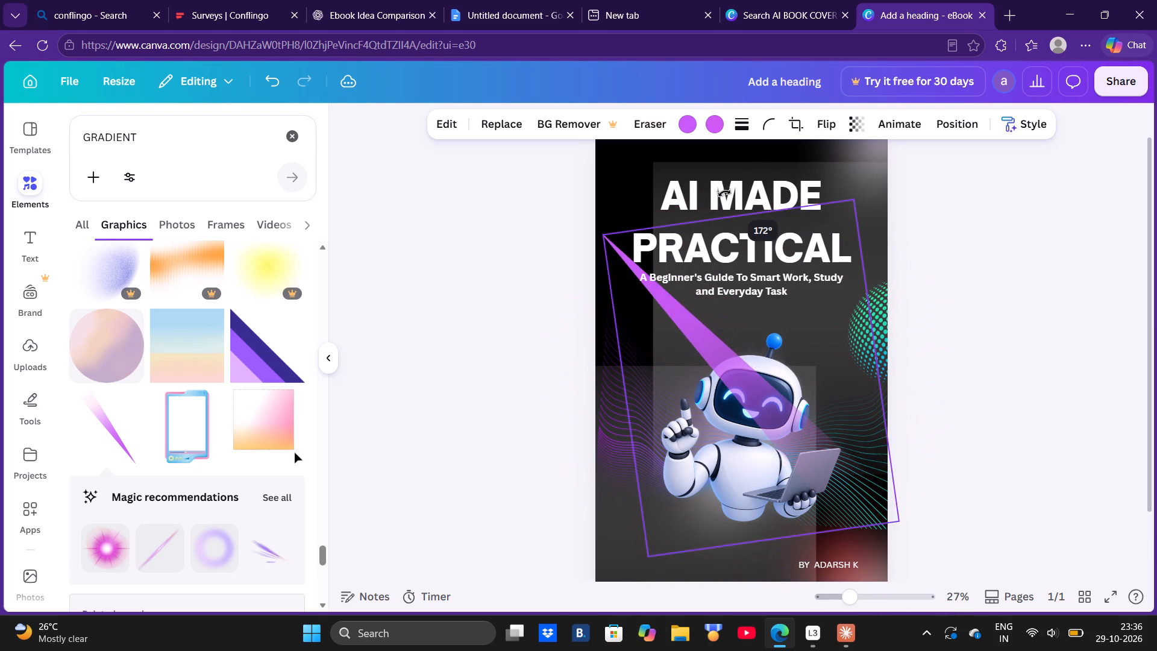
left_click_drag(724, 193, 747, 195)
left_click_drag(748, 412, 721, 333)
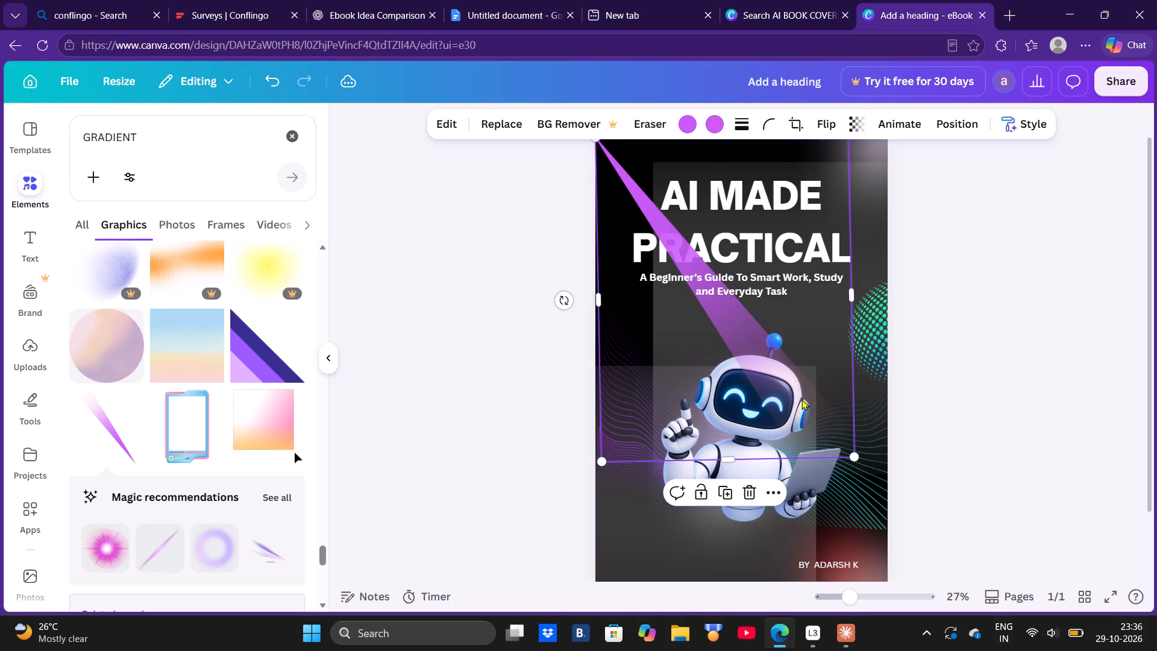
Shrink the beam proportionally from its lower-right corner so it reaches only to the robot's antenna.
left_click_drag(856, 457, 815, 403)
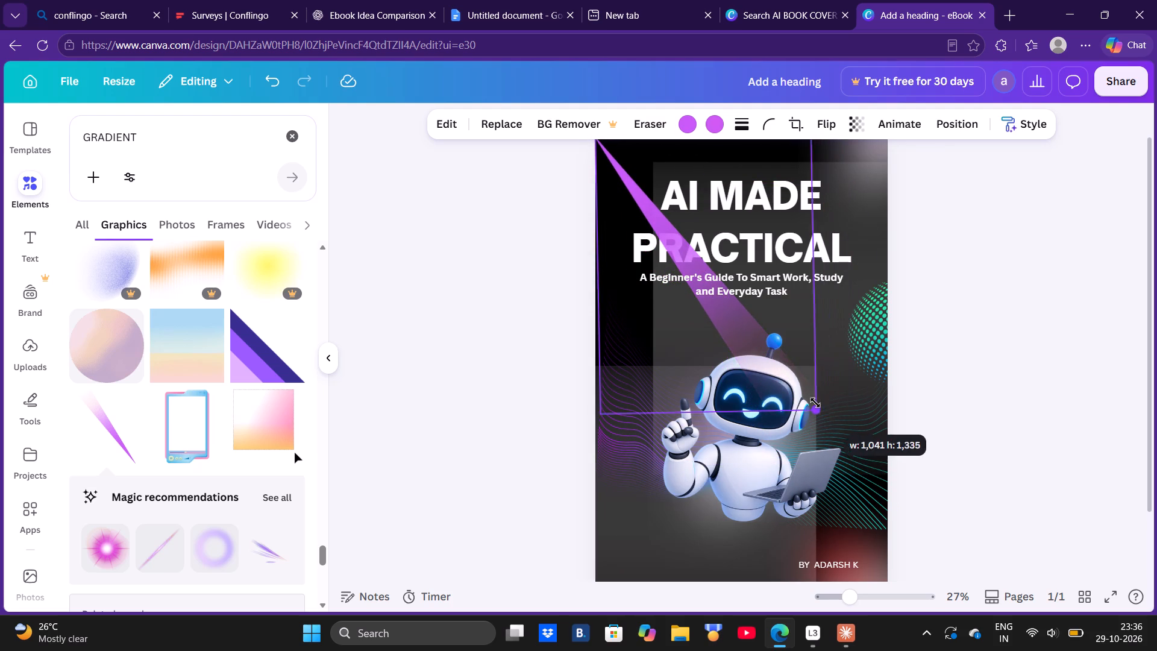
left_click_drag(815, 403, 771, 371)
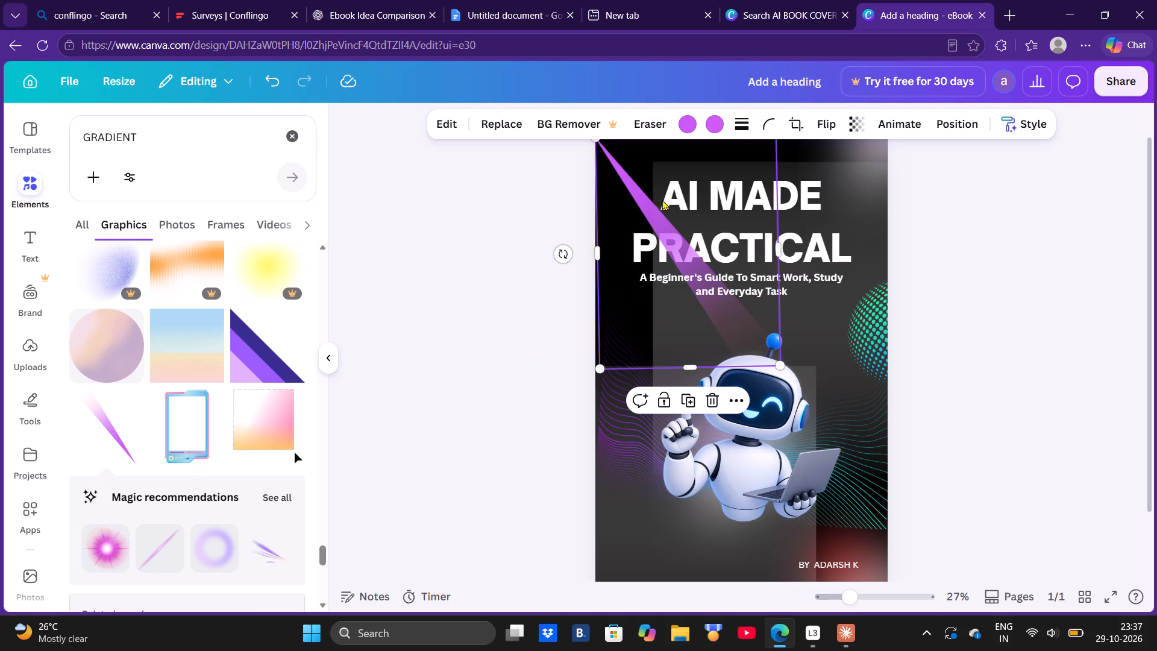
left_click(1114, 259)
Set both of the beam's gradient colours to light grey #d9d9d9, trying white for the second one first.
scroll(1093, 353, "up", 2)
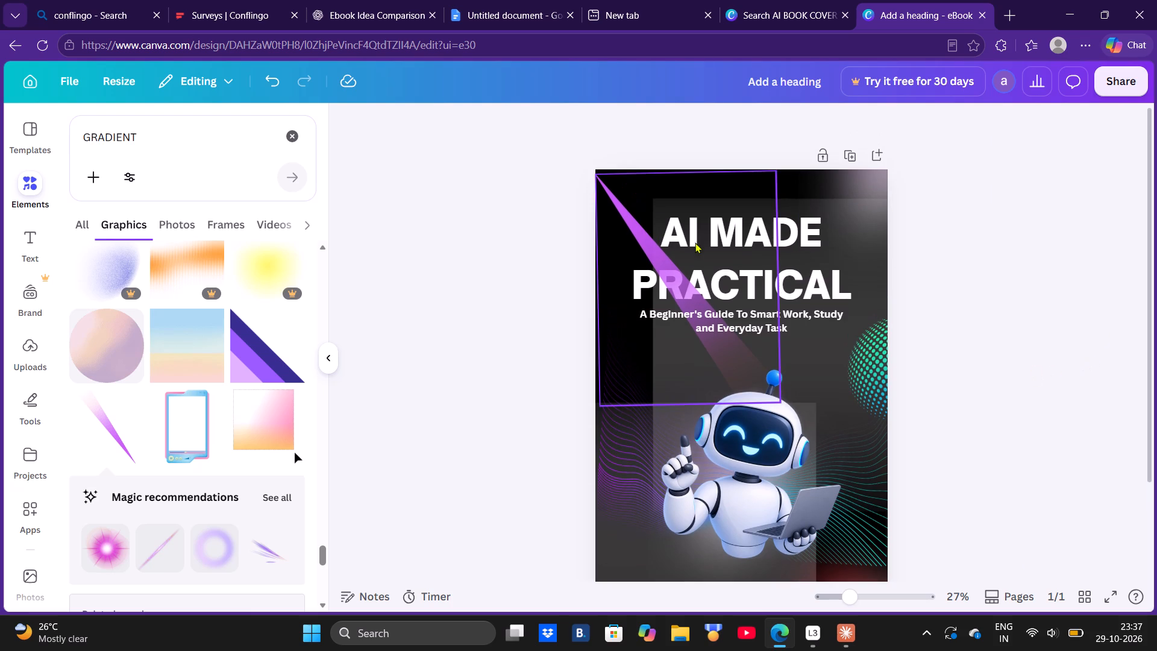
left_click(653, 254)
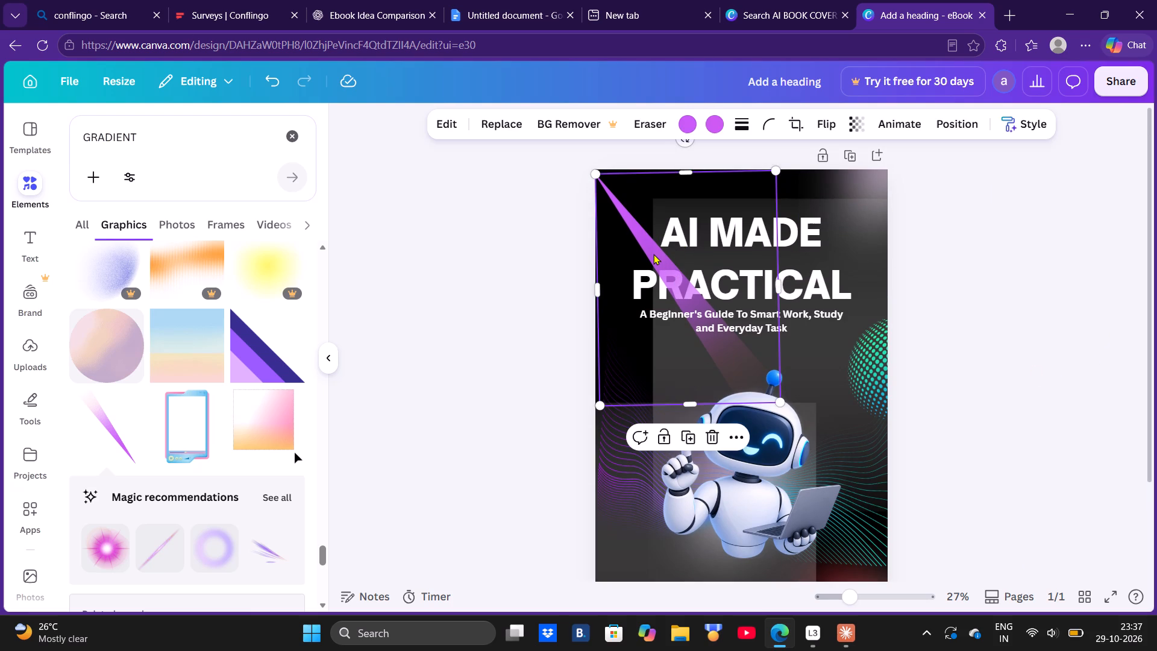
left_click(691, 128)
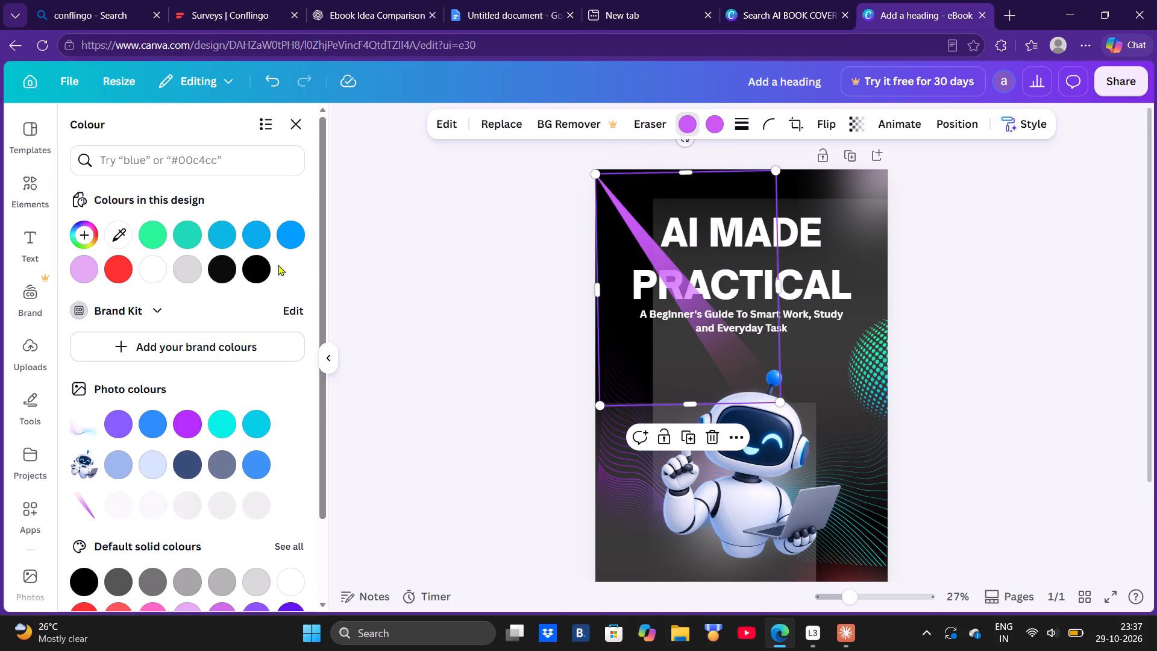
left_click(196, 262)
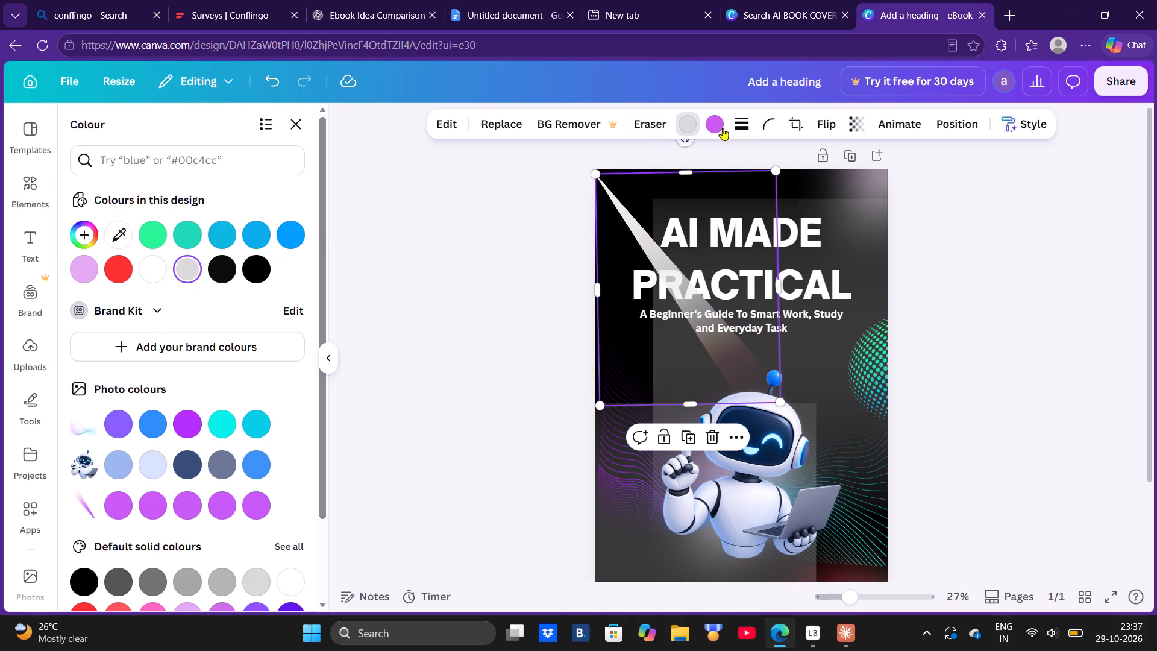
left_click(712, 124)
left_click(146, 269)
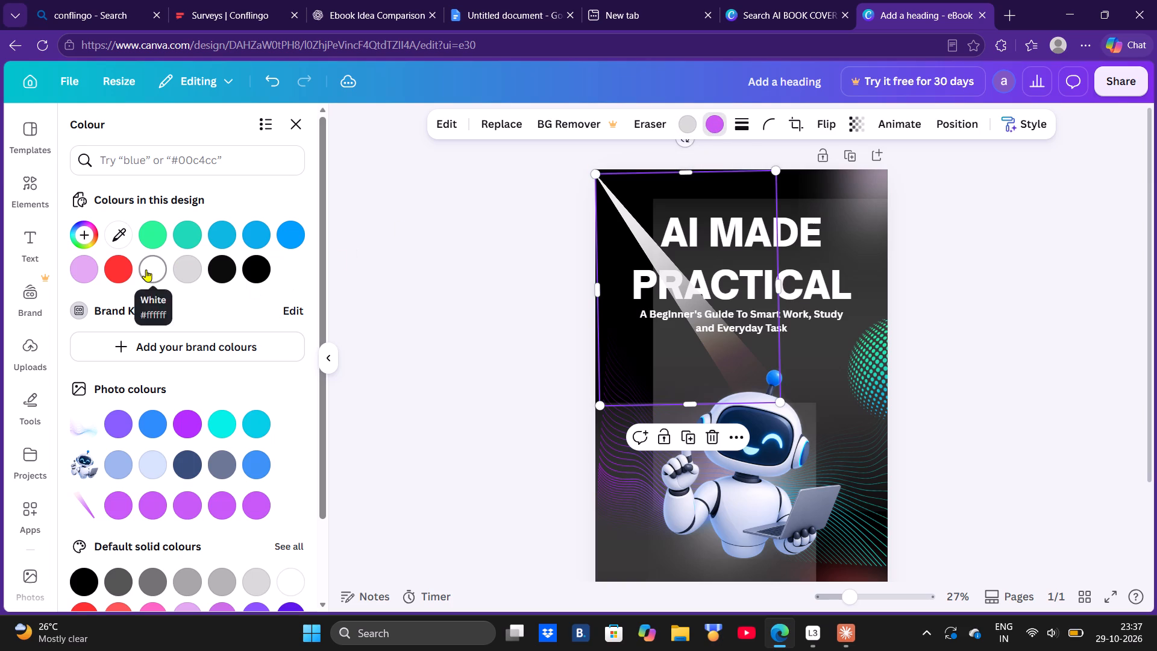
left_click(183, 268)
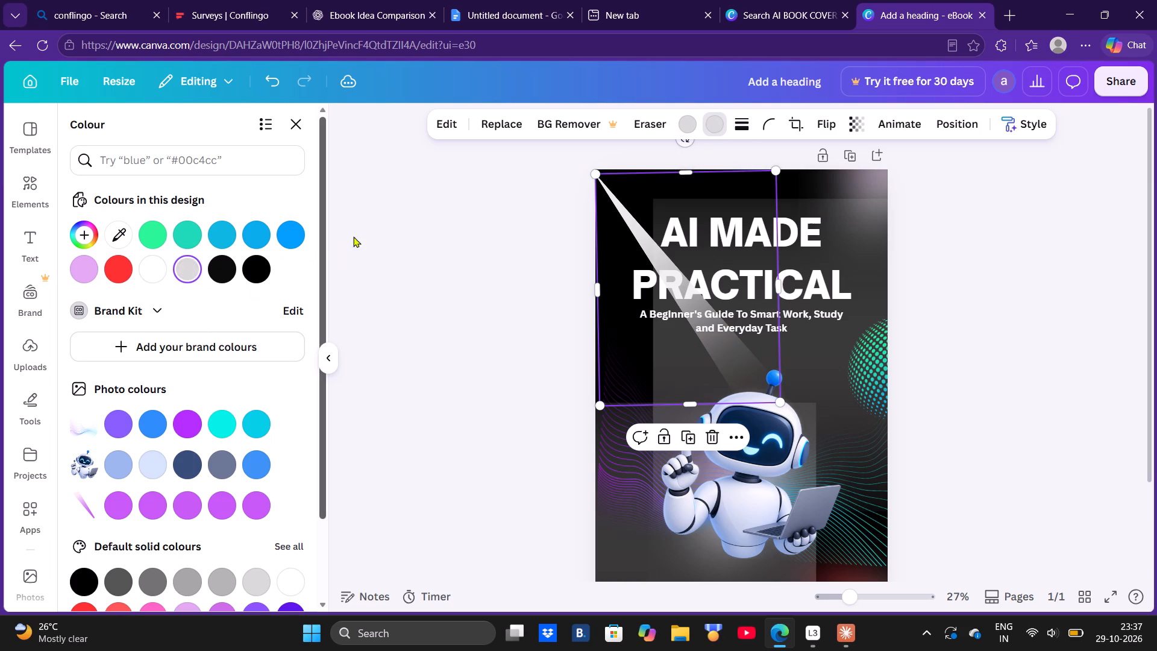
Change the beam's first gradient colour to white.
left_click(688, 126)
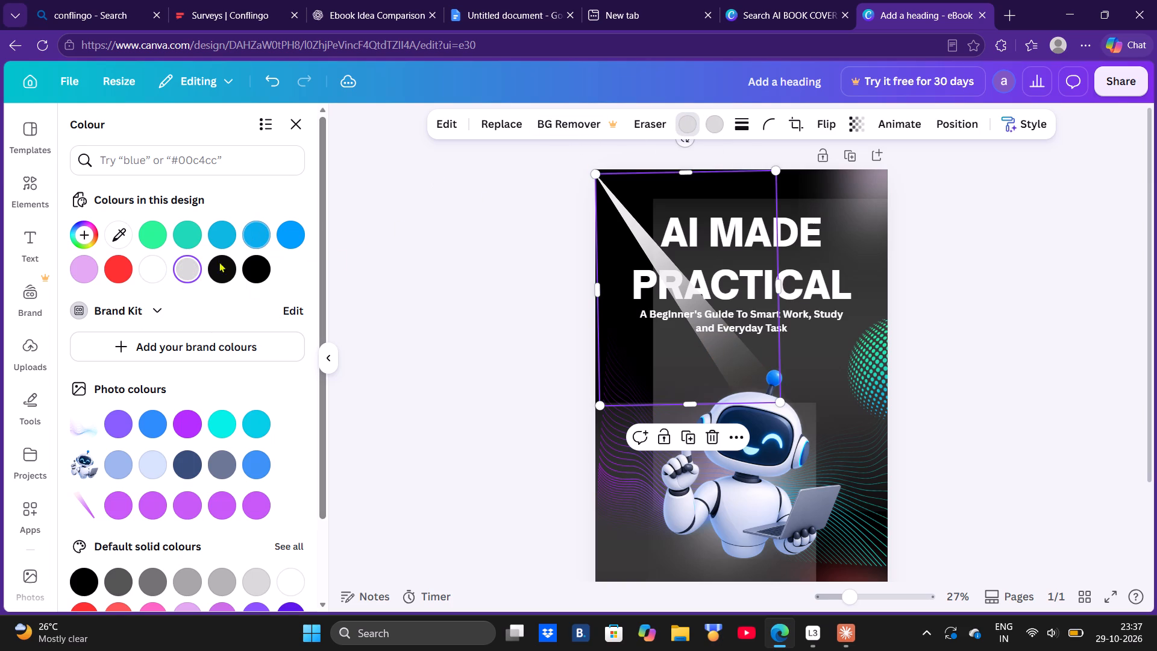
left_click(155, 268)
left_click(439, 214)
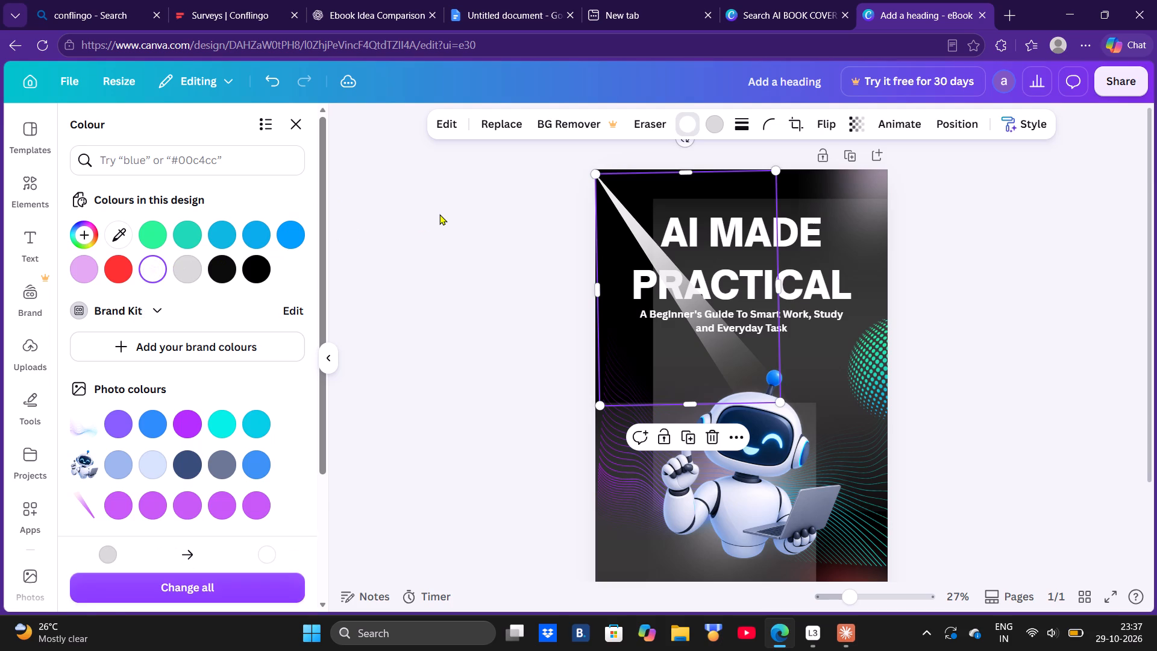
double_click(439, 214)
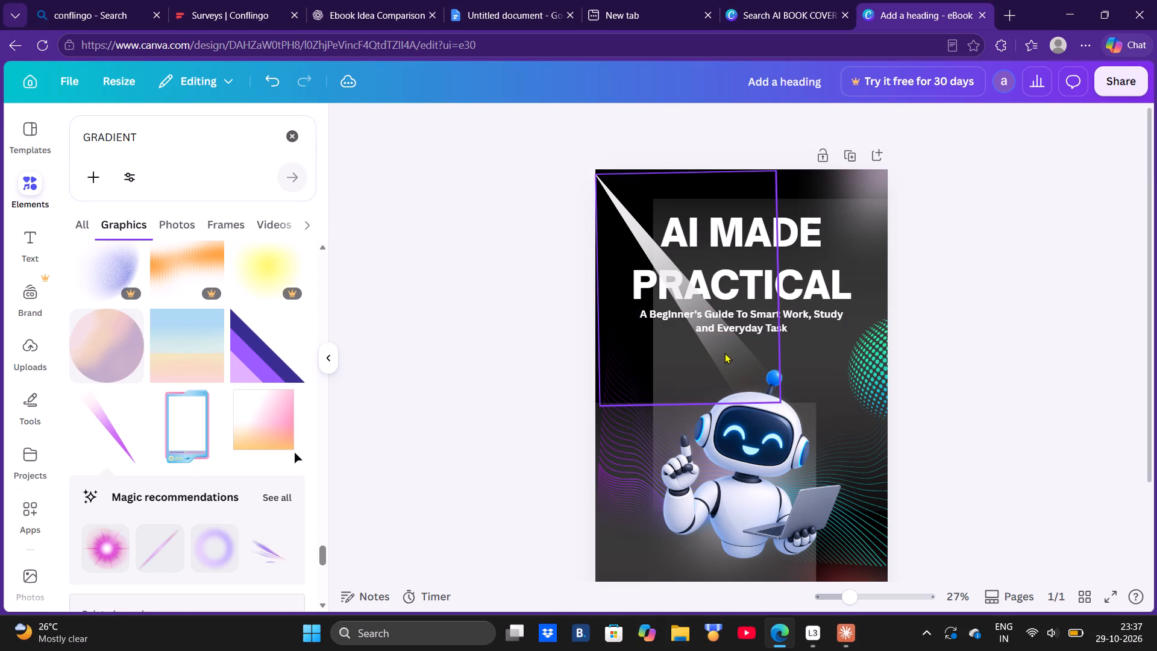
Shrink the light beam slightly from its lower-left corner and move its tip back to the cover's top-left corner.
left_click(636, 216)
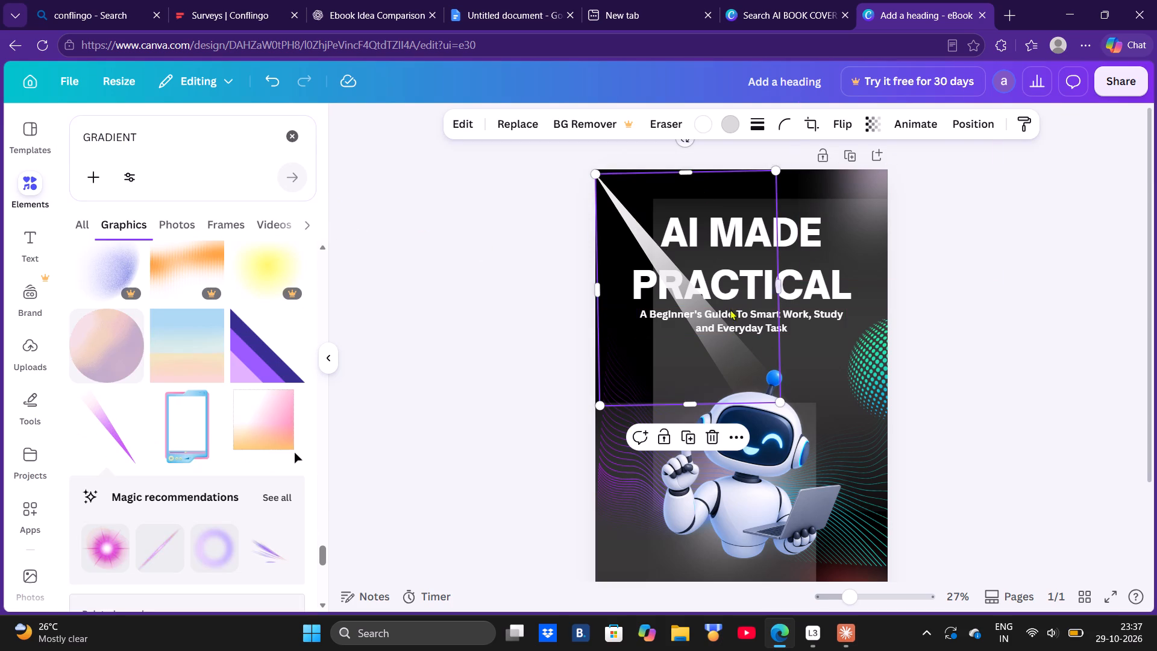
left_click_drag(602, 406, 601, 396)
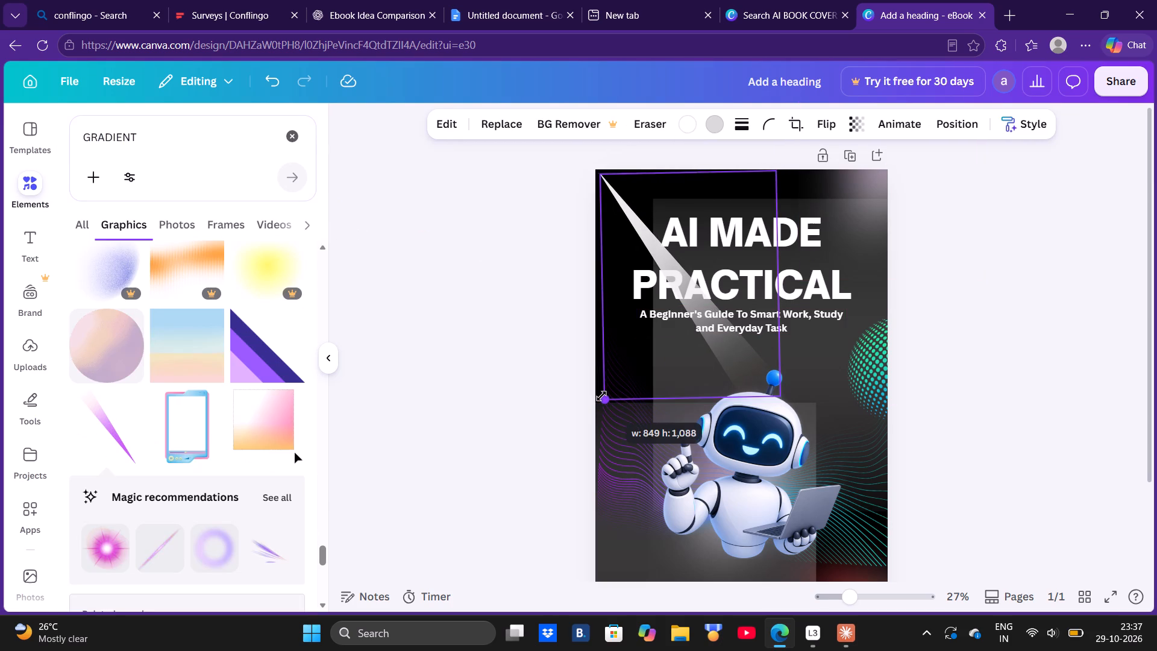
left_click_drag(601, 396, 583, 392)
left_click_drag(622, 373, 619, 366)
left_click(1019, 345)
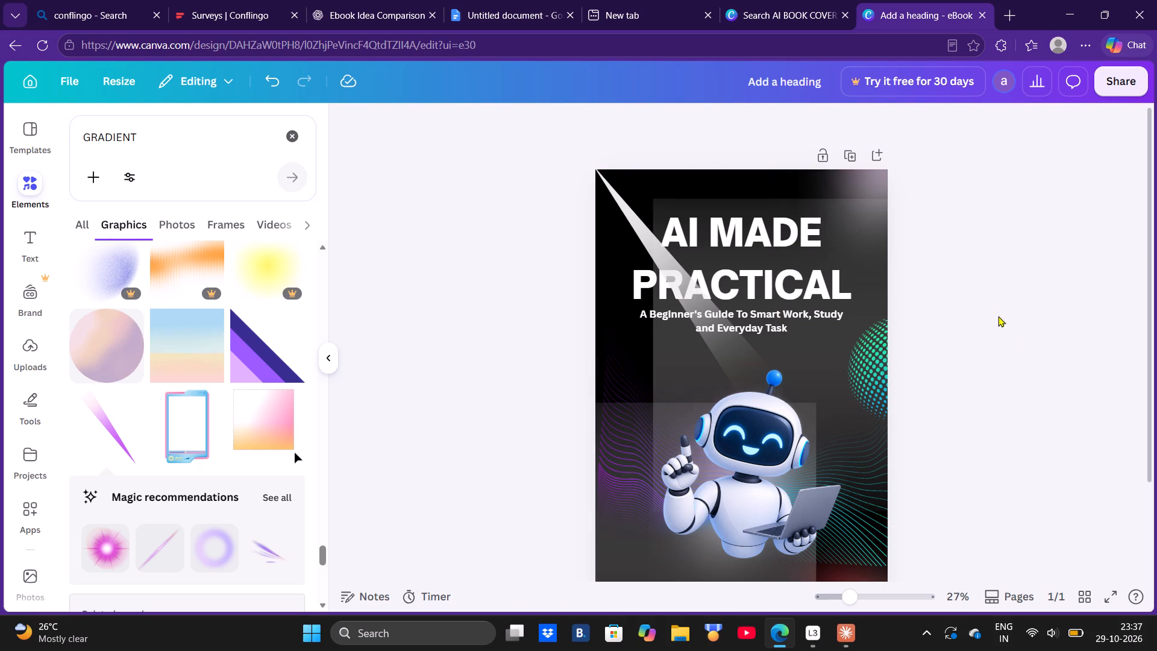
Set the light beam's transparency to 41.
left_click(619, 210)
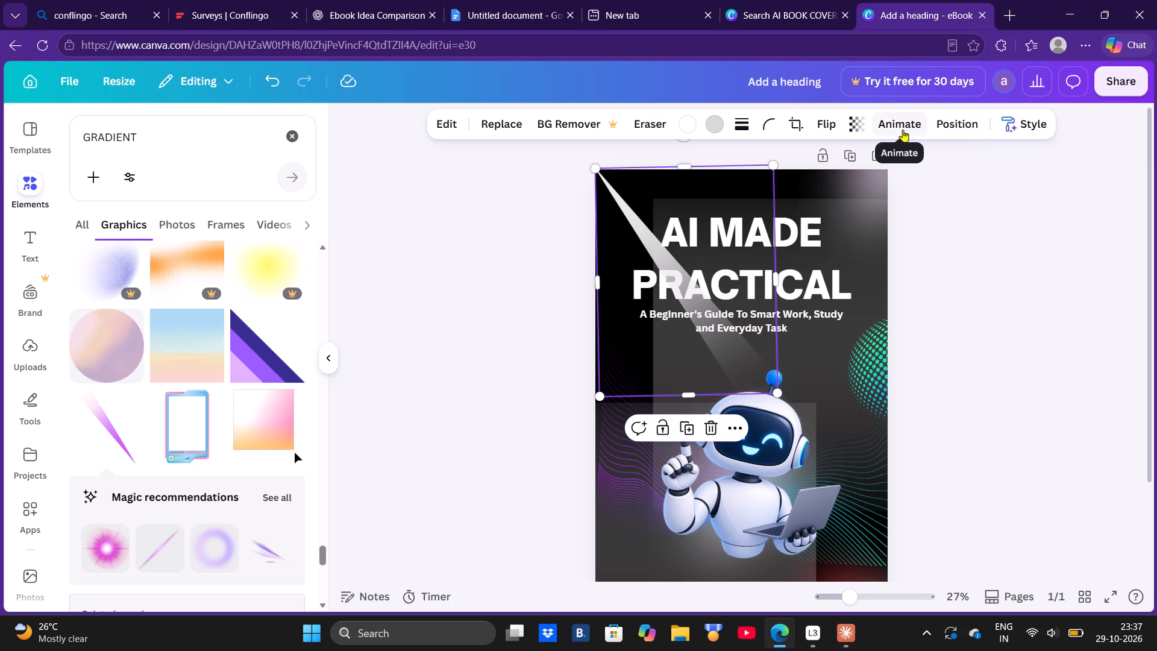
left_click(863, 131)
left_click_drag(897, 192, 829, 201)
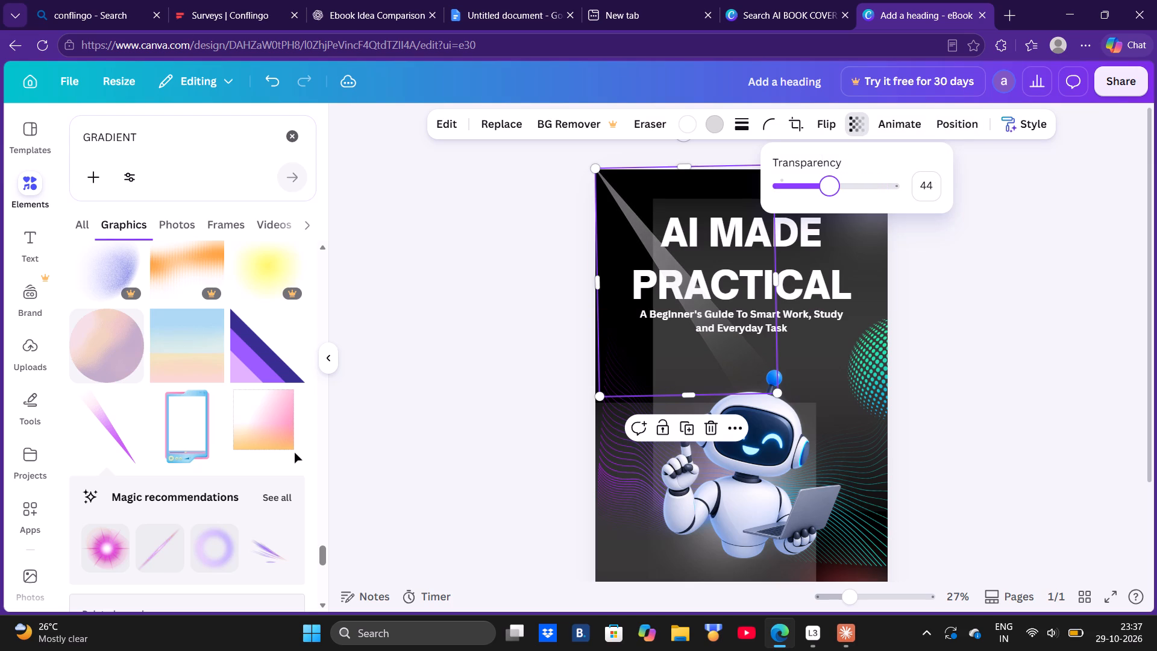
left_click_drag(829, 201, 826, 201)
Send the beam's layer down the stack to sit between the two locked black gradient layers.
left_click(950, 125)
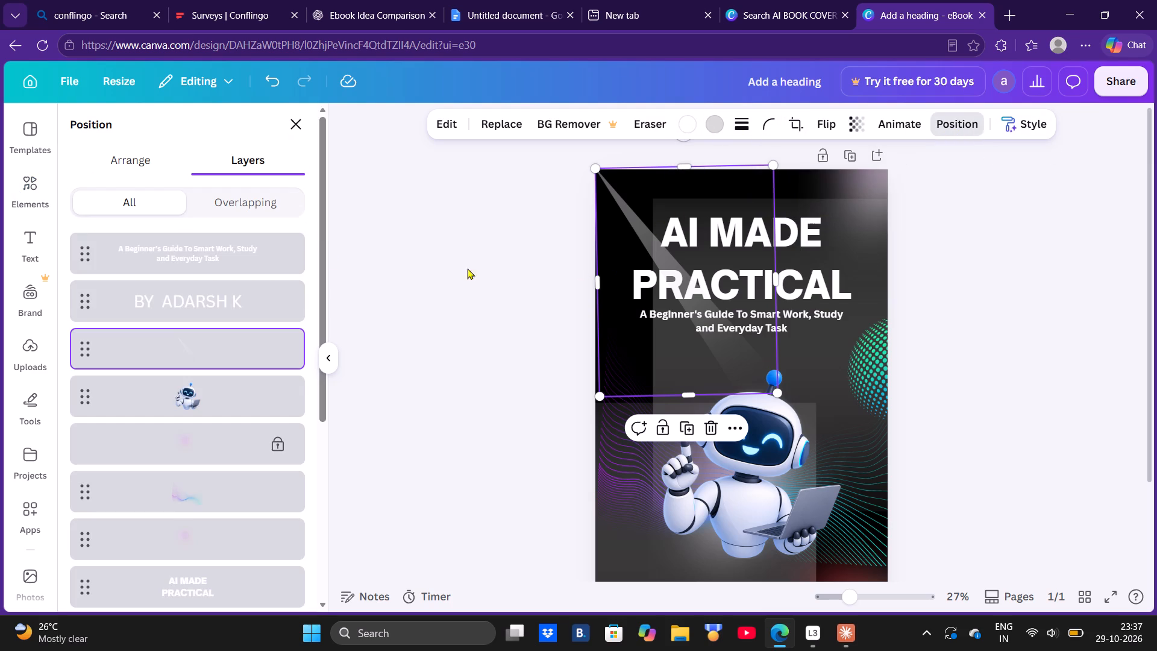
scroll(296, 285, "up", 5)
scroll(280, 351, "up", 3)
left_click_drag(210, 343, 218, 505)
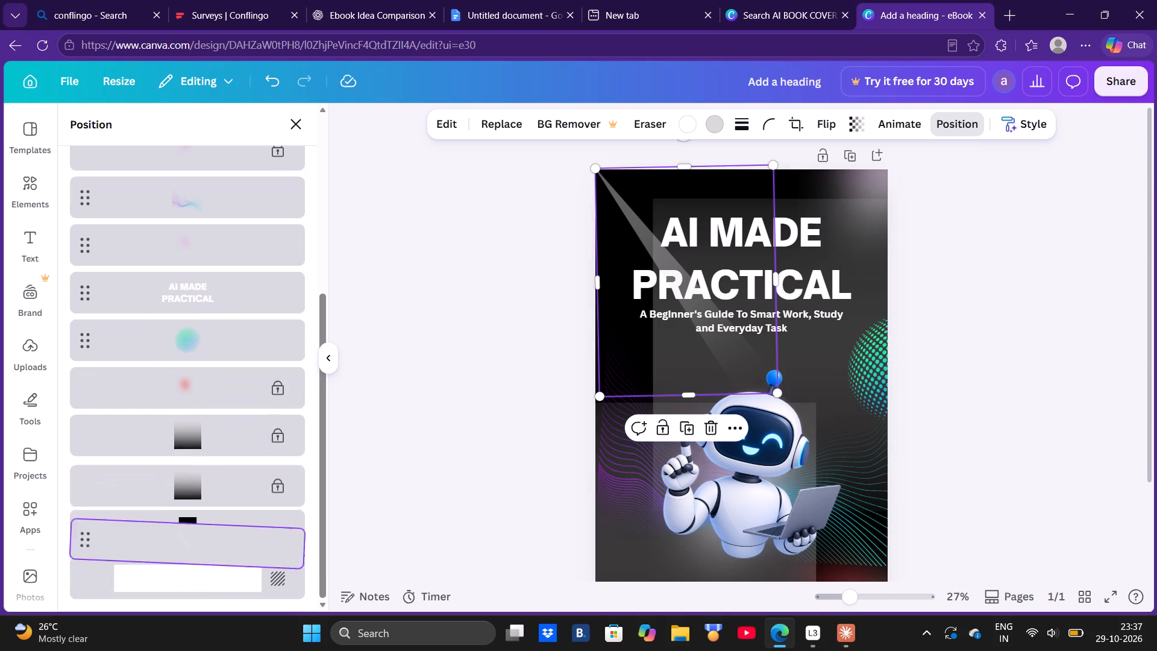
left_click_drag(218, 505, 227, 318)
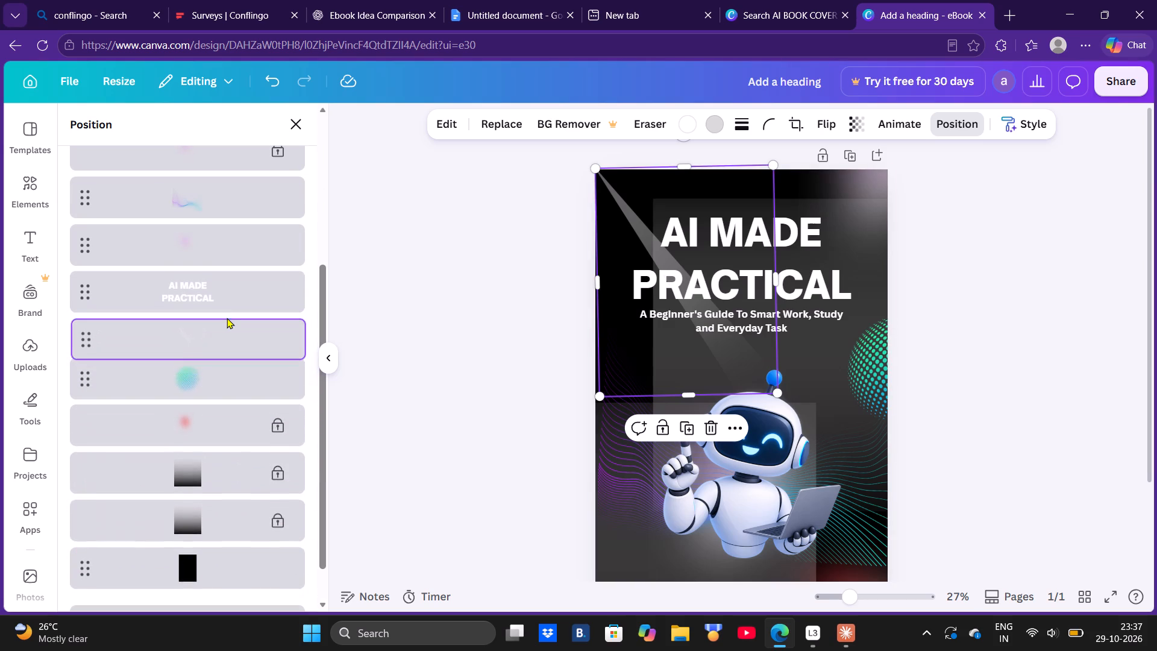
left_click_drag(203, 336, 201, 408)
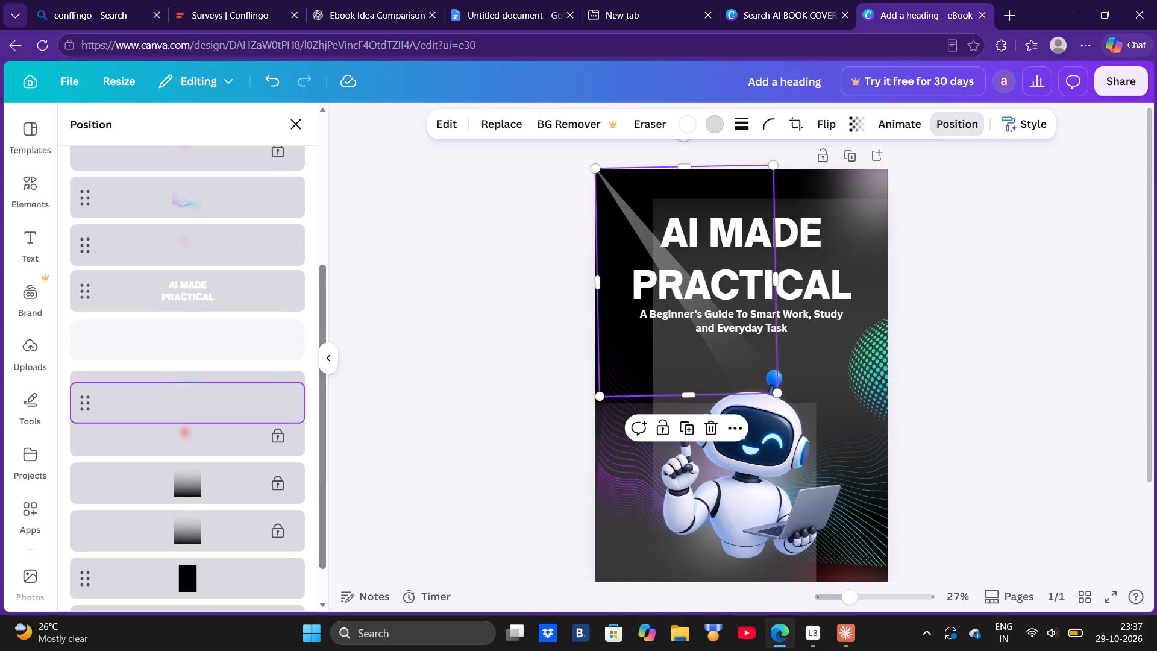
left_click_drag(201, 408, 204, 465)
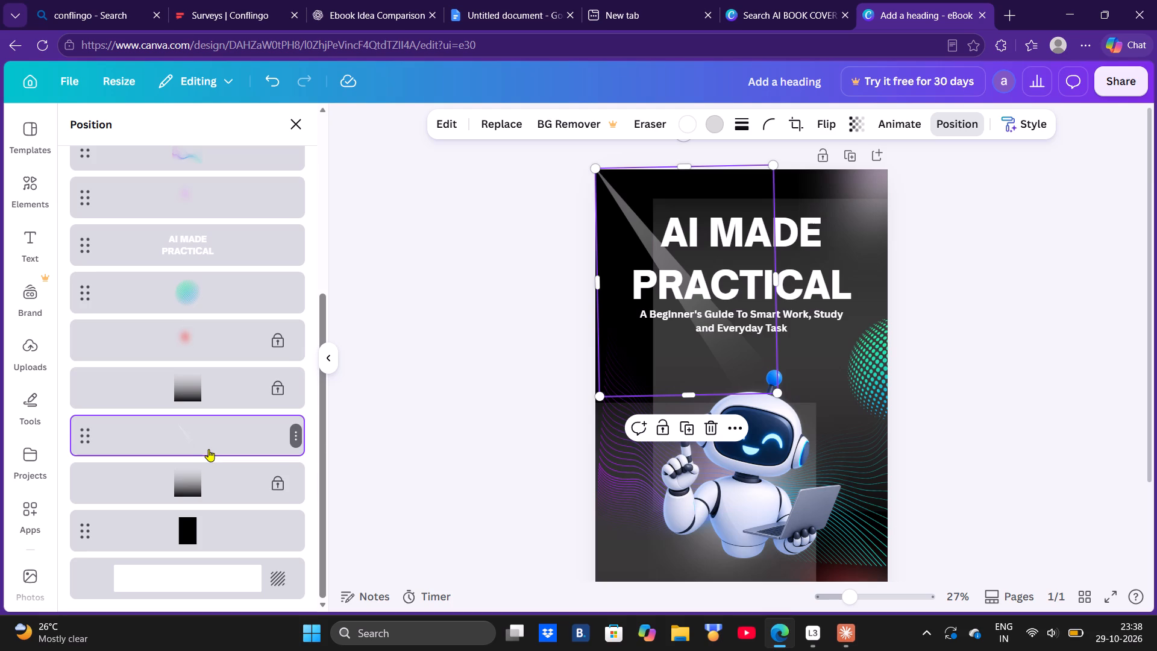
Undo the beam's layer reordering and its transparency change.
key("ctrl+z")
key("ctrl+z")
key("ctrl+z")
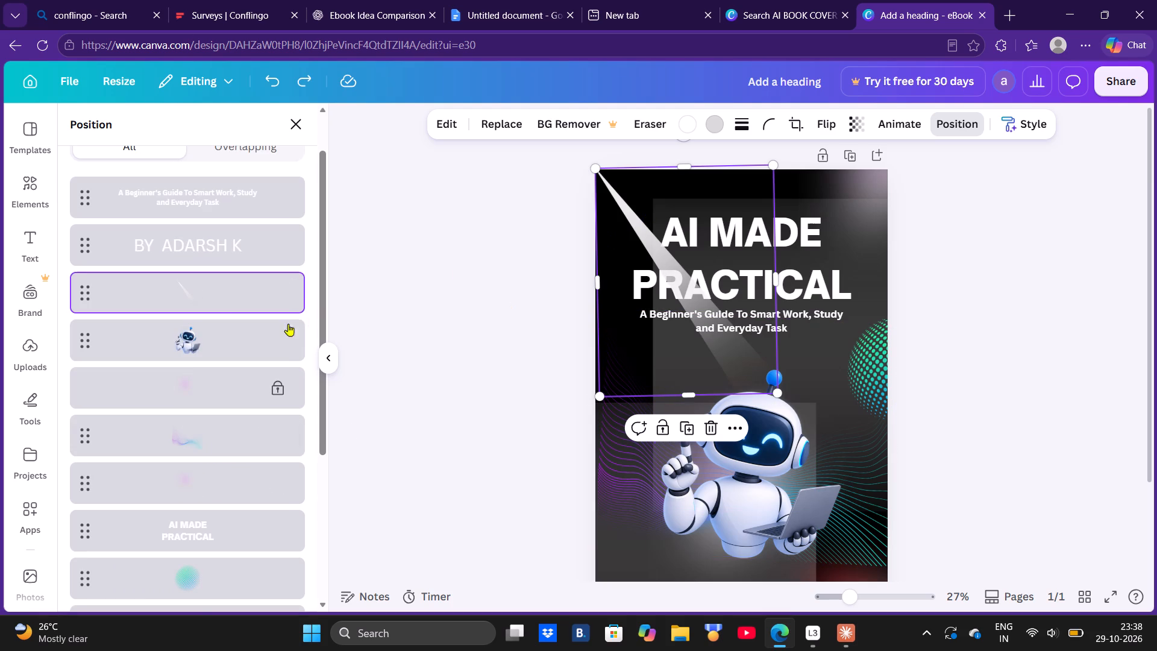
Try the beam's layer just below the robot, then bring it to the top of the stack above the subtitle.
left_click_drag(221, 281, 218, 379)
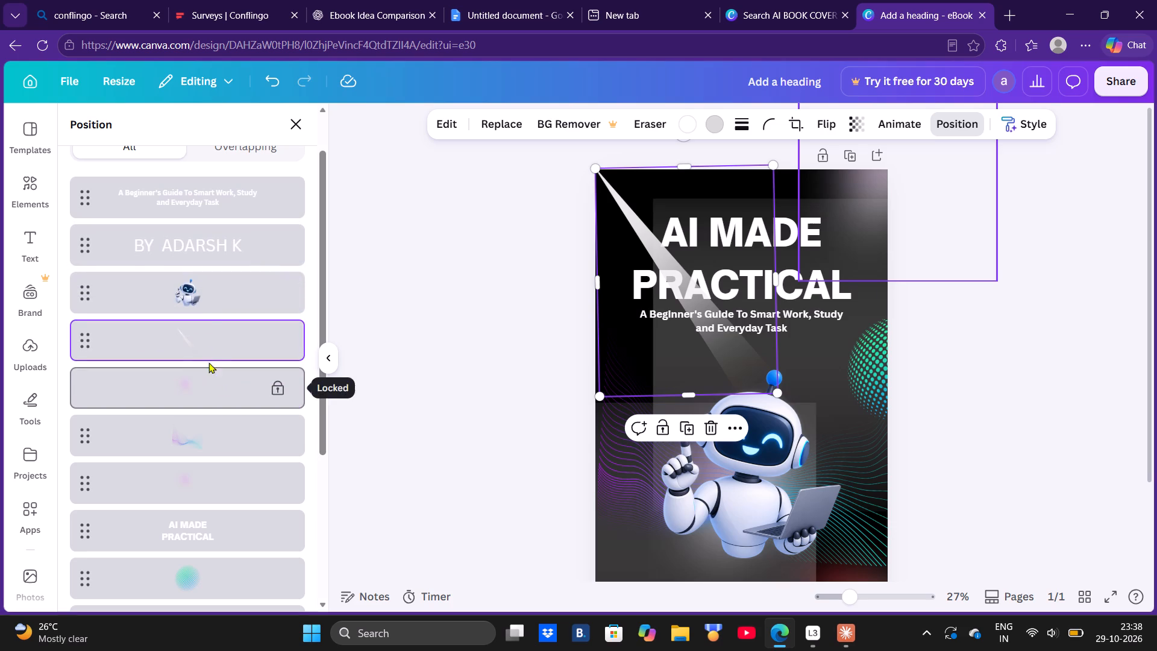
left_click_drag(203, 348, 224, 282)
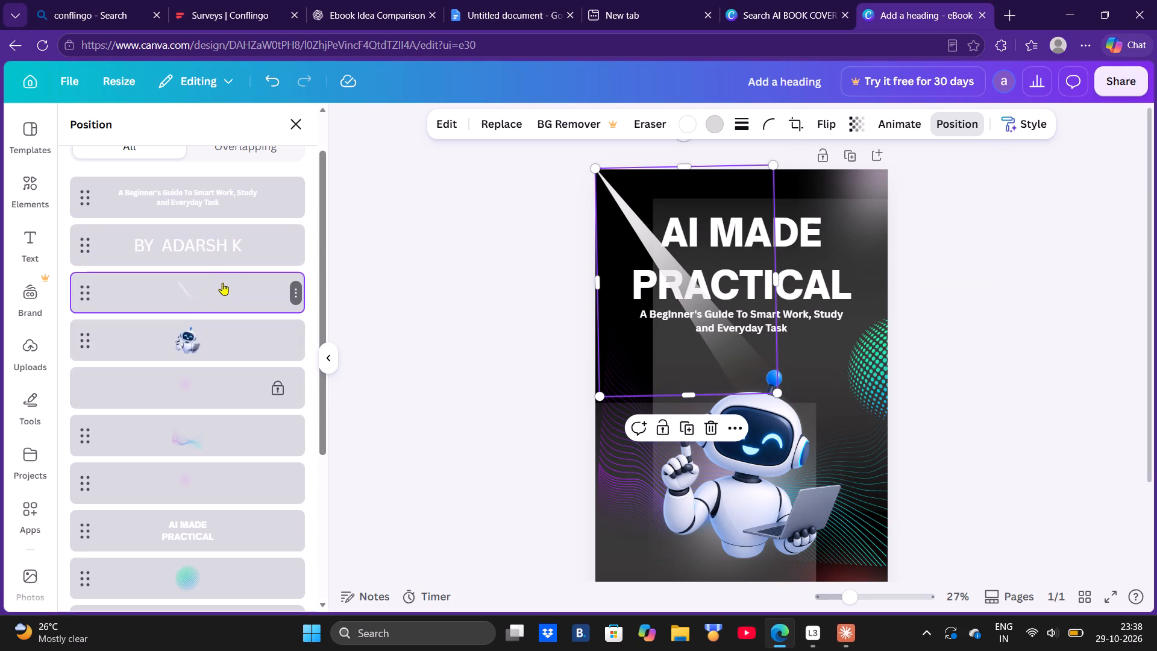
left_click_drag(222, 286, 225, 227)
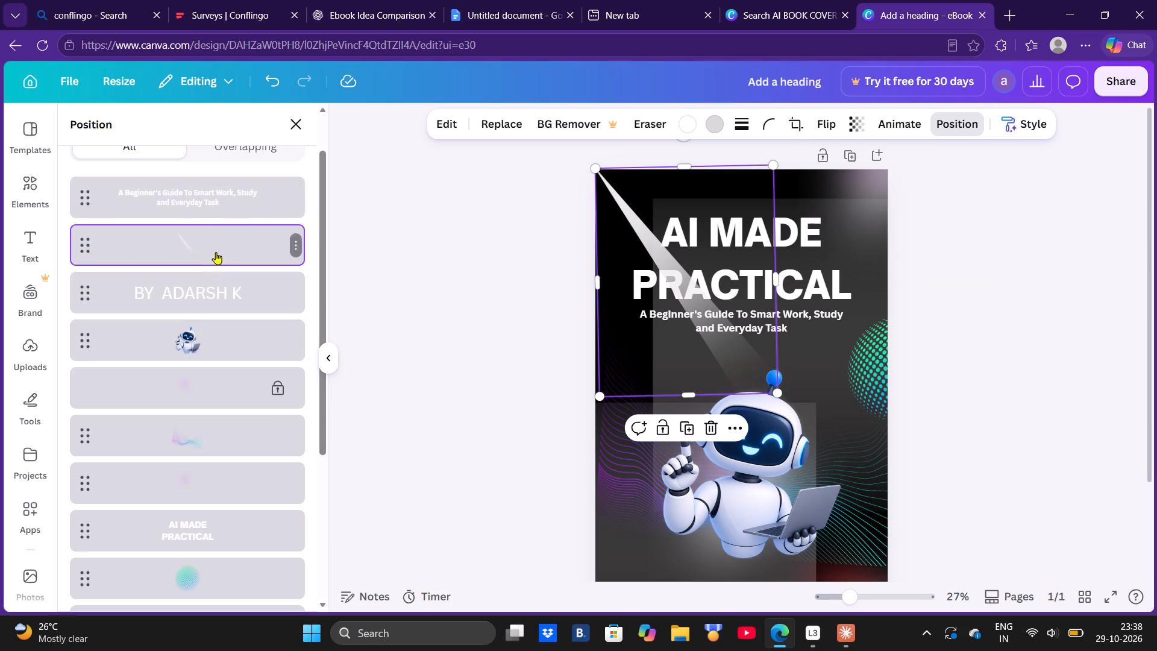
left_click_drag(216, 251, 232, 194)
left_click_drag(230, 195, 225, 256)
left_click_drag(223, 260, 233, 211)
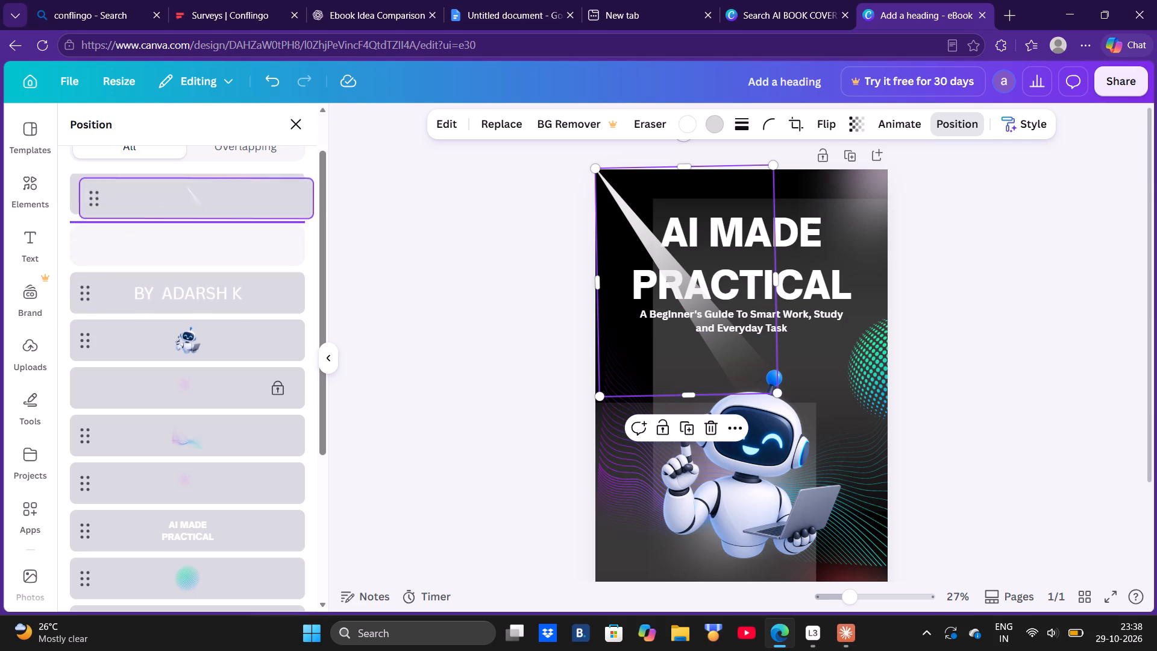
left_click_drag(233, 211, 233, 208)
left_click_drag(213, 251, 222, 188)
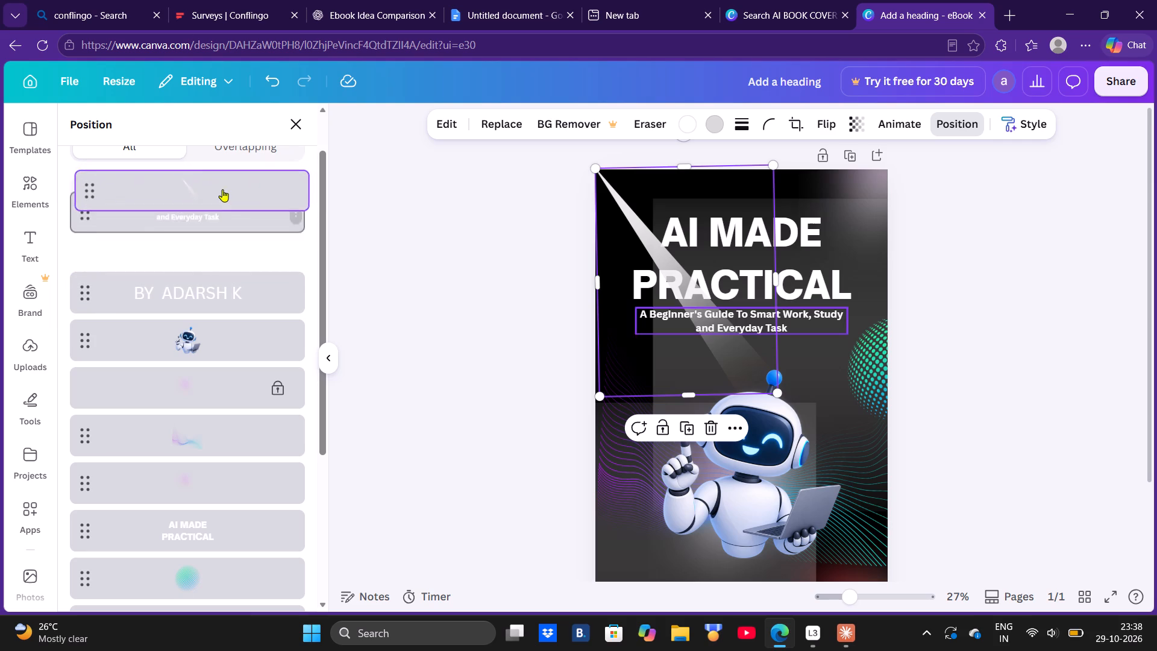
Delete the light beam from the cover.
left_click(290, 195)
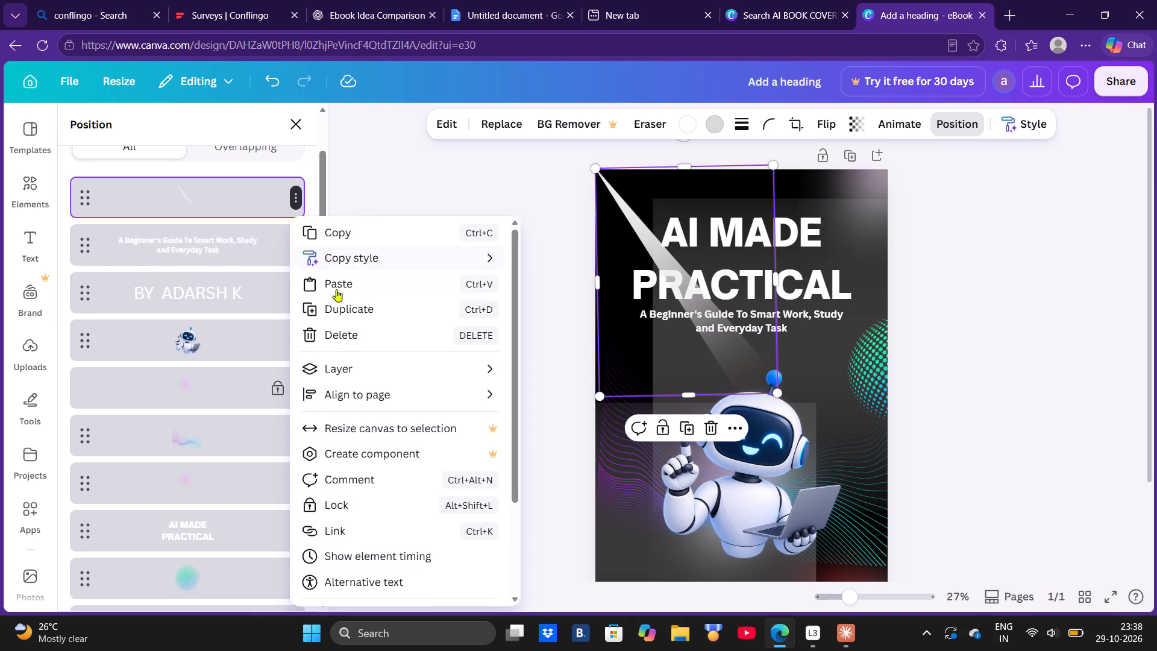
left_click(348, 335)
left_click(387, 237)
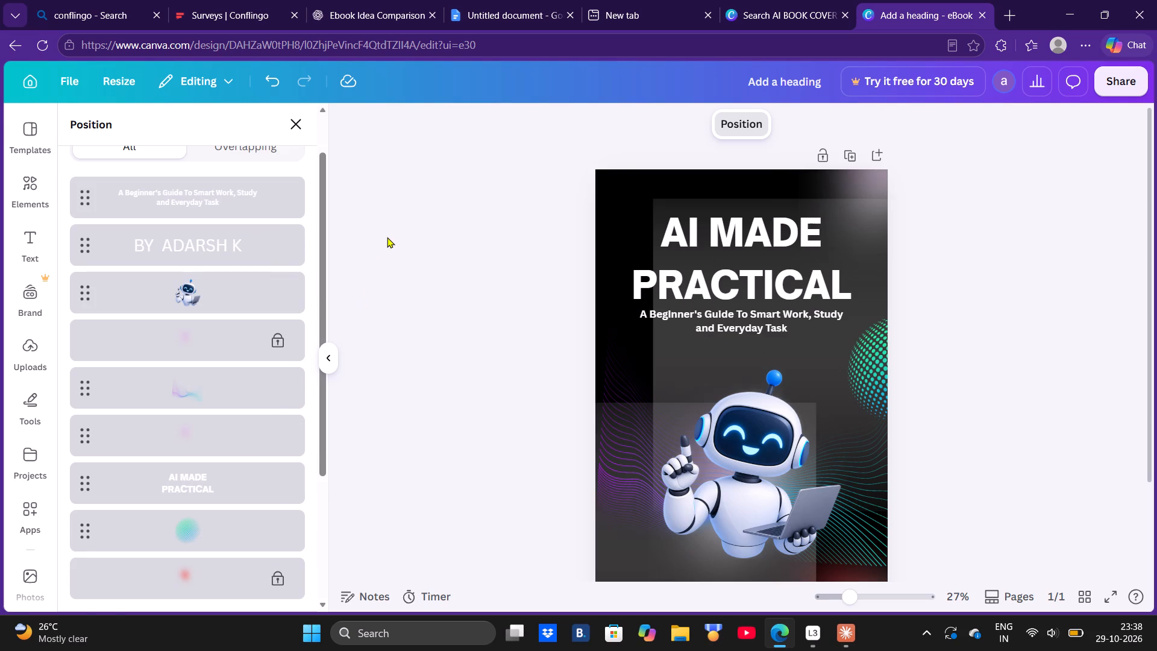
Add the pink-and-blue halftone blob from the gradient graphics to the cover and tilt it slightly counter-clockwise.
scroll(214, 357, "down", 1)
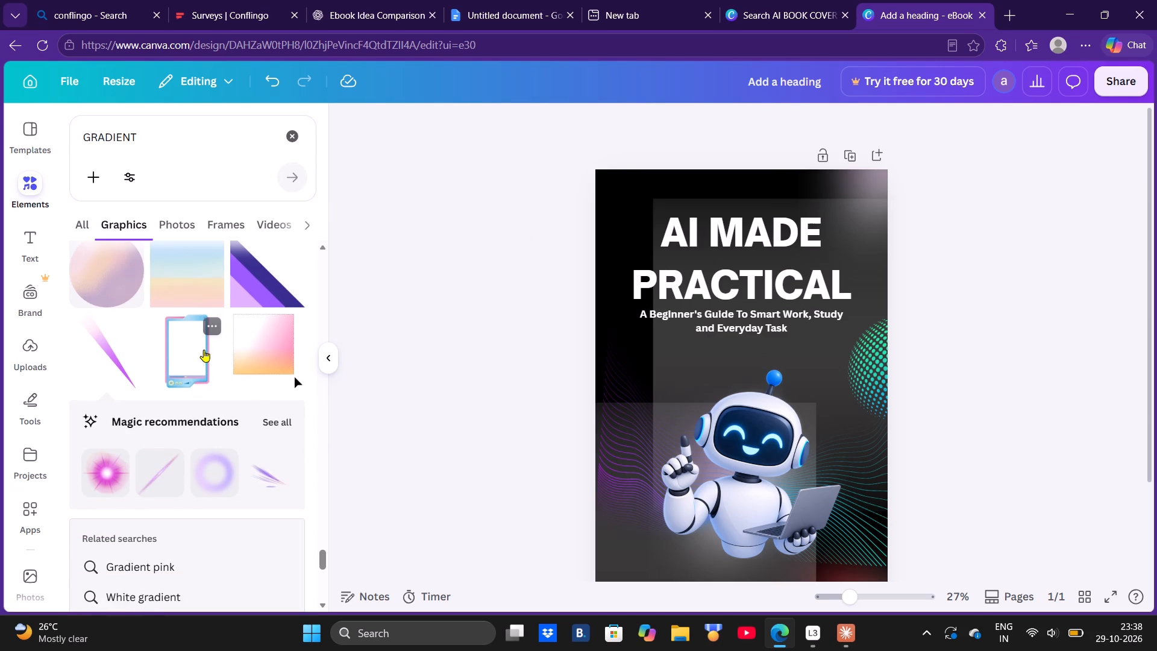
scroll(142, 359, "down", 3)
scroll(196, 360, "up", 1)
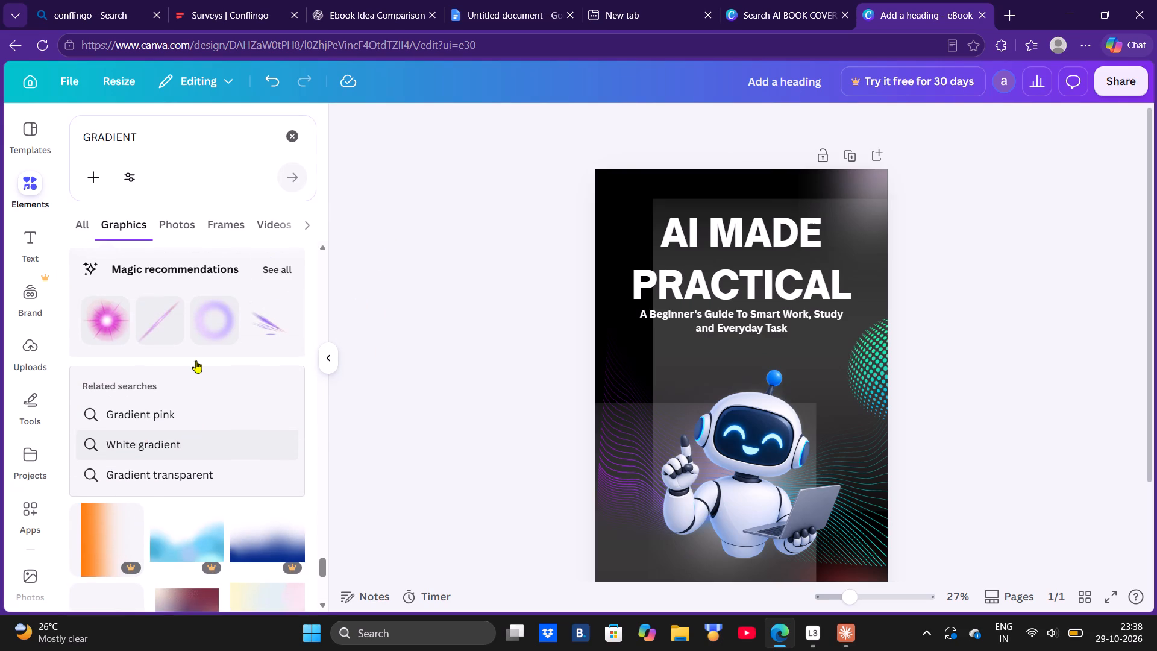
scroll(257, 348, "down", 3)
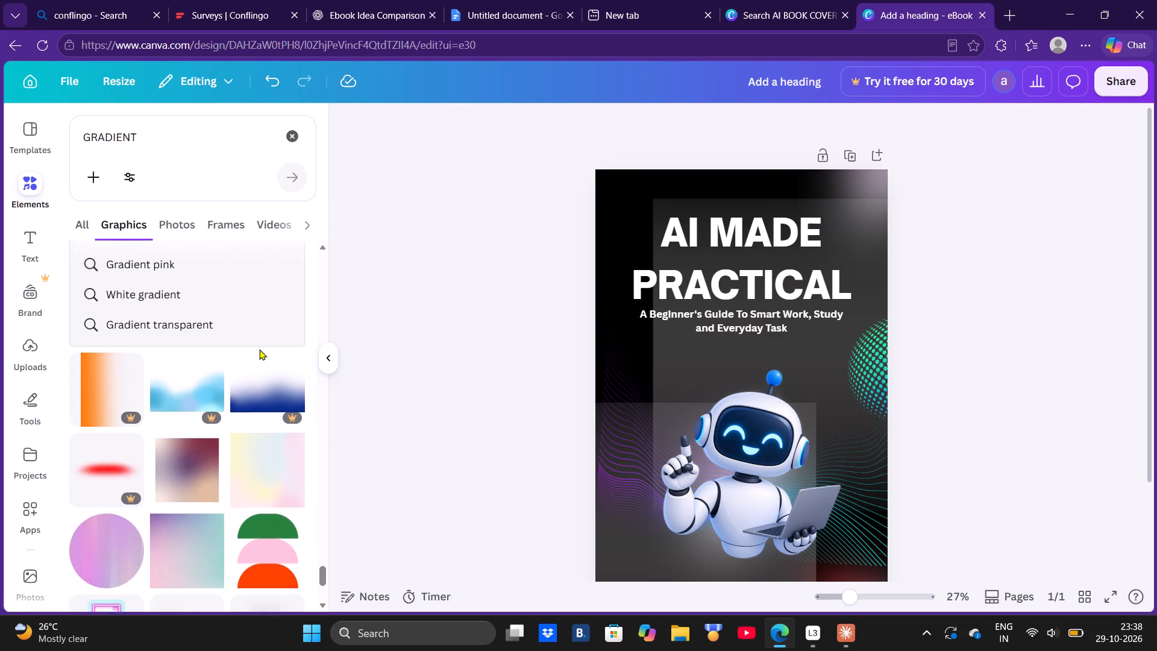
scroll(259, 349, "down", 5)
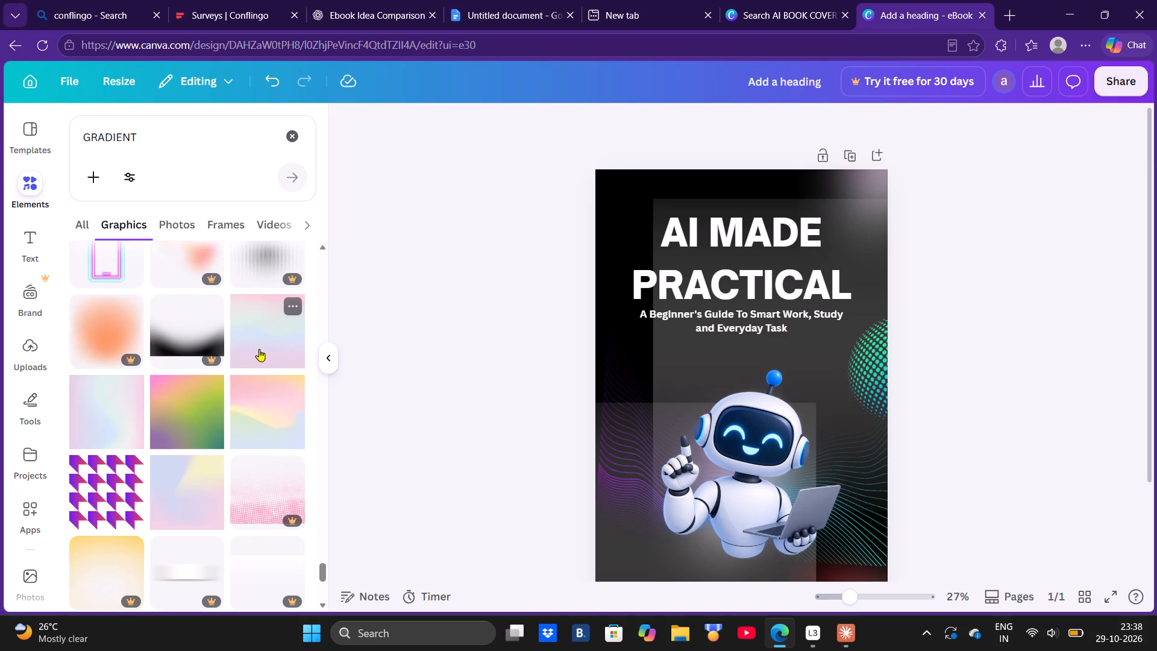
scroll(259, 349, "down", 5)
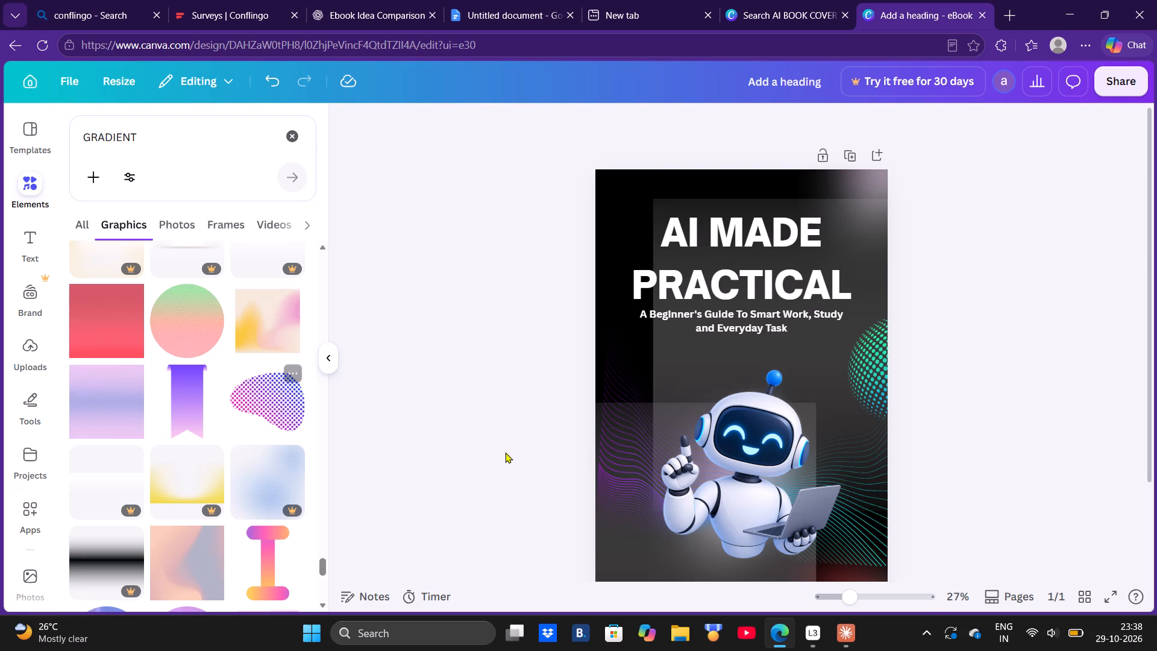
left_click(258, 410)
left_click_drag(741, 488, 756, 447)
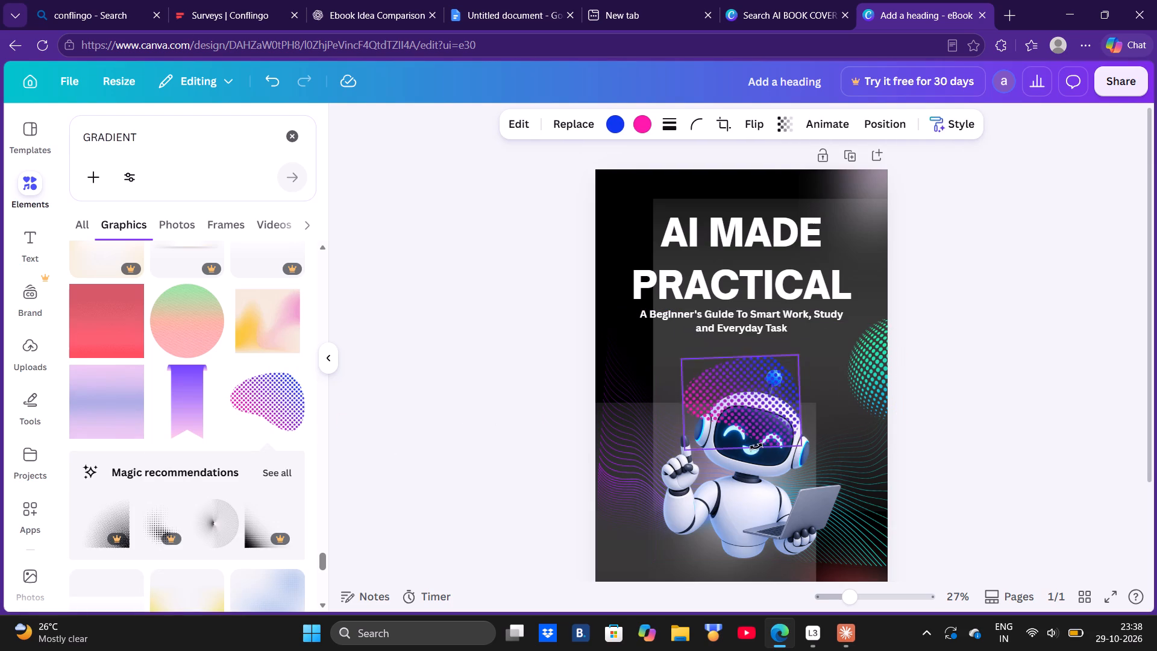
left_click_drag(756, 447, 728, 351)
Shrink the halftone blob to a small accent and place it between the robot's antenna and the green dotted circle.
left_click_drag(699, 463, 734, 418)
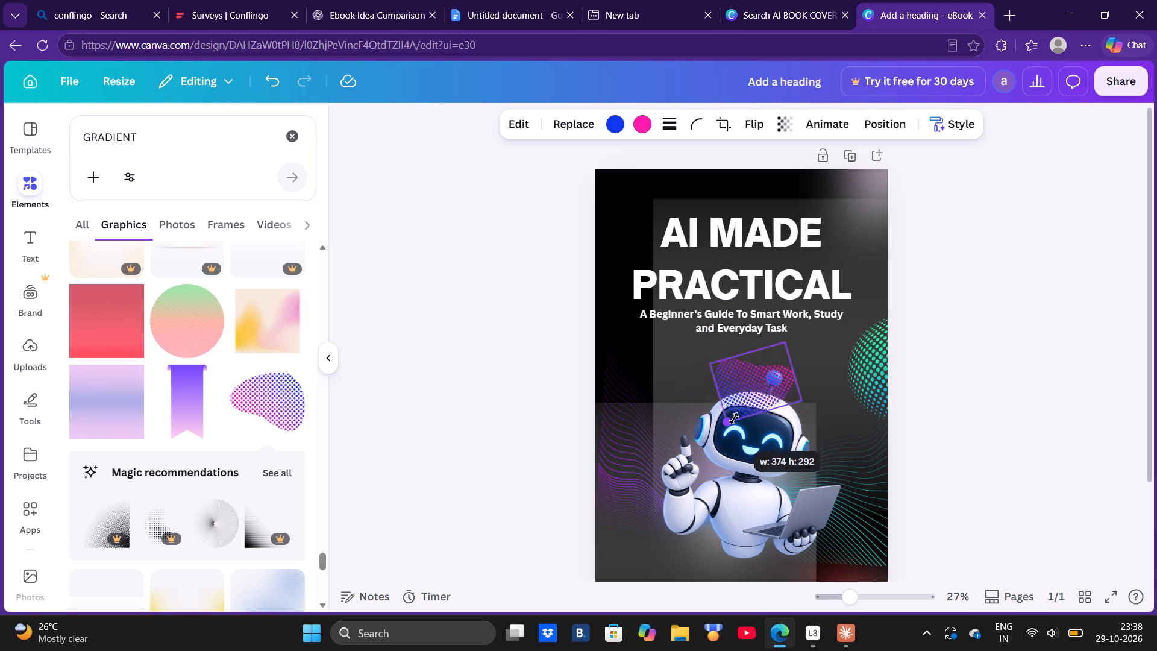
left_click_drag(734, 418, 750, 376)
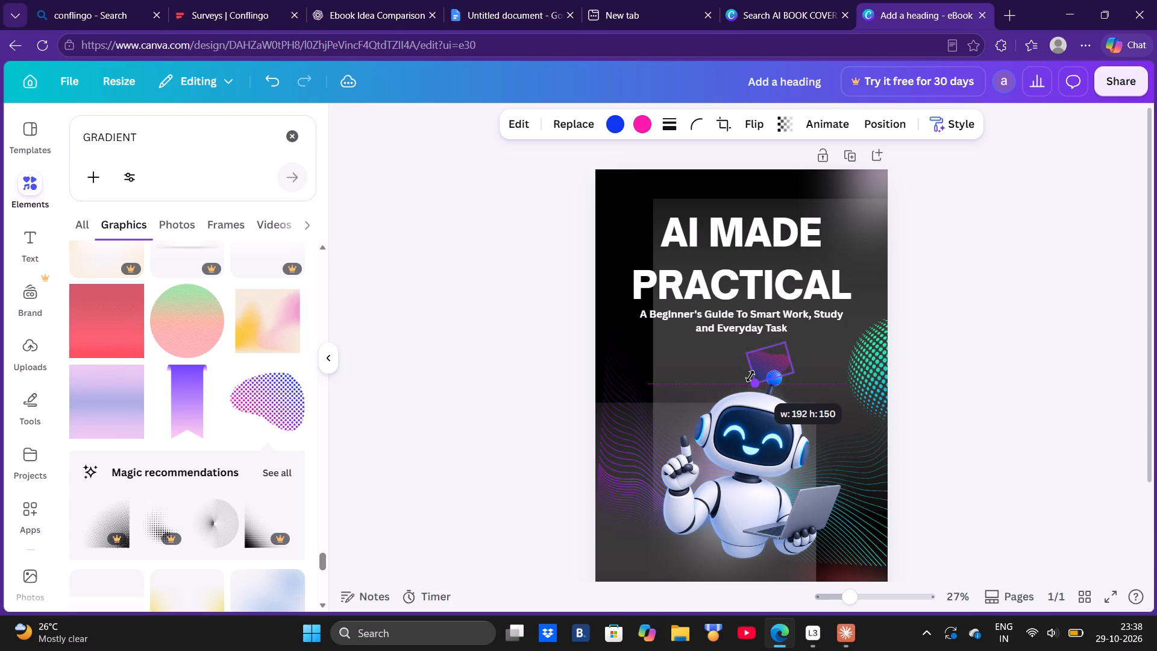
left_click_drag(750, 376, 757, 374)
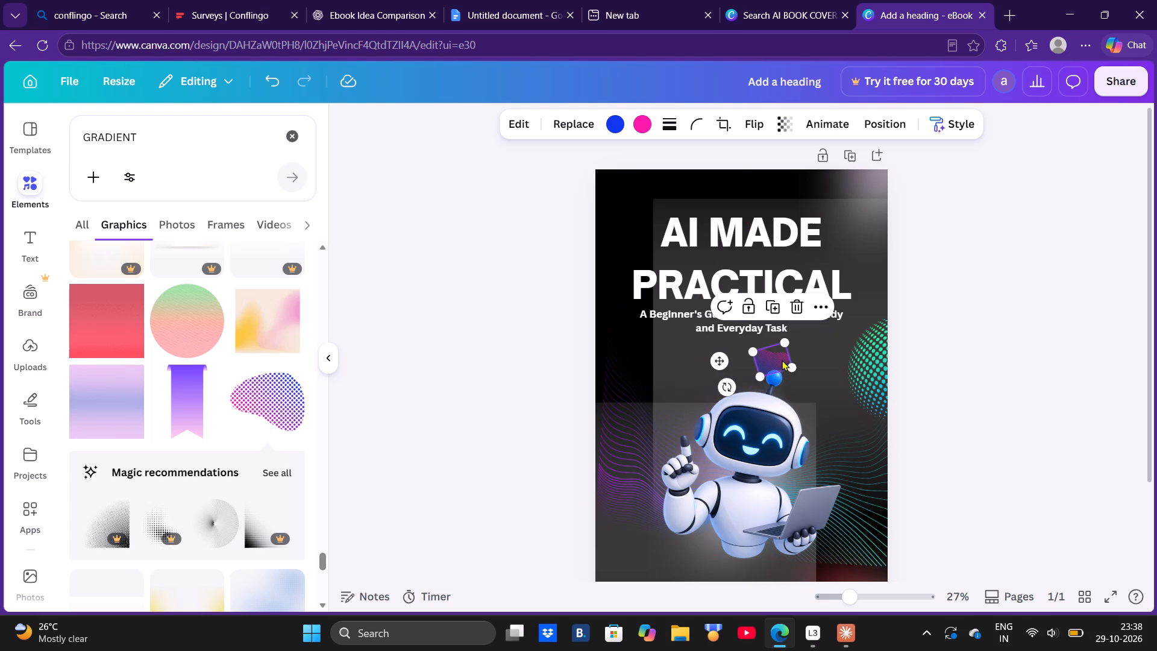
left_click_drag(723, 360, 746, 379)
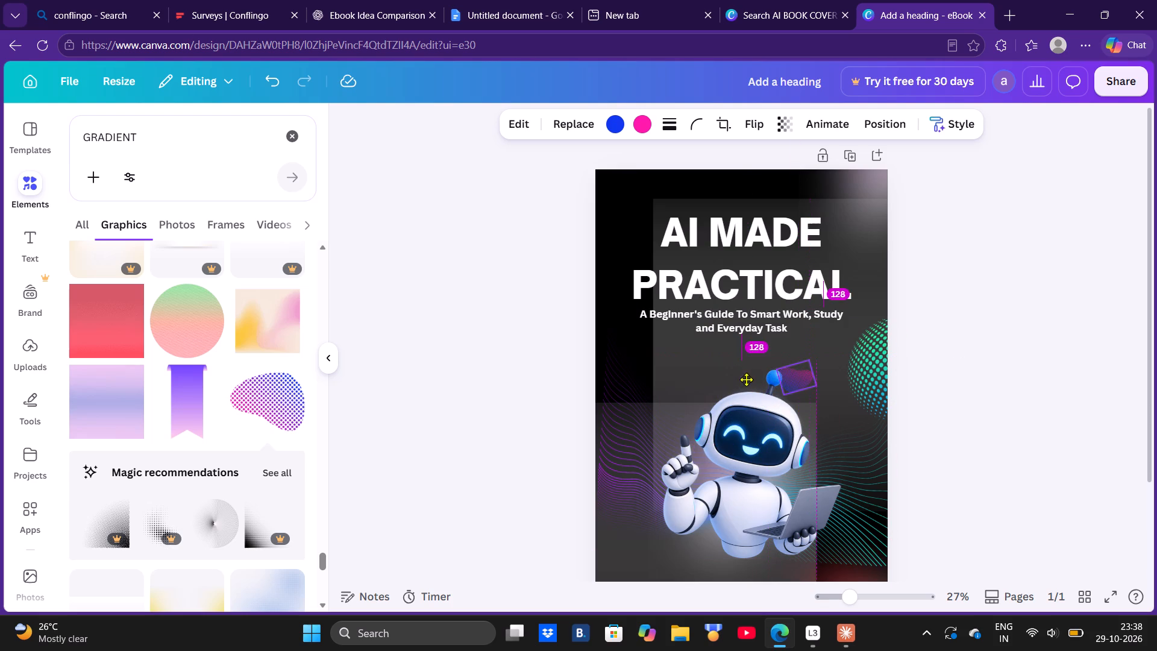
left_click_drag(746, 379, 768, 392)
left_click(1016, 341)
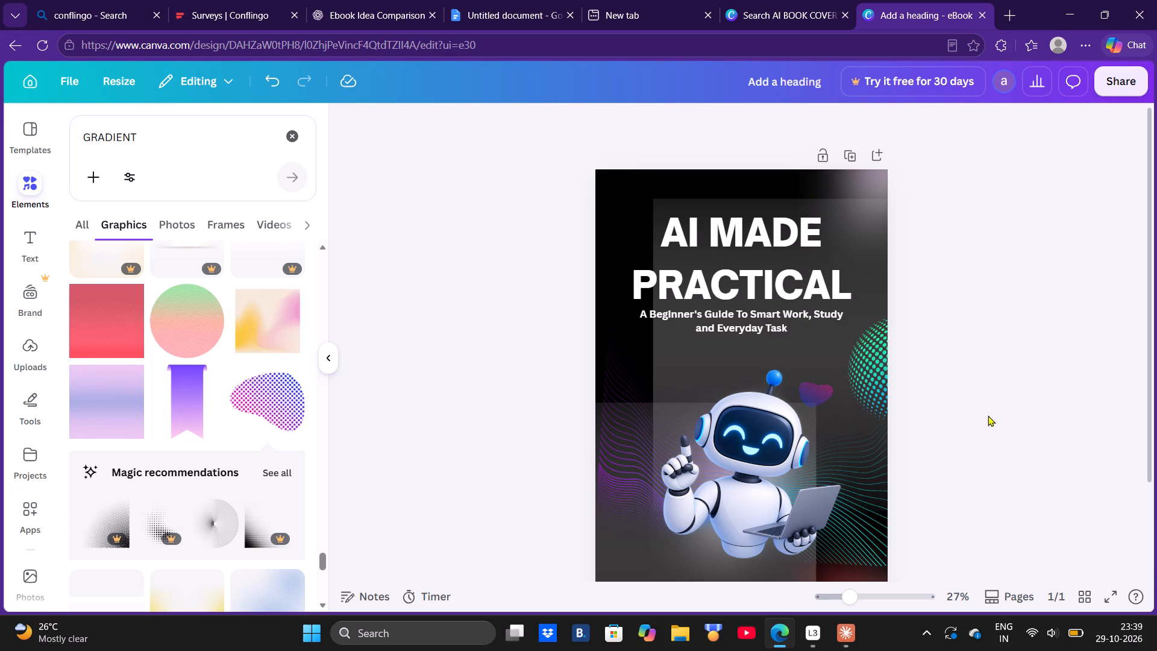
left_click_drag(813, 397, 821, 386)
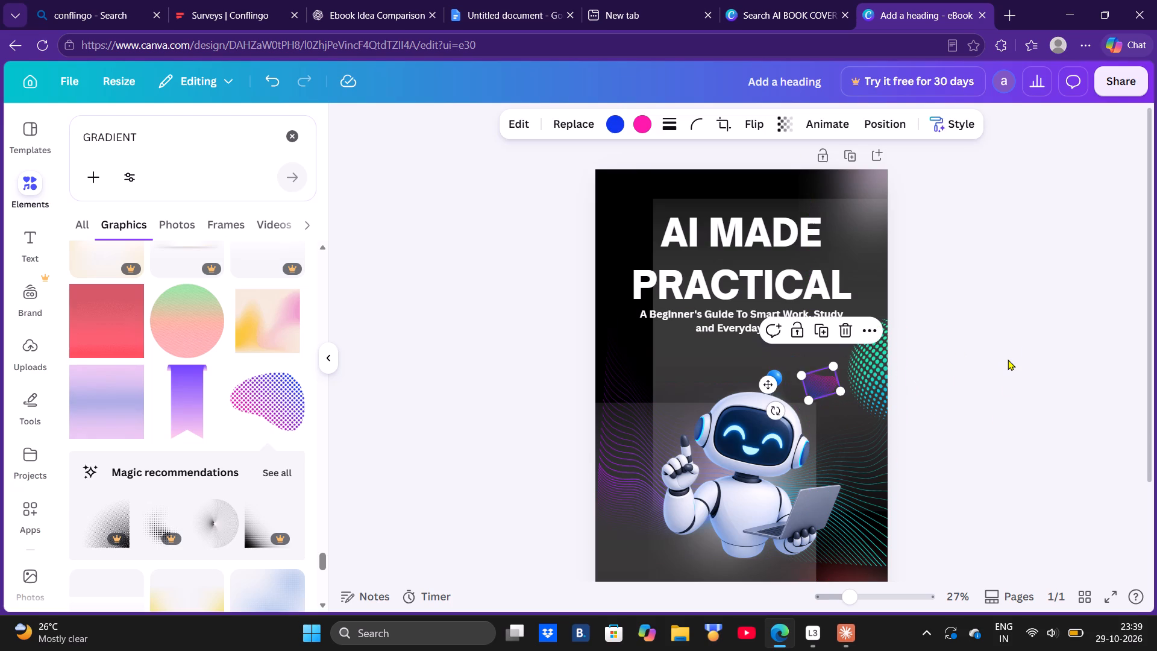
left_click(1008, 359)
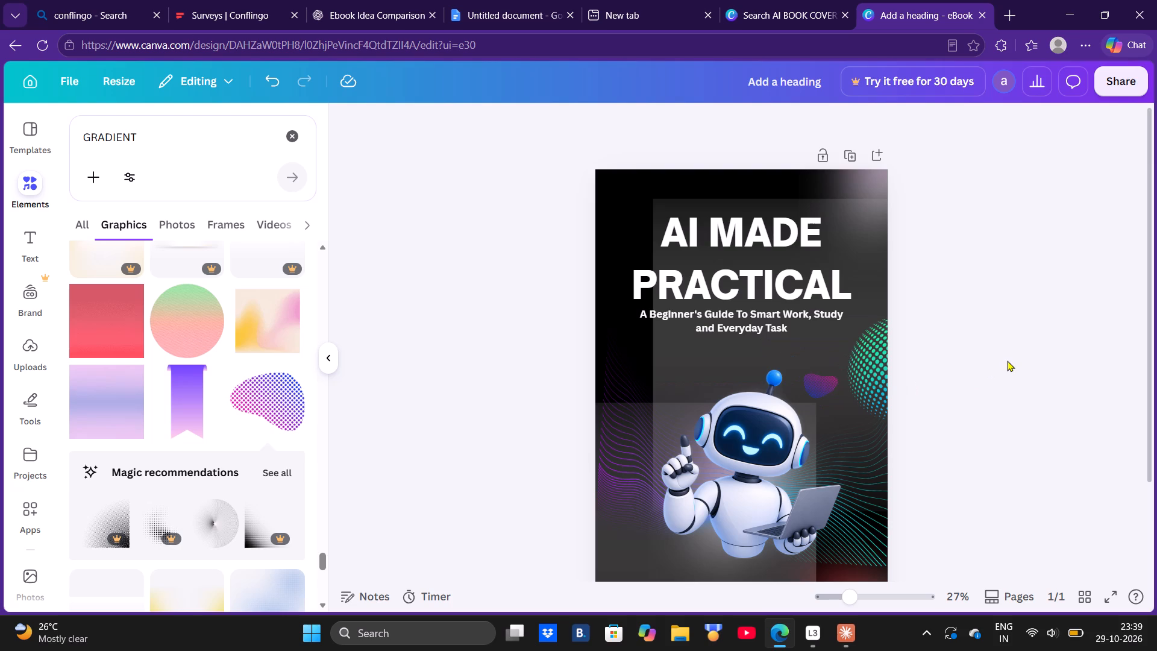
Delete the small pink-and-blue halftone blob beside the robot's antenna from the cover.
left_click(820, 383)
left_click(845, 333)
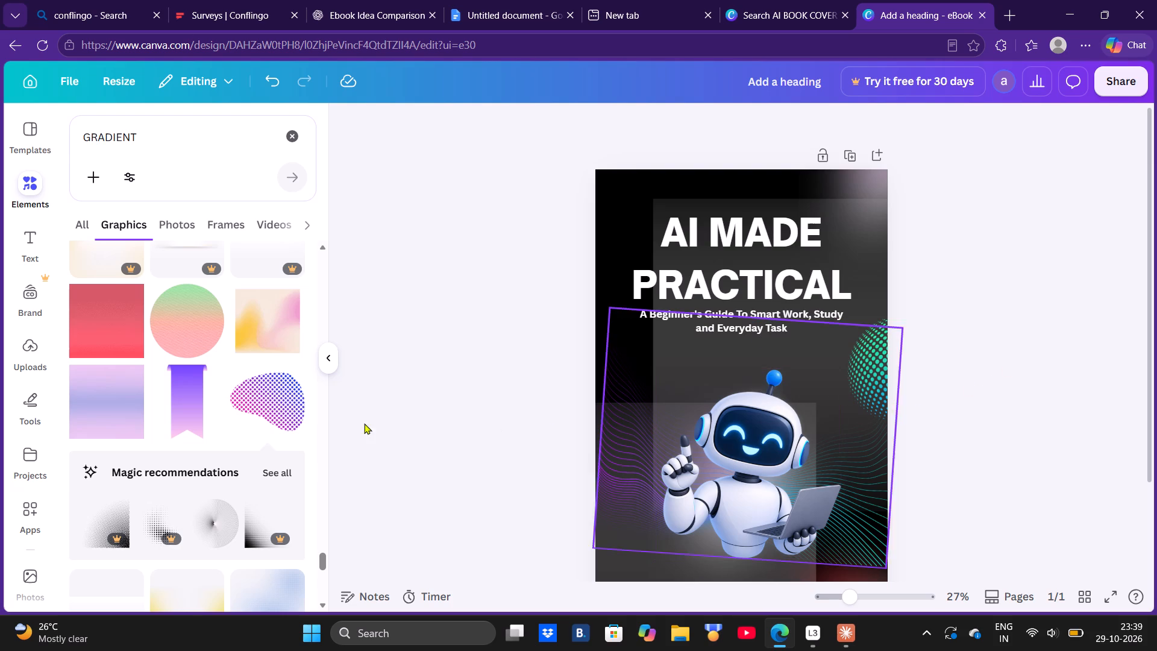
Browse further through the gradient graphics for another accent for the cover, and close the results.
scroll(276, 423, "down", 5)
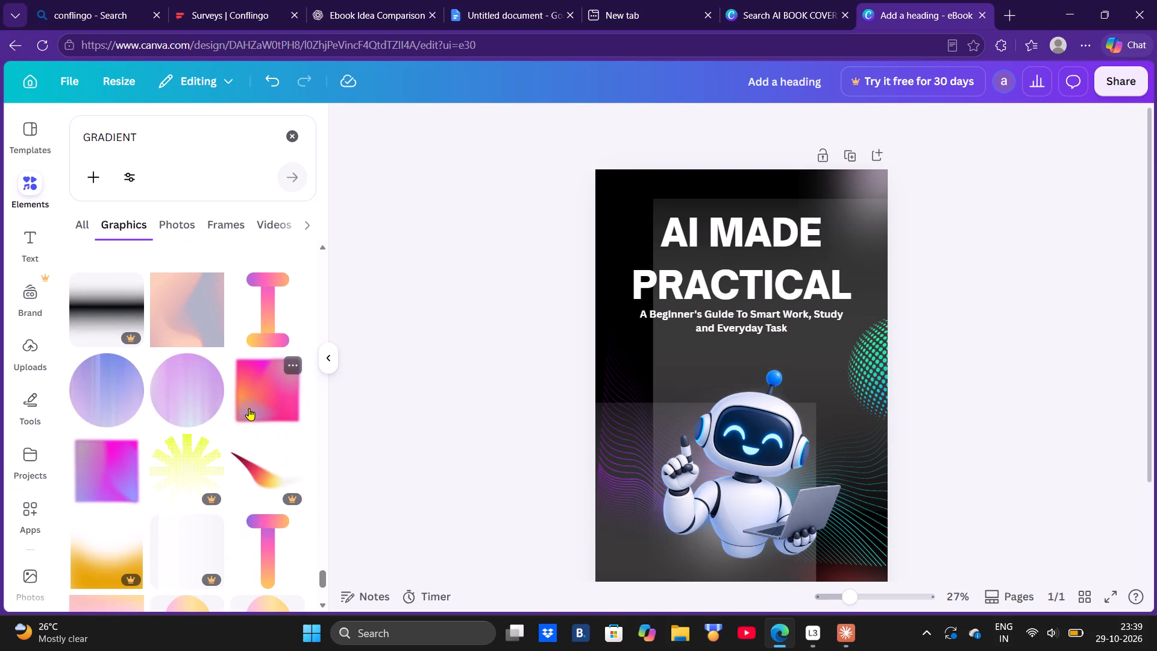
scroll(248, 407, "down", 8)
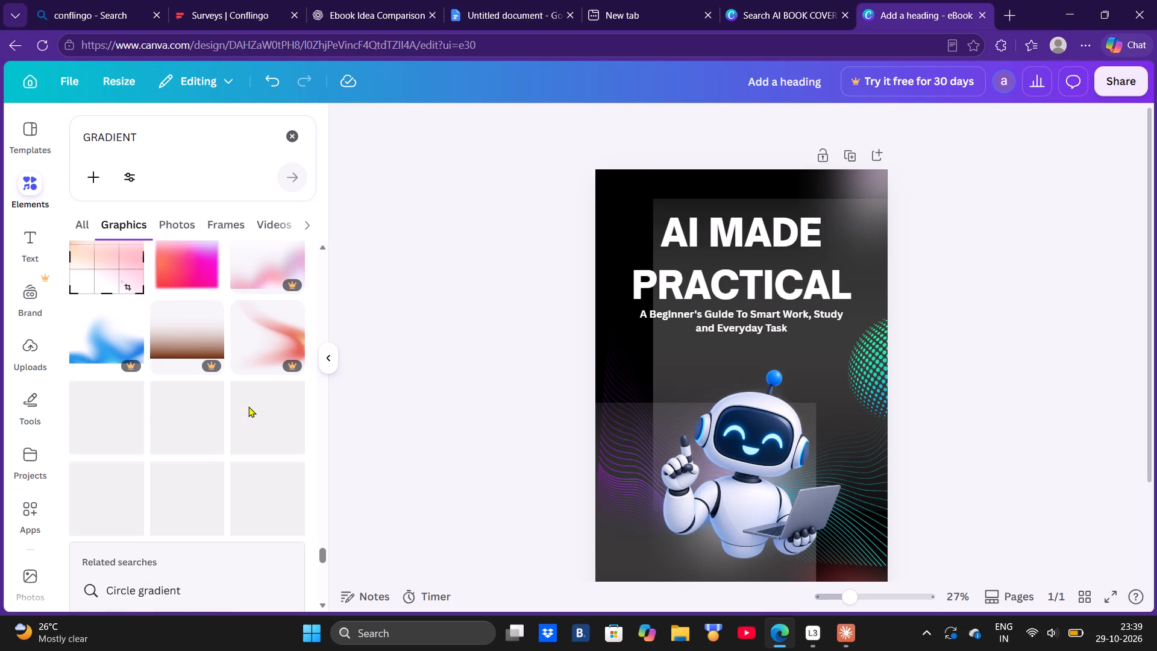
scroll(248, 406, "down", 2)
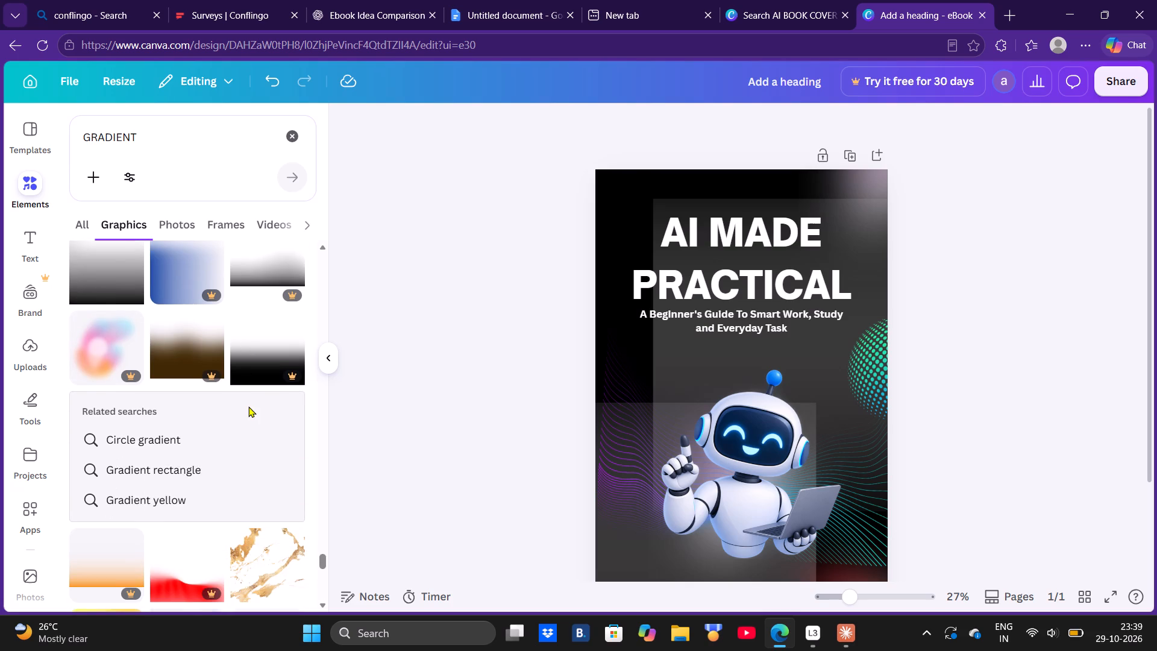
scroll(248, 406, "down", 7)
scroll(248, 406, "up", 1)
scroll(266, 400, "down", 2)
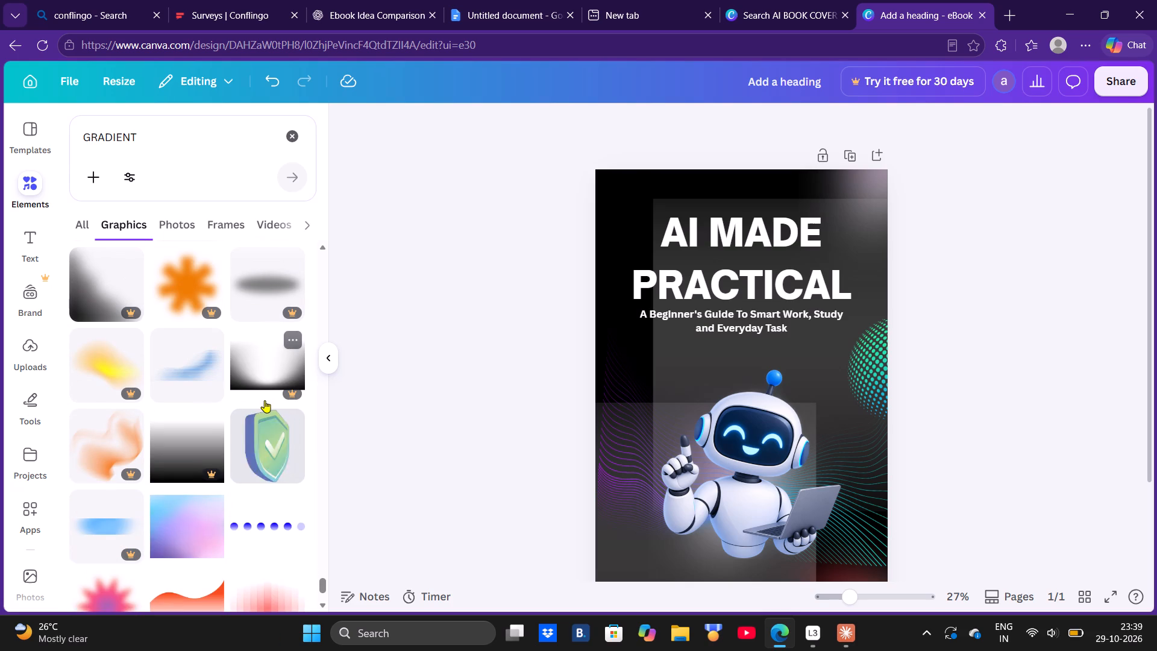
scroll(265, 400, "down", 2)
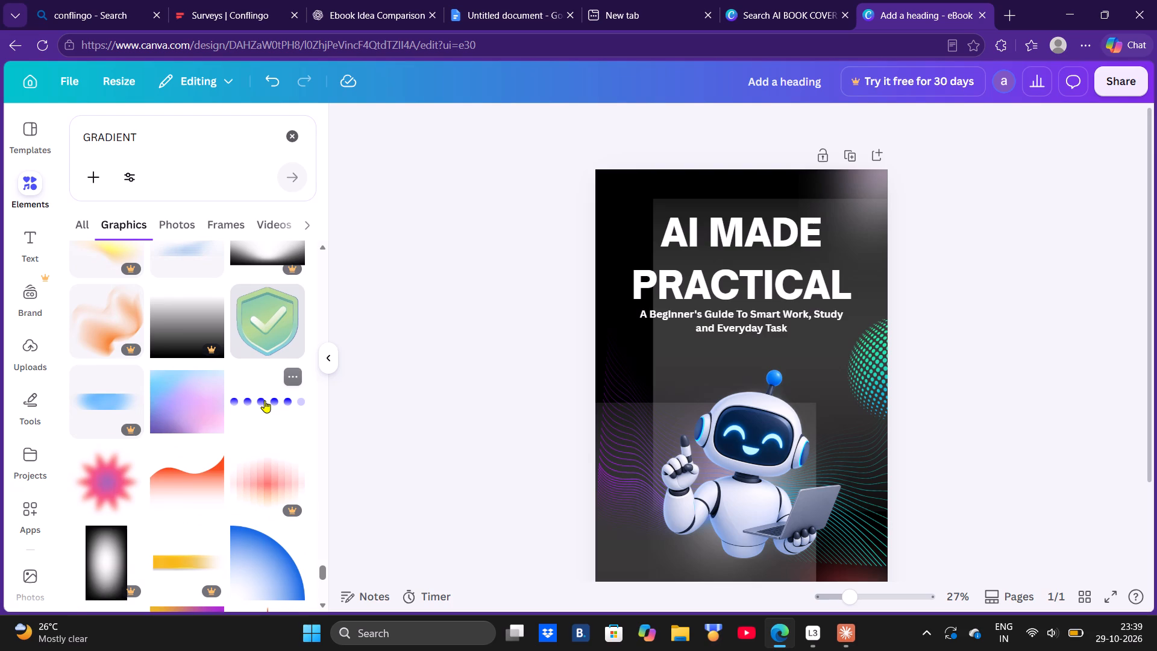
scroll(265, 400, "down", 3)
scroll(265, 400, "up", 1)
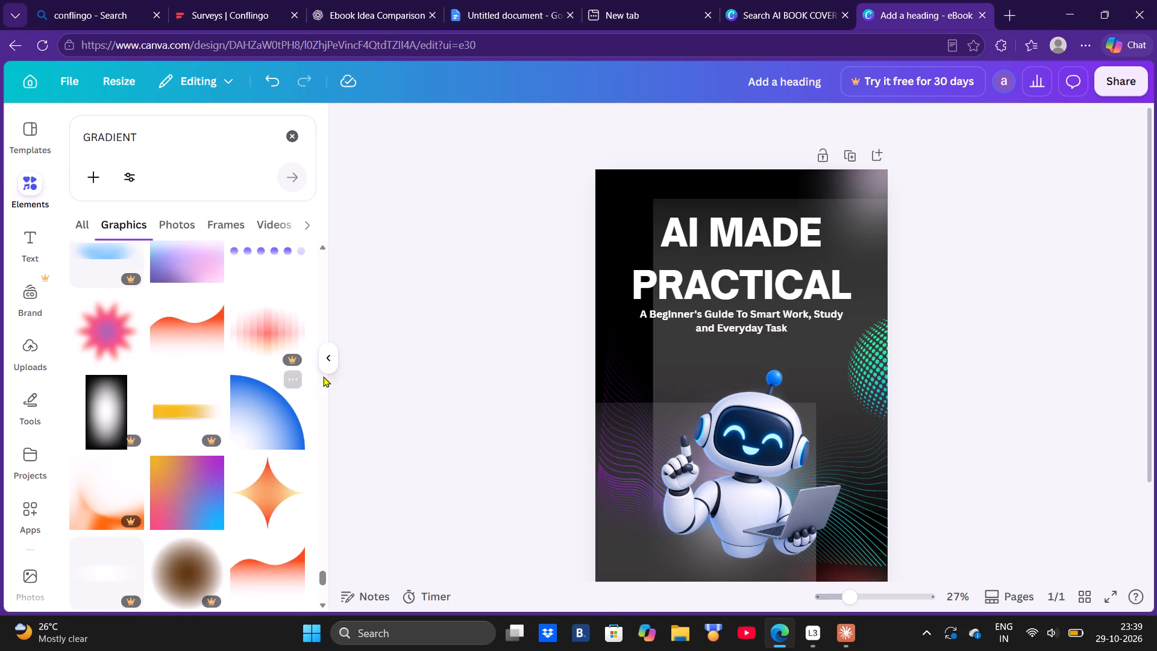
left_click(335, 362)
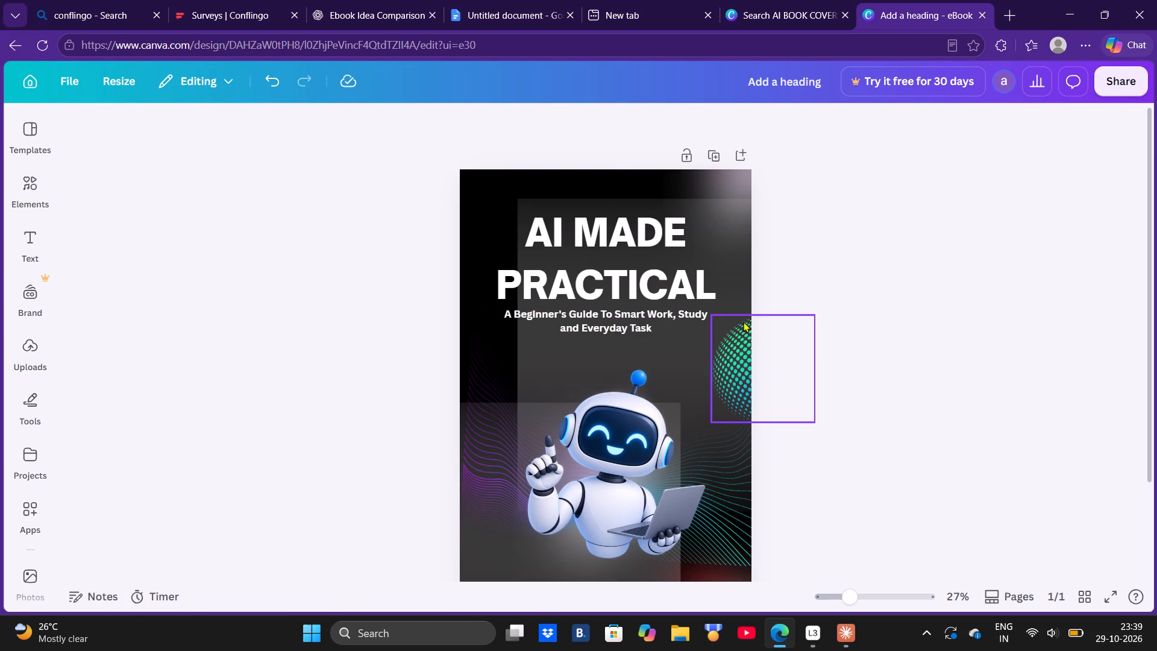
Delete the green dotted circle at the cover's right edge.
left_click(743, 321)
left_click(788, 286)
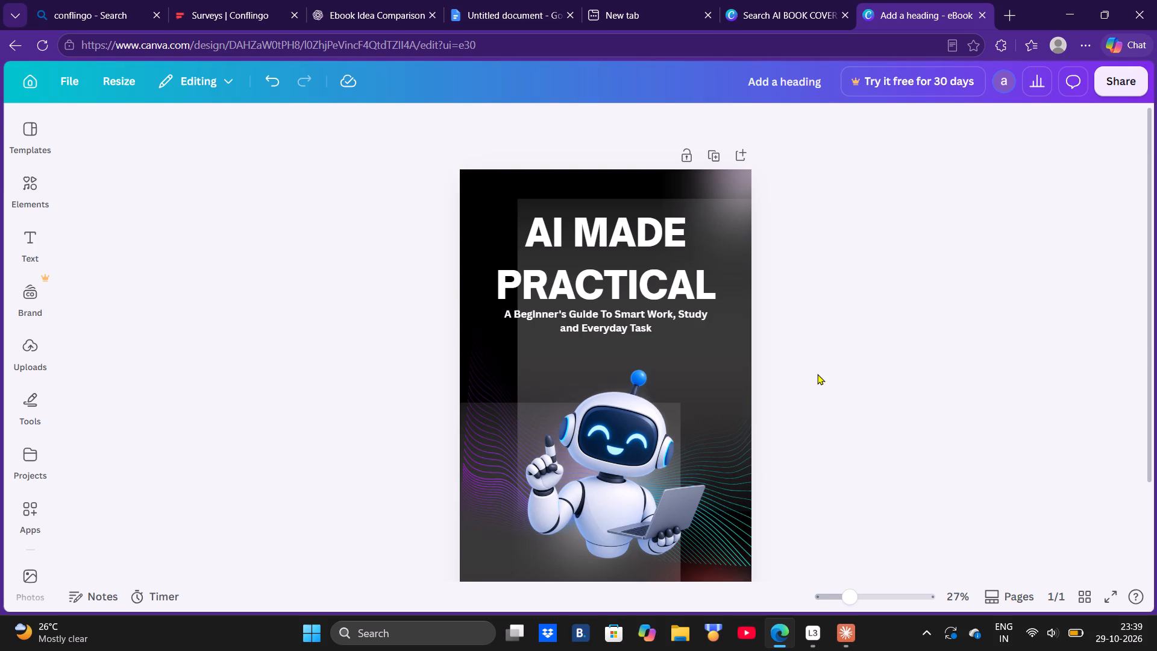
left_click(817, 374)
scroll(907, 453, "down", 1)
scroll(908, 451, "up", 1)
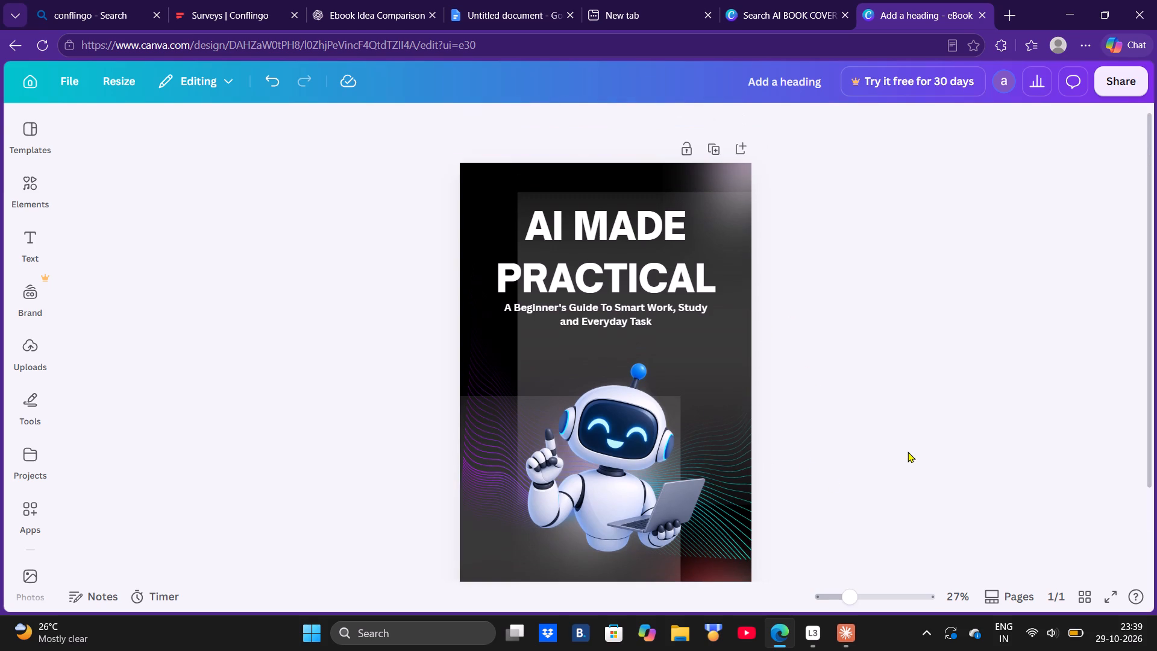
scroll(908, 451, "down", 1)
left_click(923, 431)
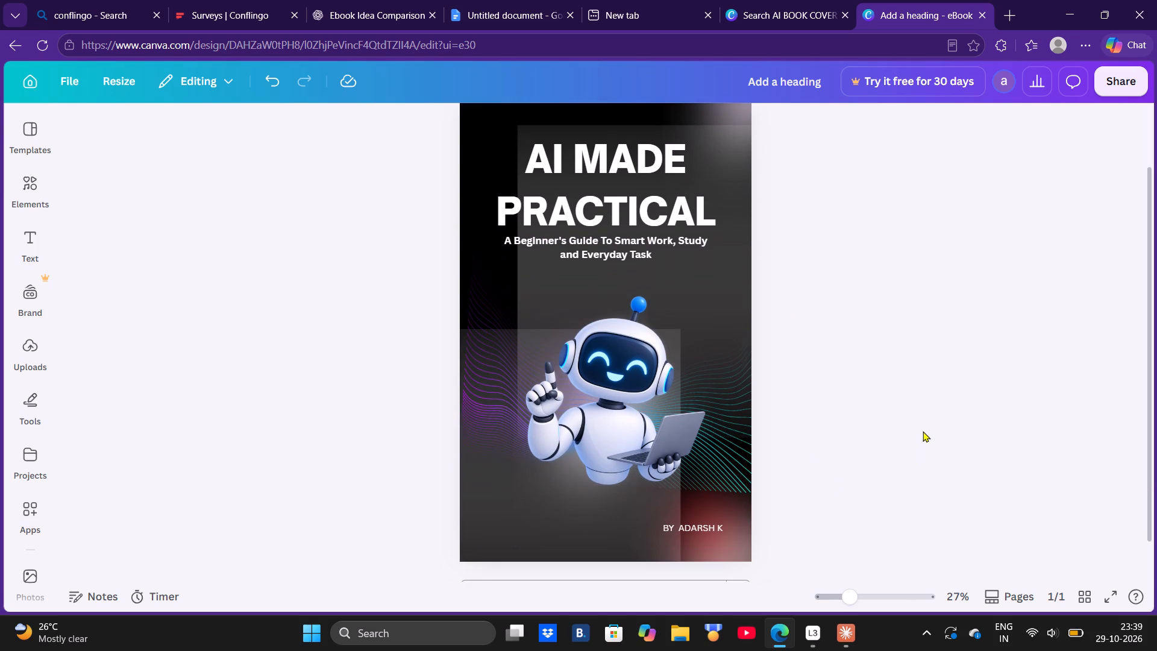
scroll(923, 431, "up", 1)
Change the font of the subtitle "A Beginner's Guide To Smart Work, Study and Everyday Task" to Montserrat Medium.
left_click(619, 318)
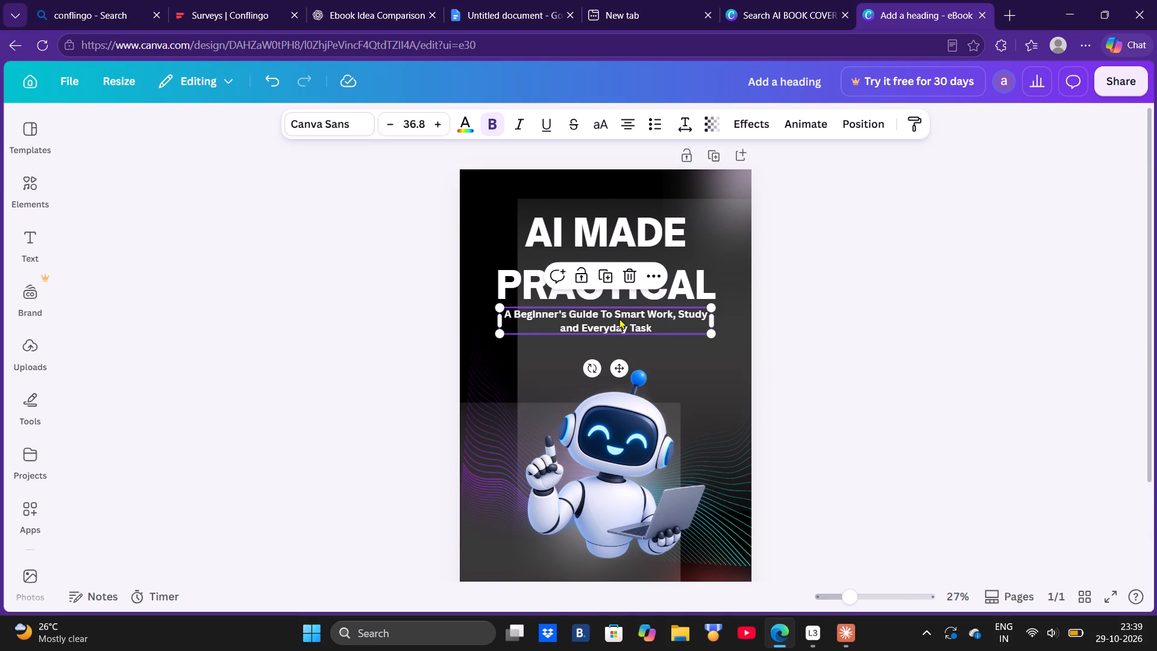
left_click(491, 124)
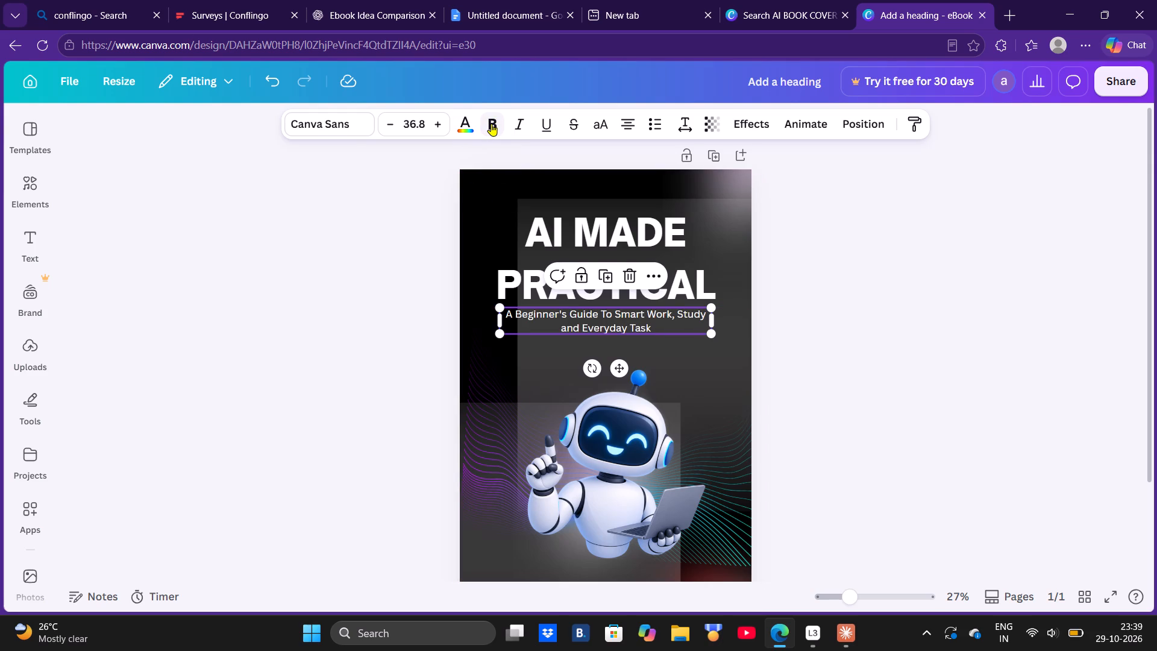
left_click(491, 124)
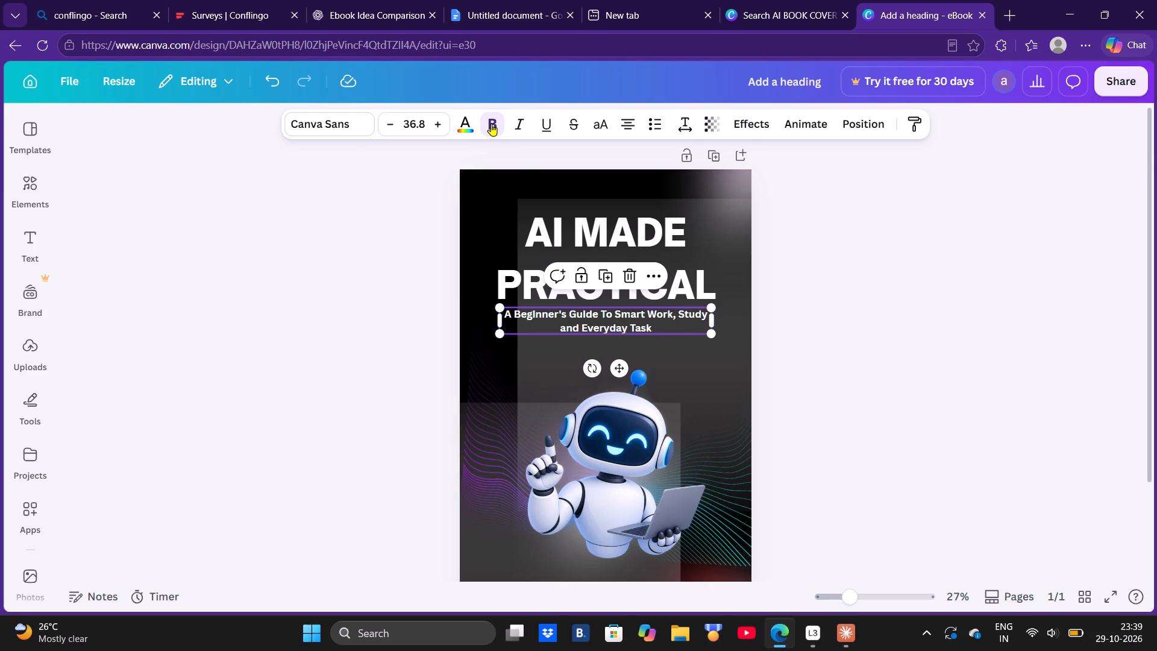
left_click(349, 127)
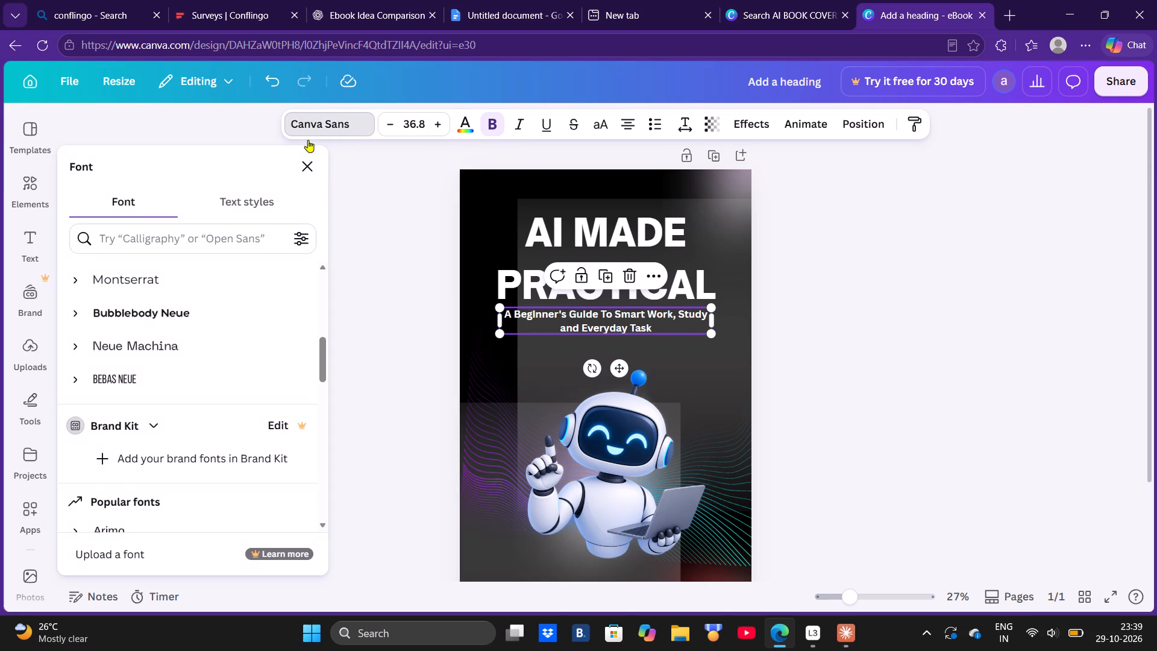
left_click(81, 307)
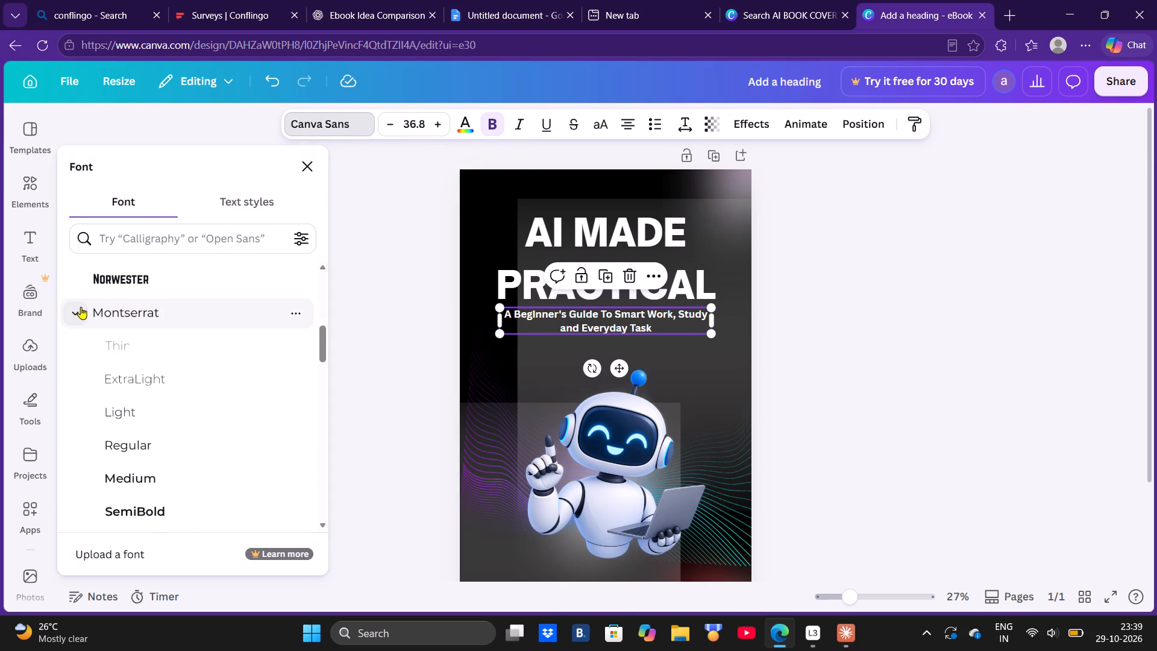
left_click(143, 473)
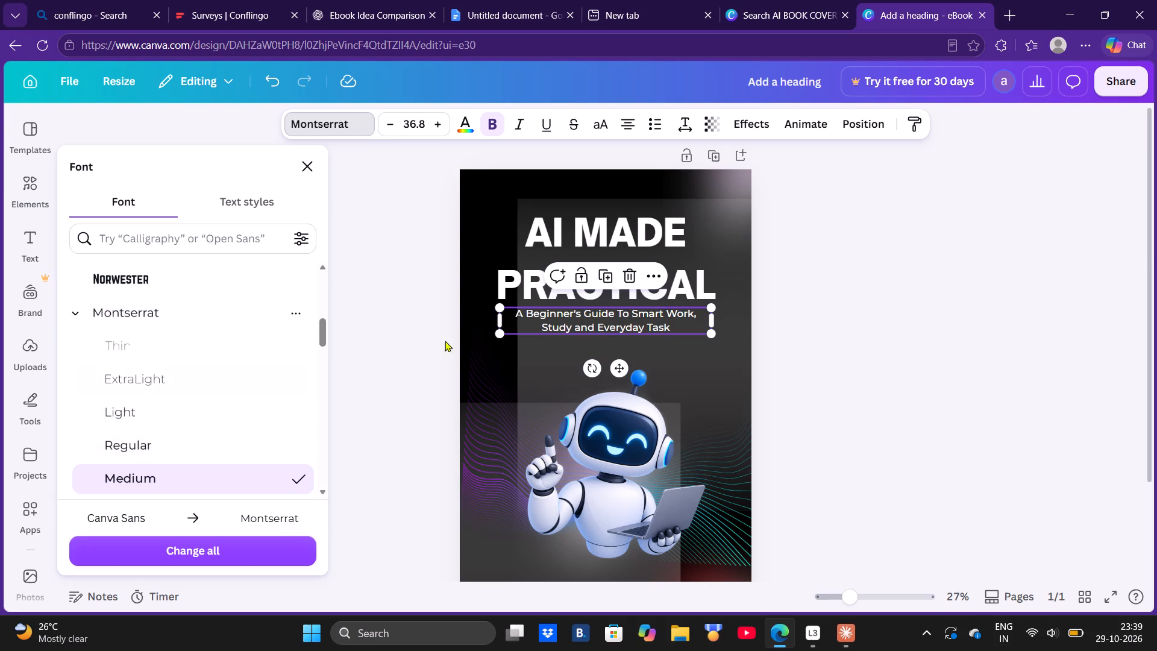
left_click(910, 324)
left_click(910, 324)
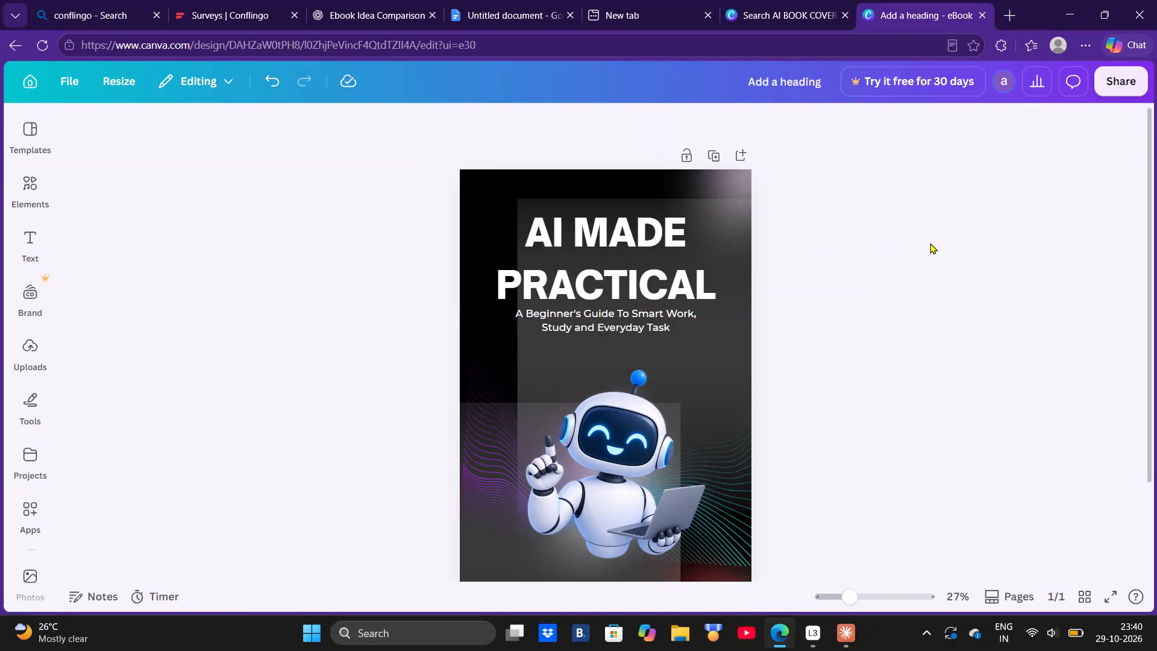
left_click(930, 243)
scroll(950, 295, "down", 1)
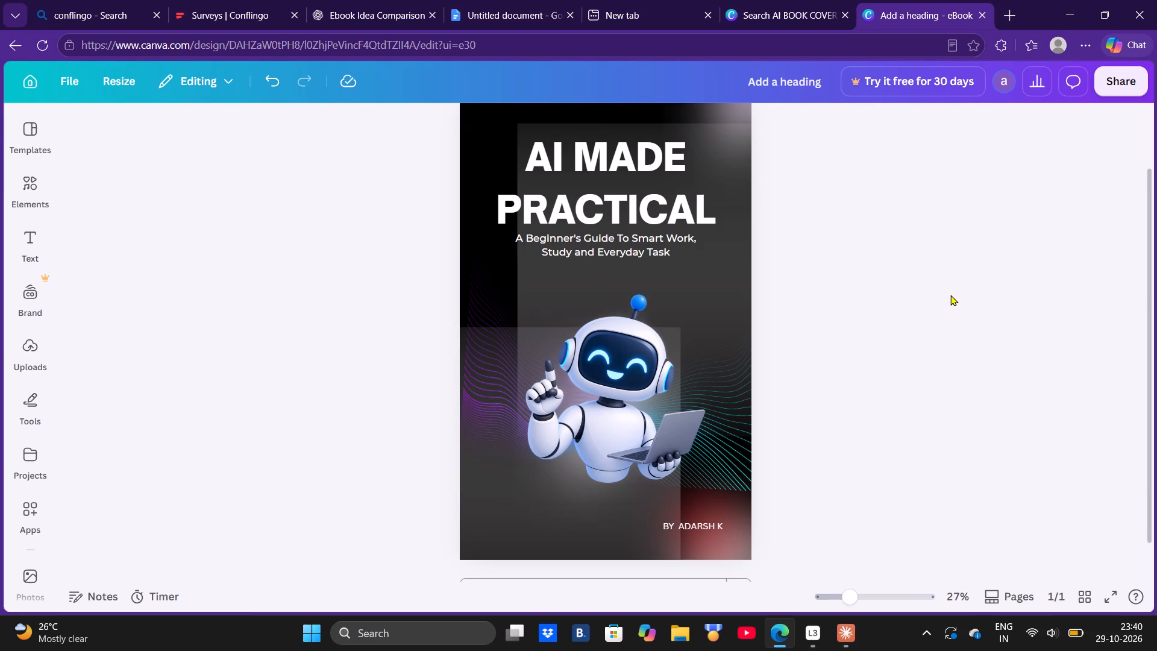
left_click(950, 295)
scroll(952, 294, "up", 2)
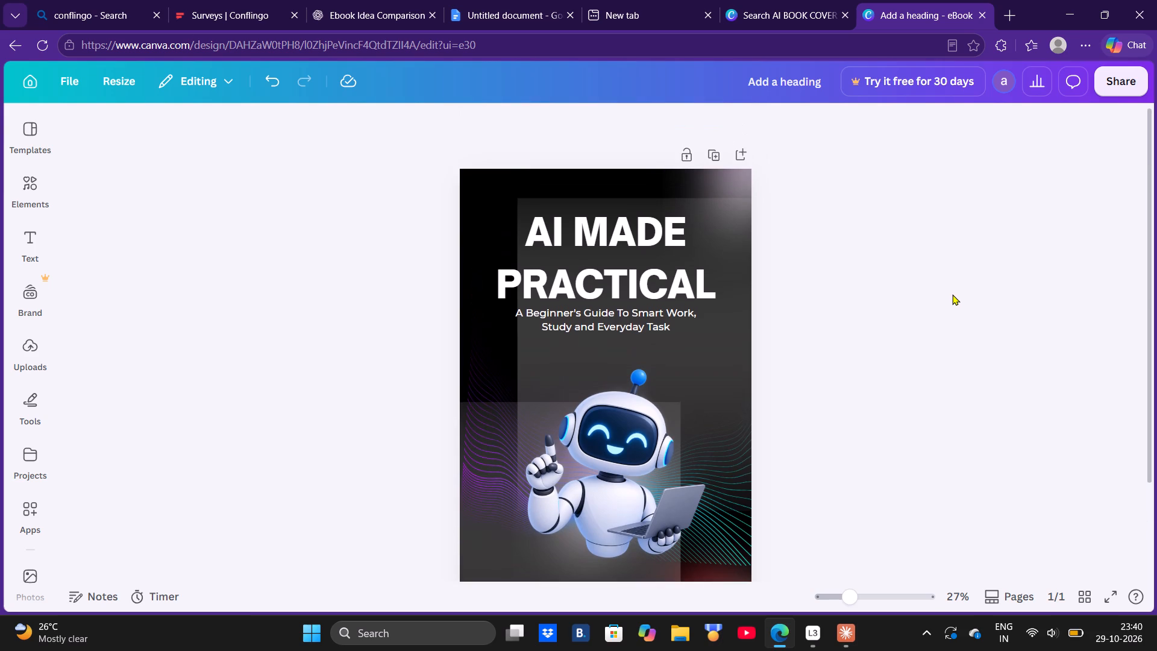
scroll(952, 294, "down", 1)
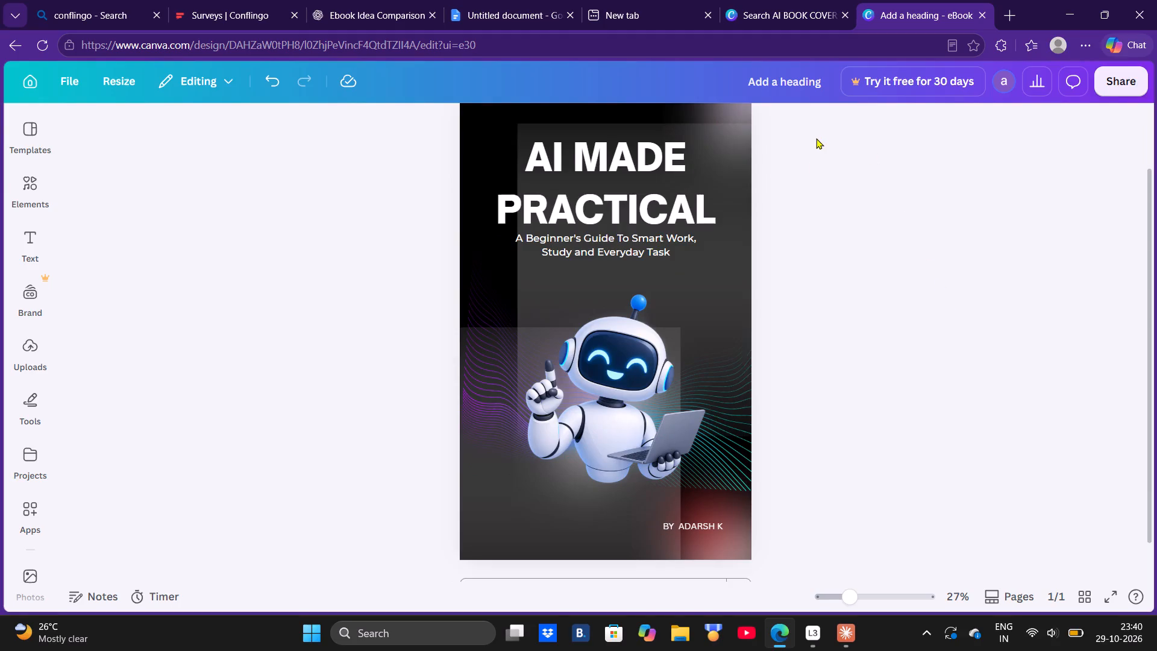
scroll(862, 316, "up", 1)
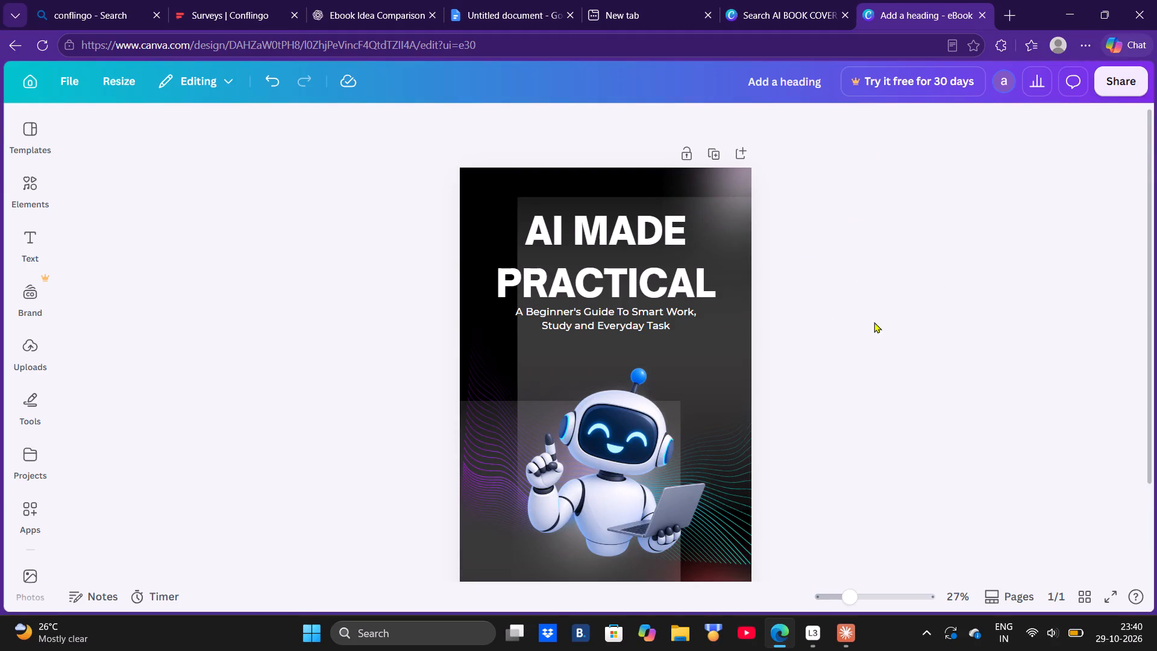
Switch to Loggy3, stop the current recording session, start a new one and minimize the recorder.
left_click(811, 645)
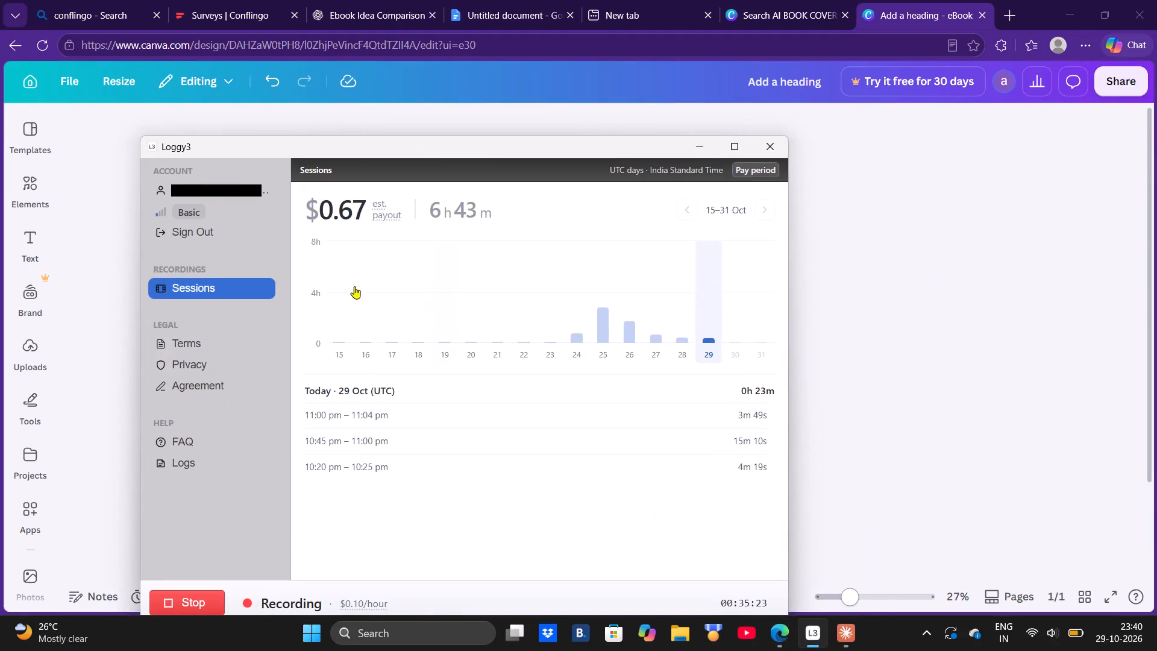
left_click(189, 596)
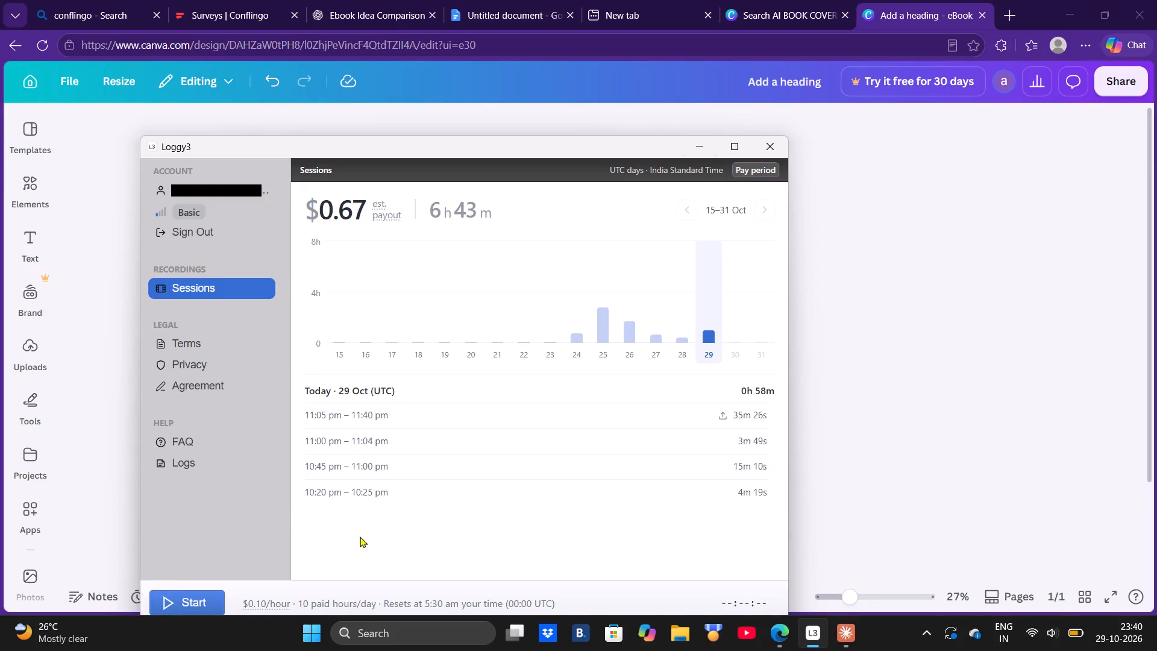
left_click(184, 600)
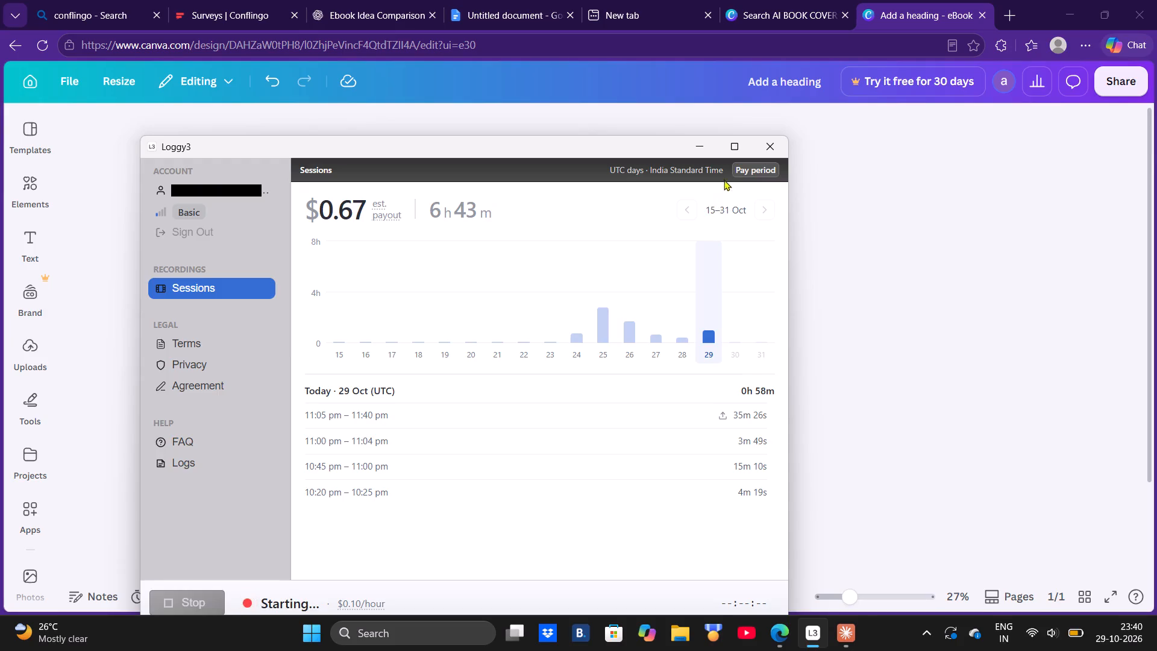
left_click(699, 148)
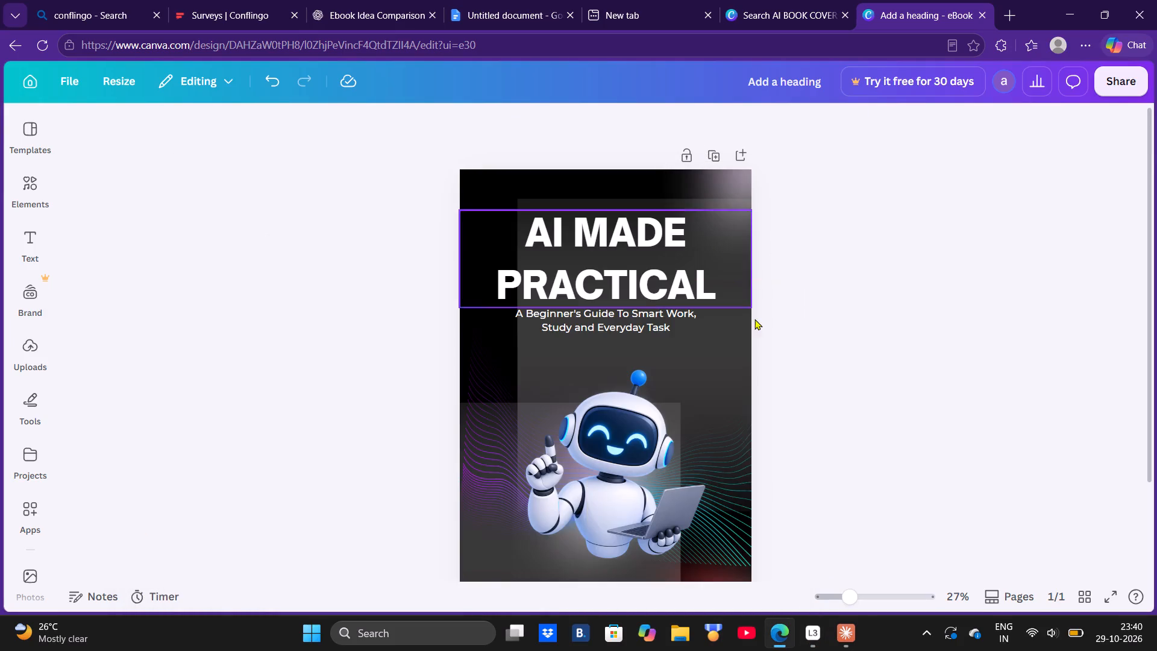
Minimize the browser and launch Kuro from the desktop.
left_click(938, 335)
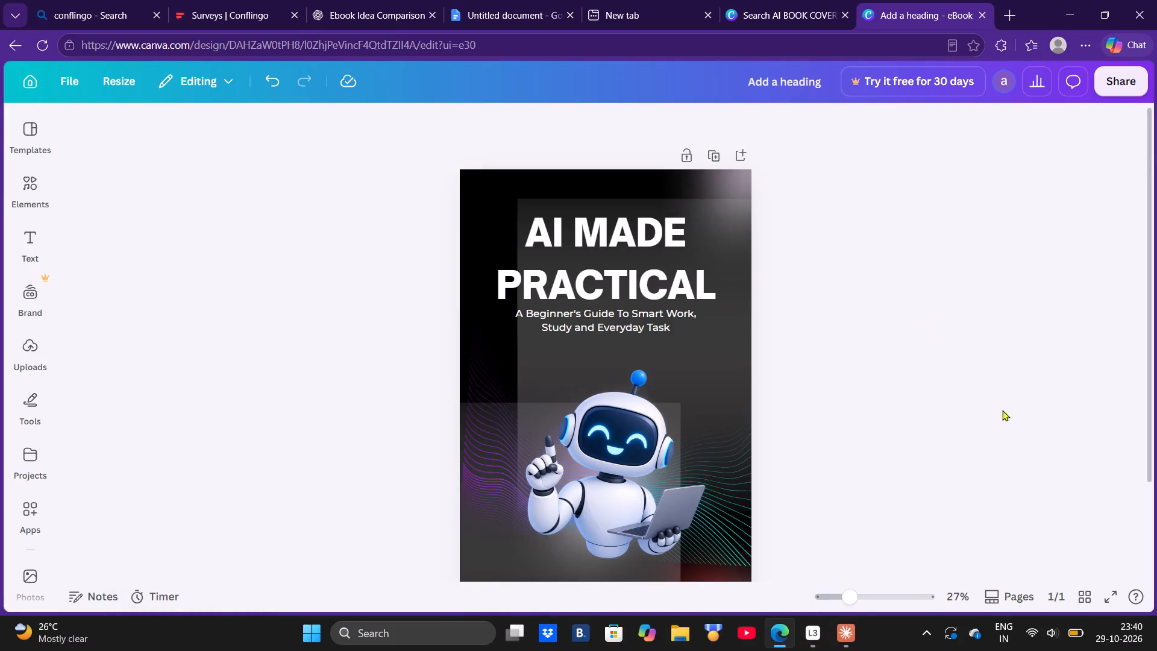
left_click(1070, 13)
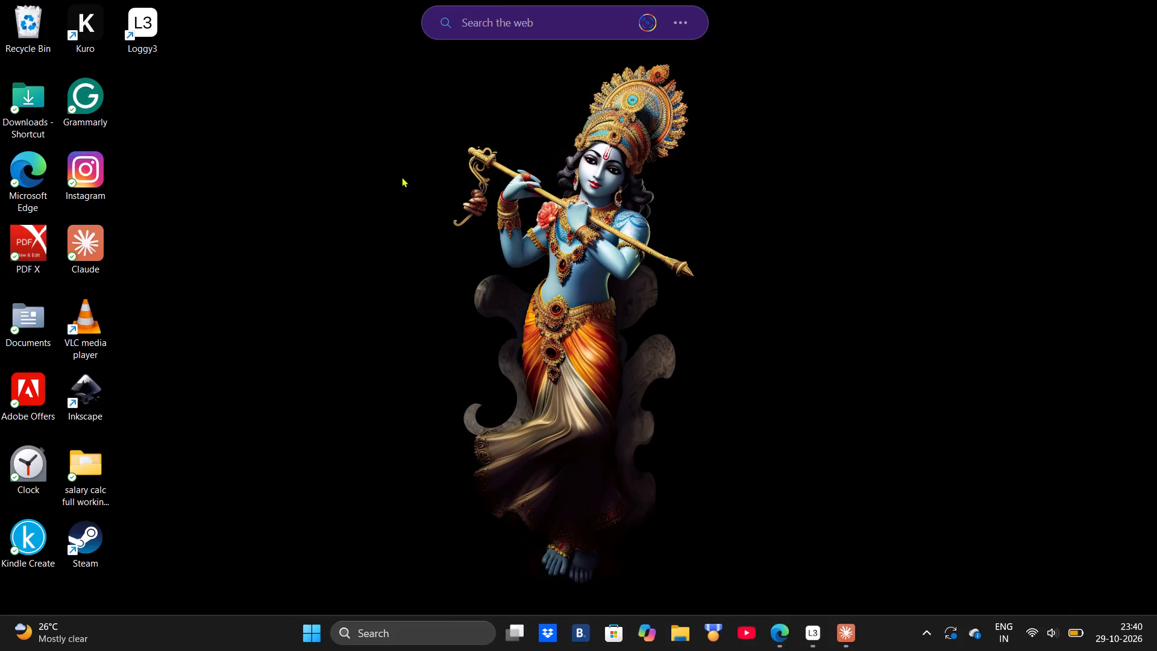
double_click(86, 26)
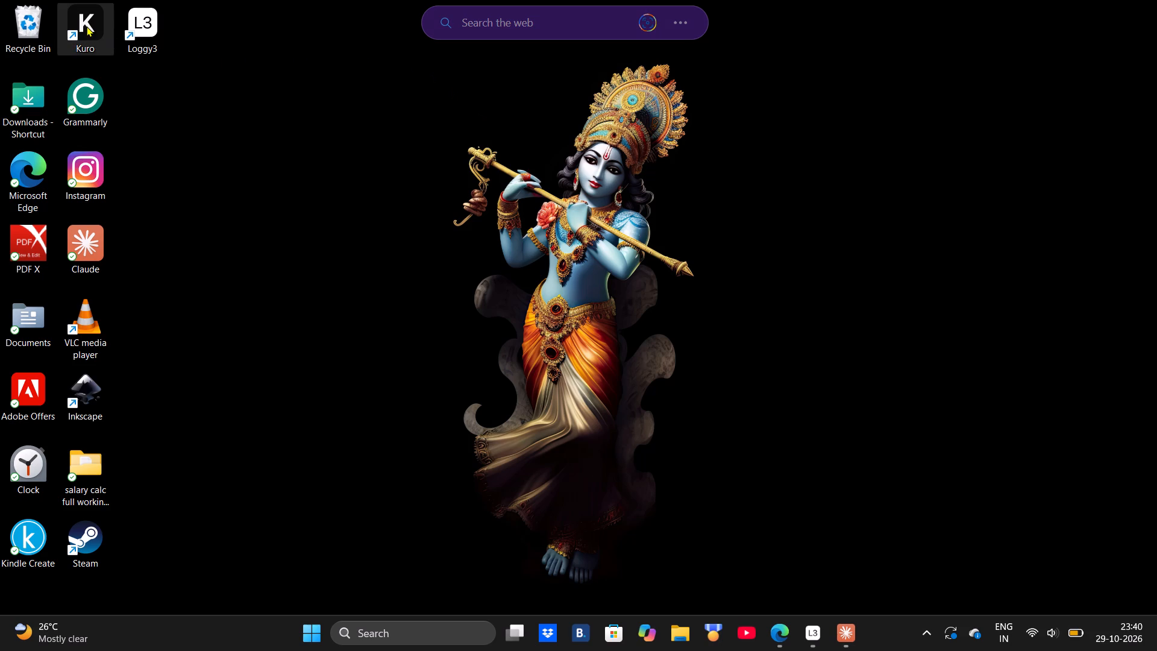